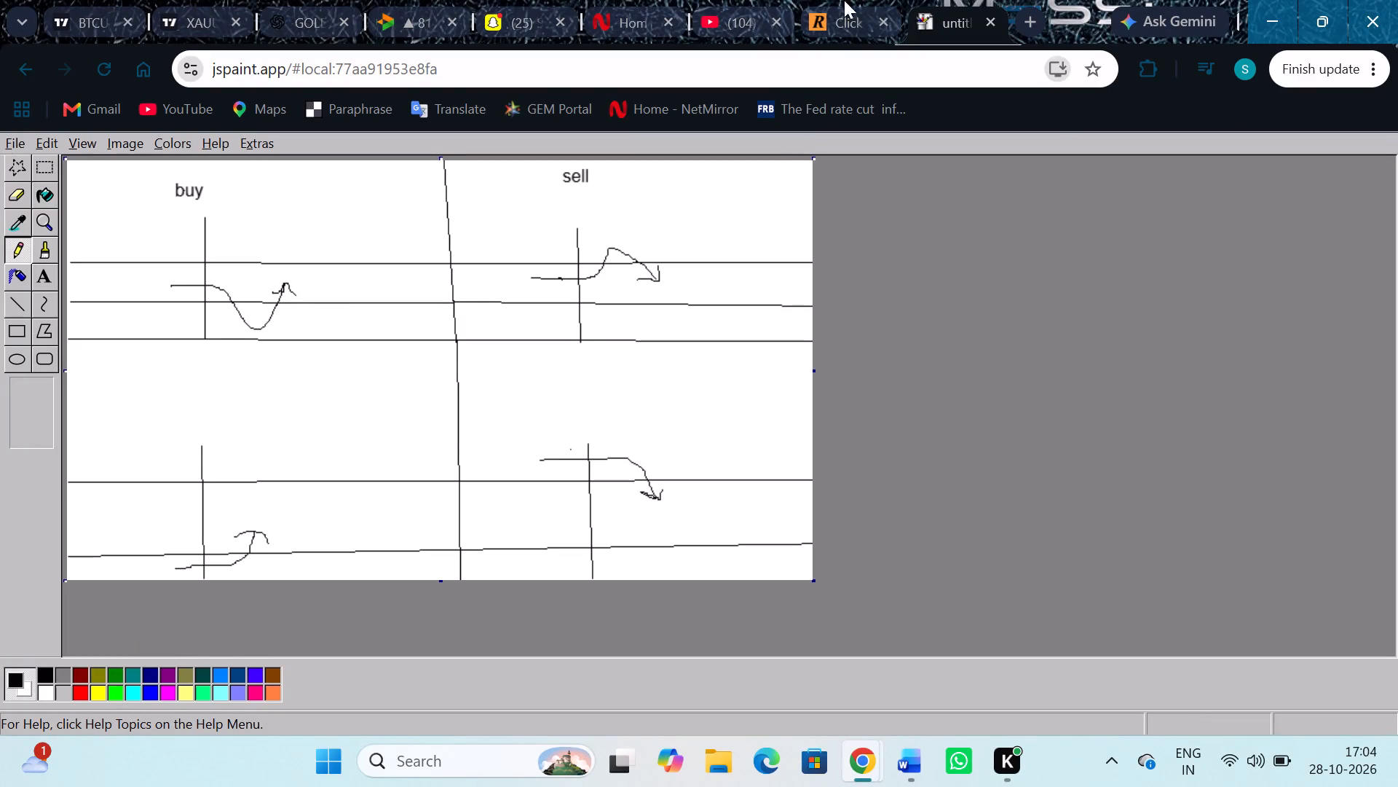
Switch from the buy and sell sketch to the TradingView XAUUSD 5-minute chart.
click(189, 0)
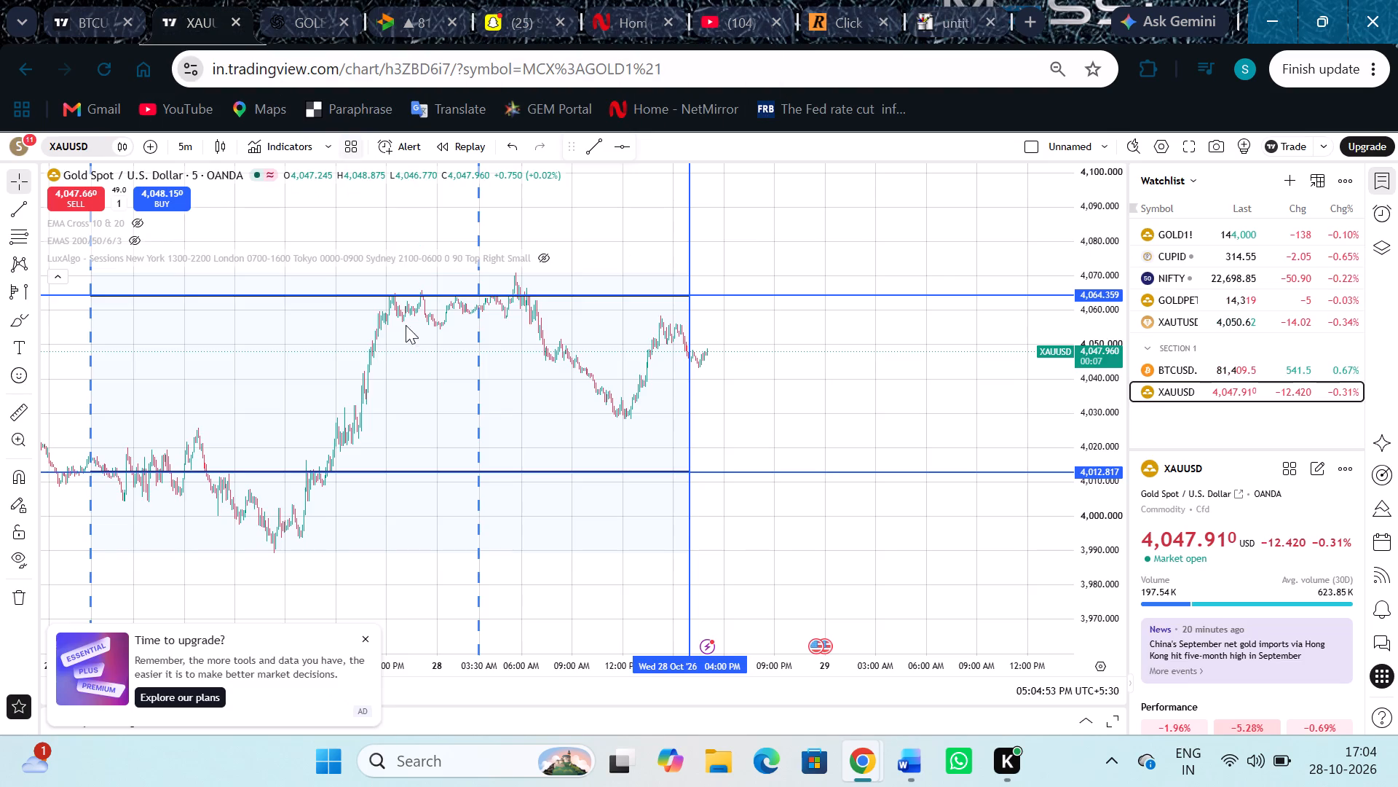
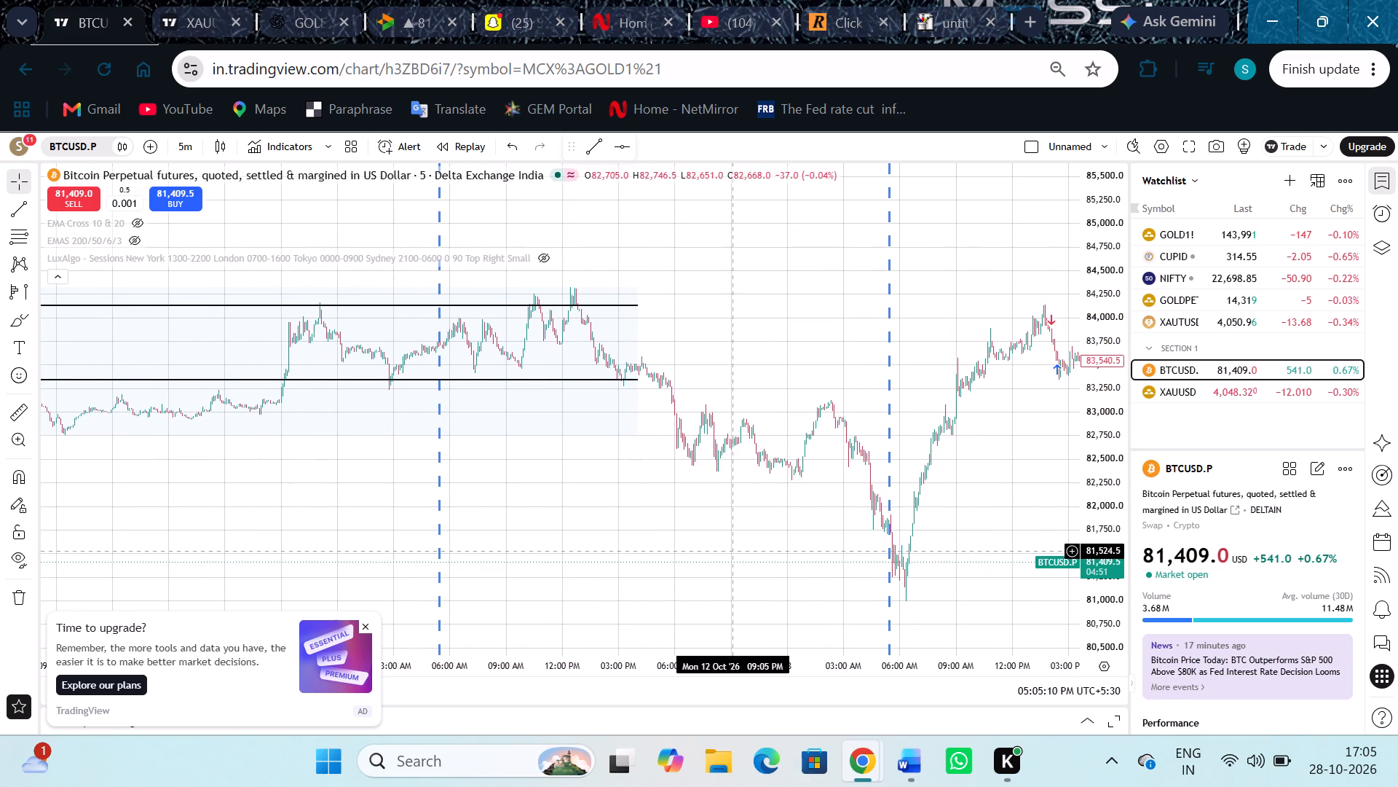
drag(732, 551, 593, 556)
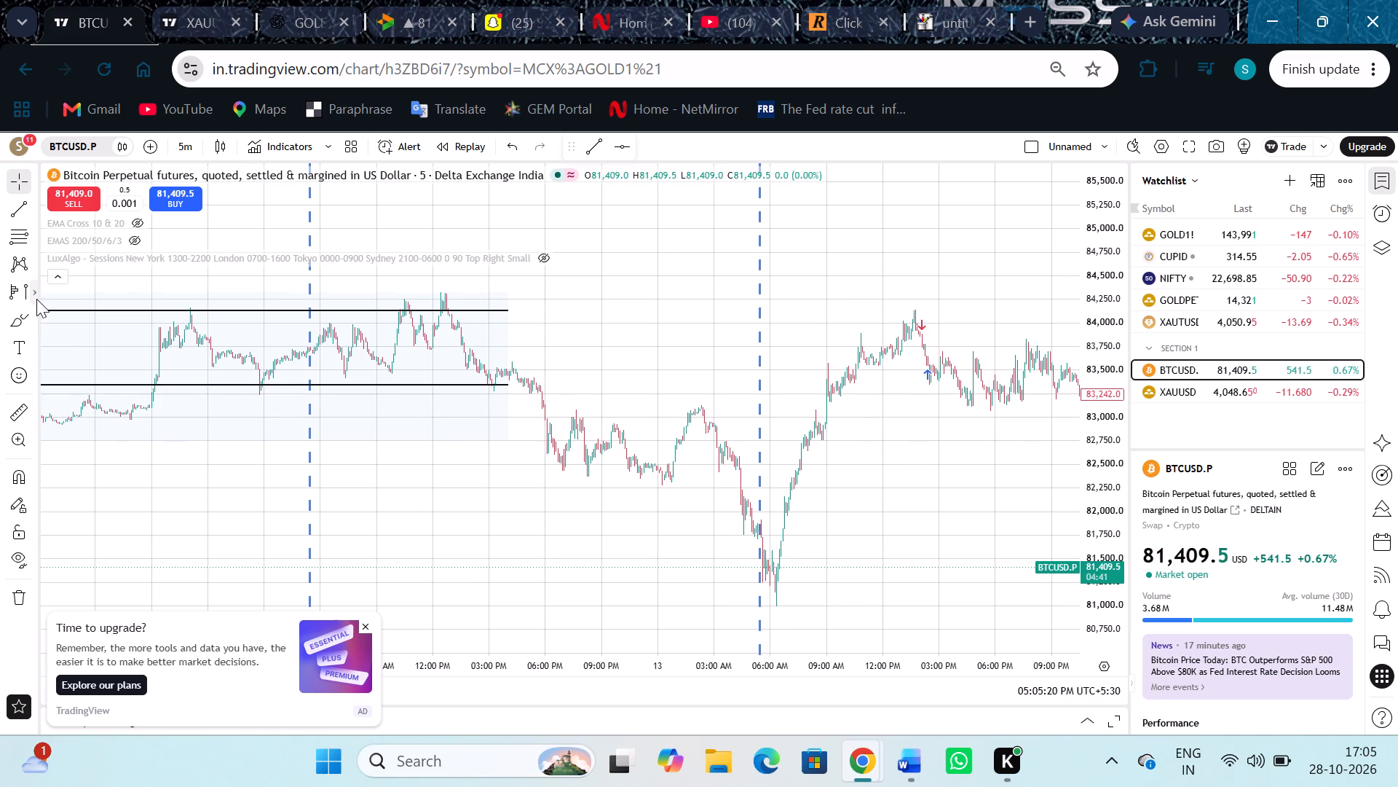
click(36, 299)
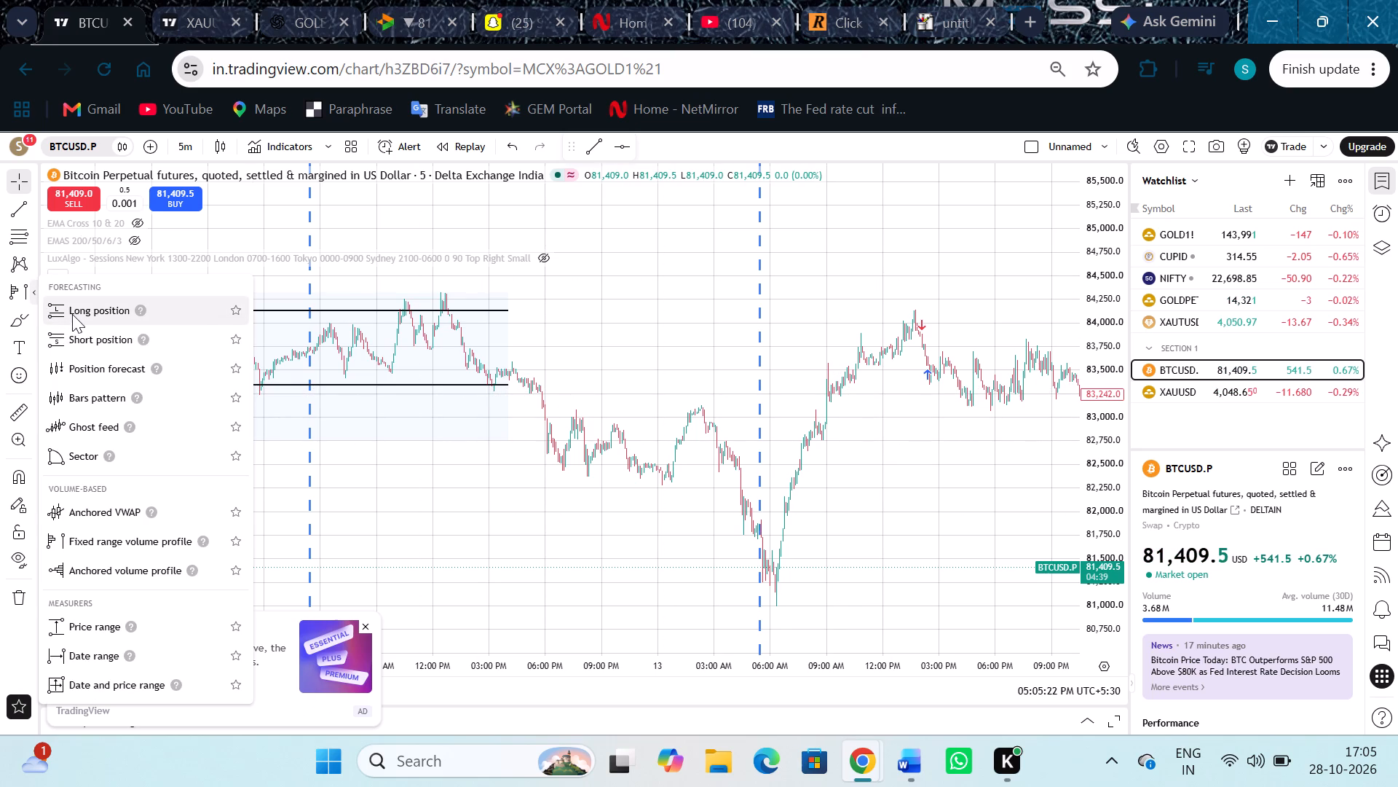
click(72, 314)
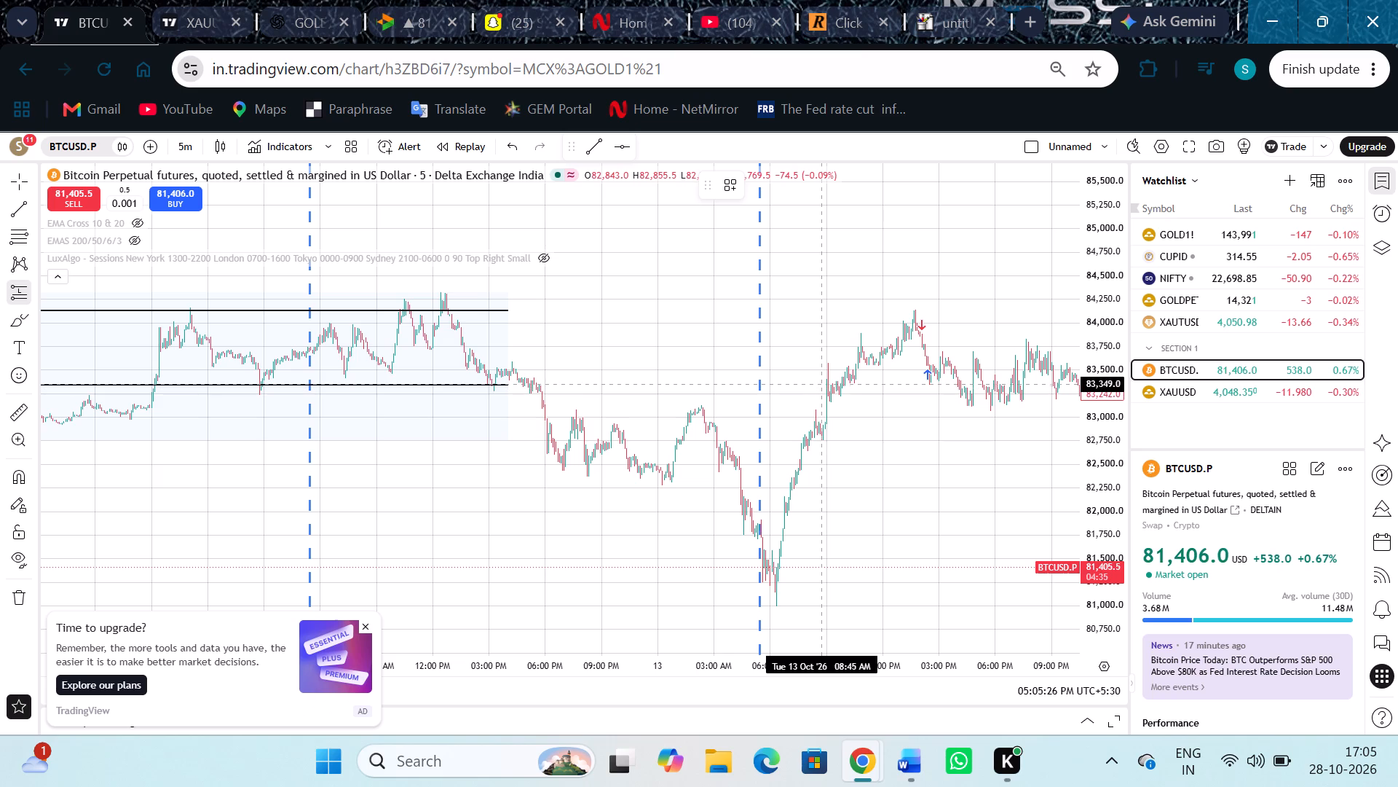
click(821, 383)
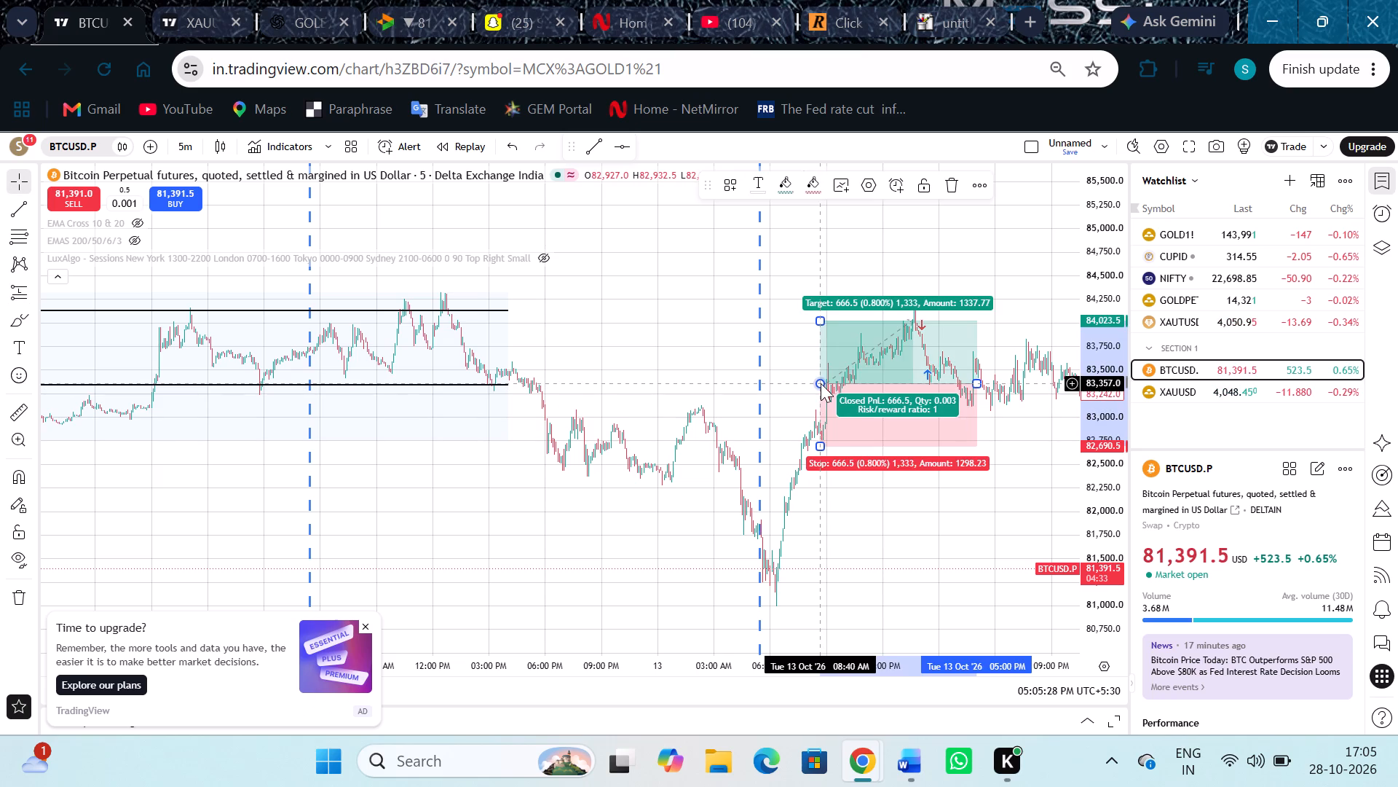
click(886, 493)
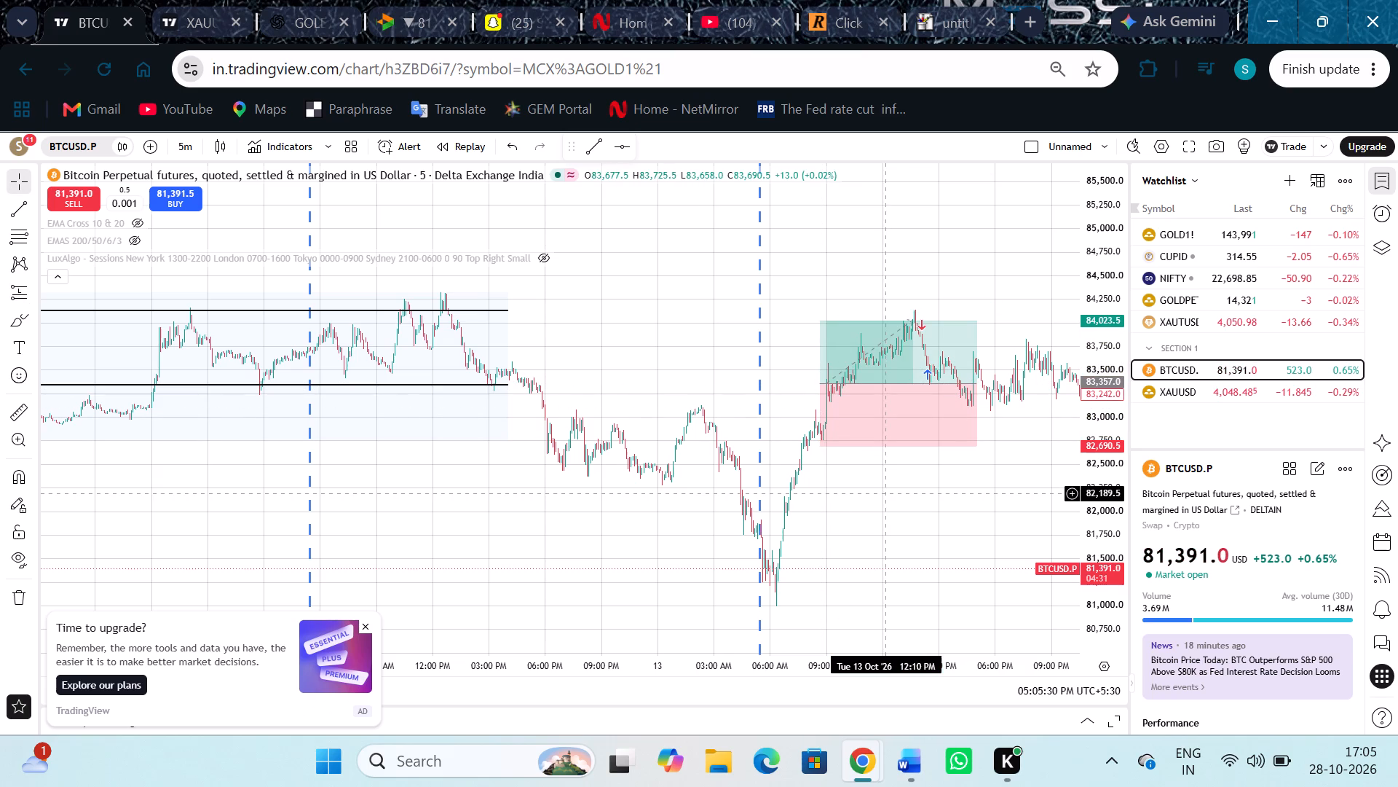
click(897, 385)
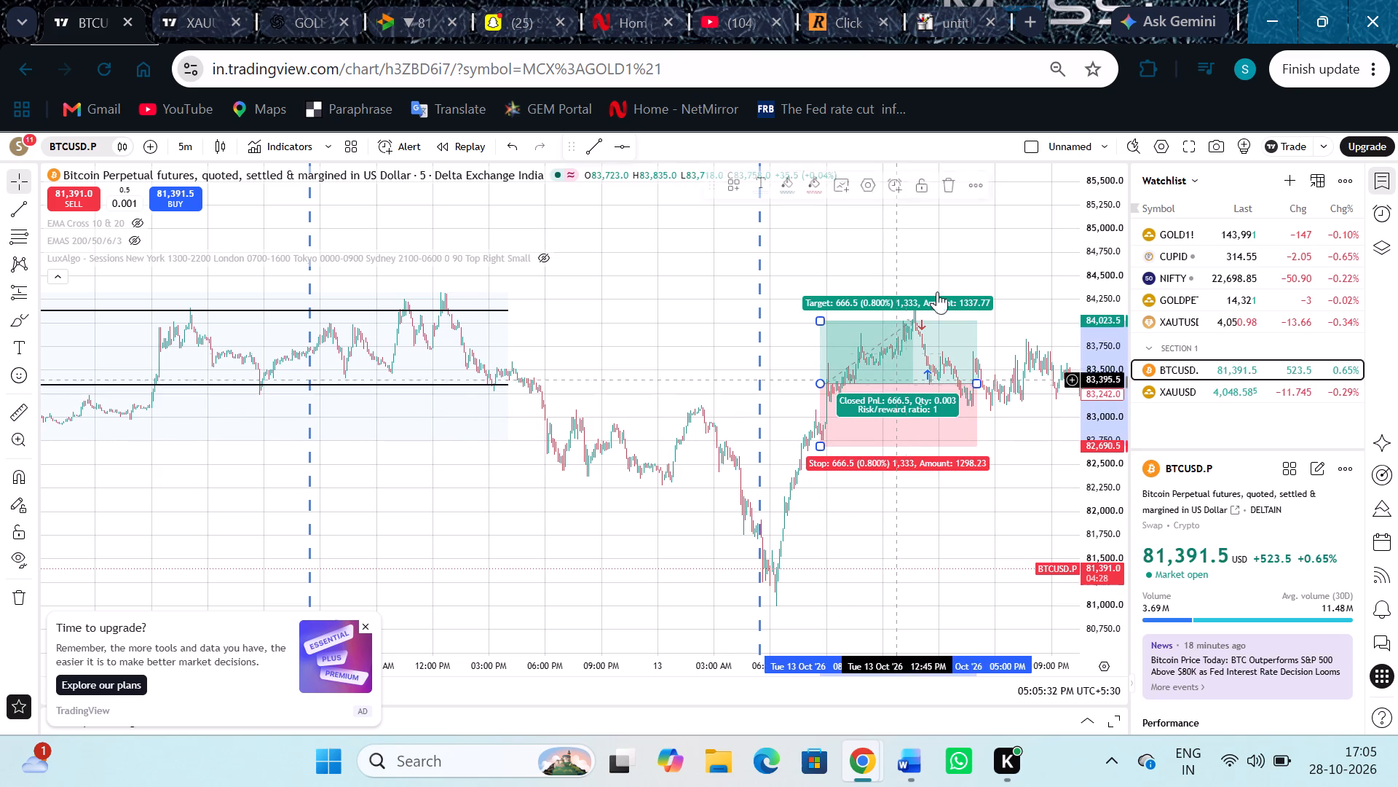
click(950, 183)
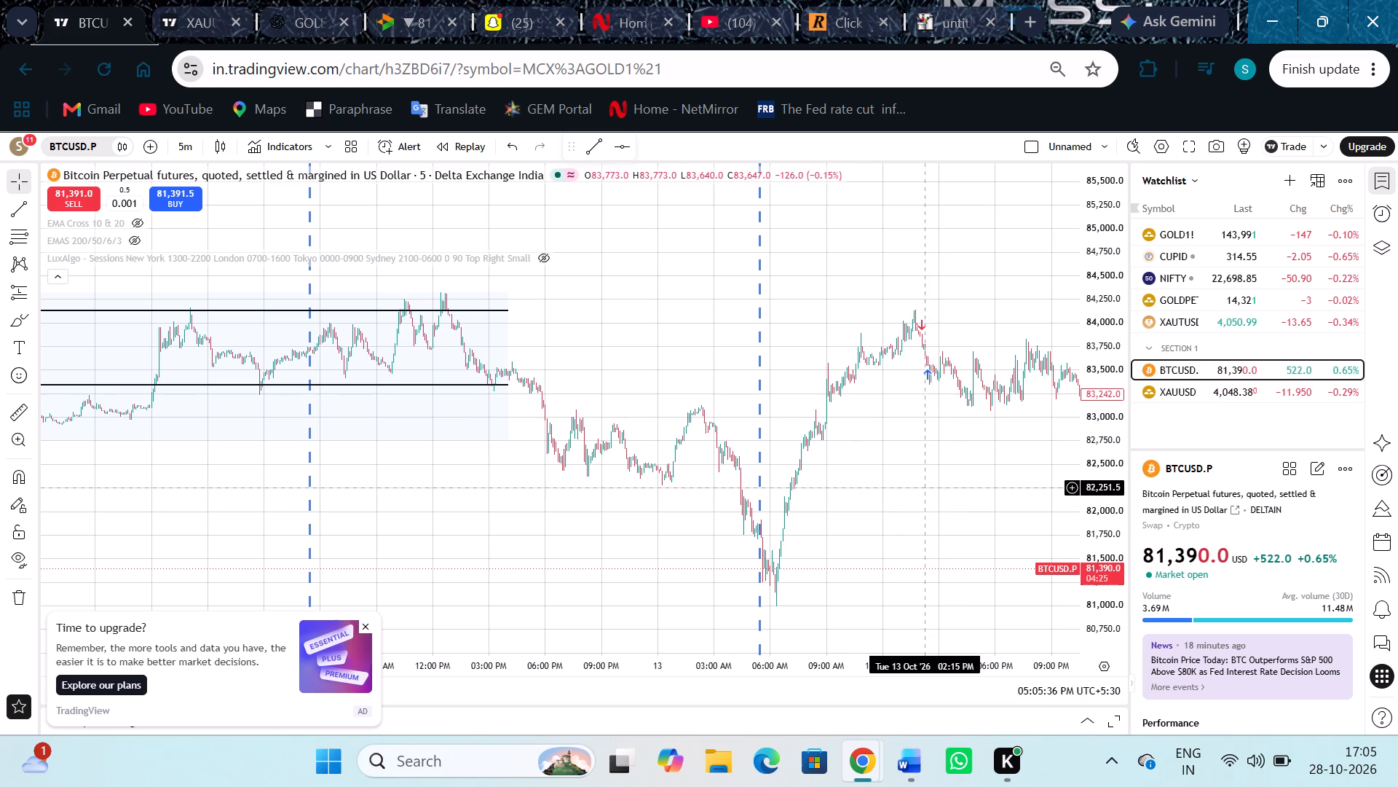
Delete the old fixed range volume profile covering the price action before 13 October on the BTCUSD.P chart.
drag(913, 485, 640, 484)
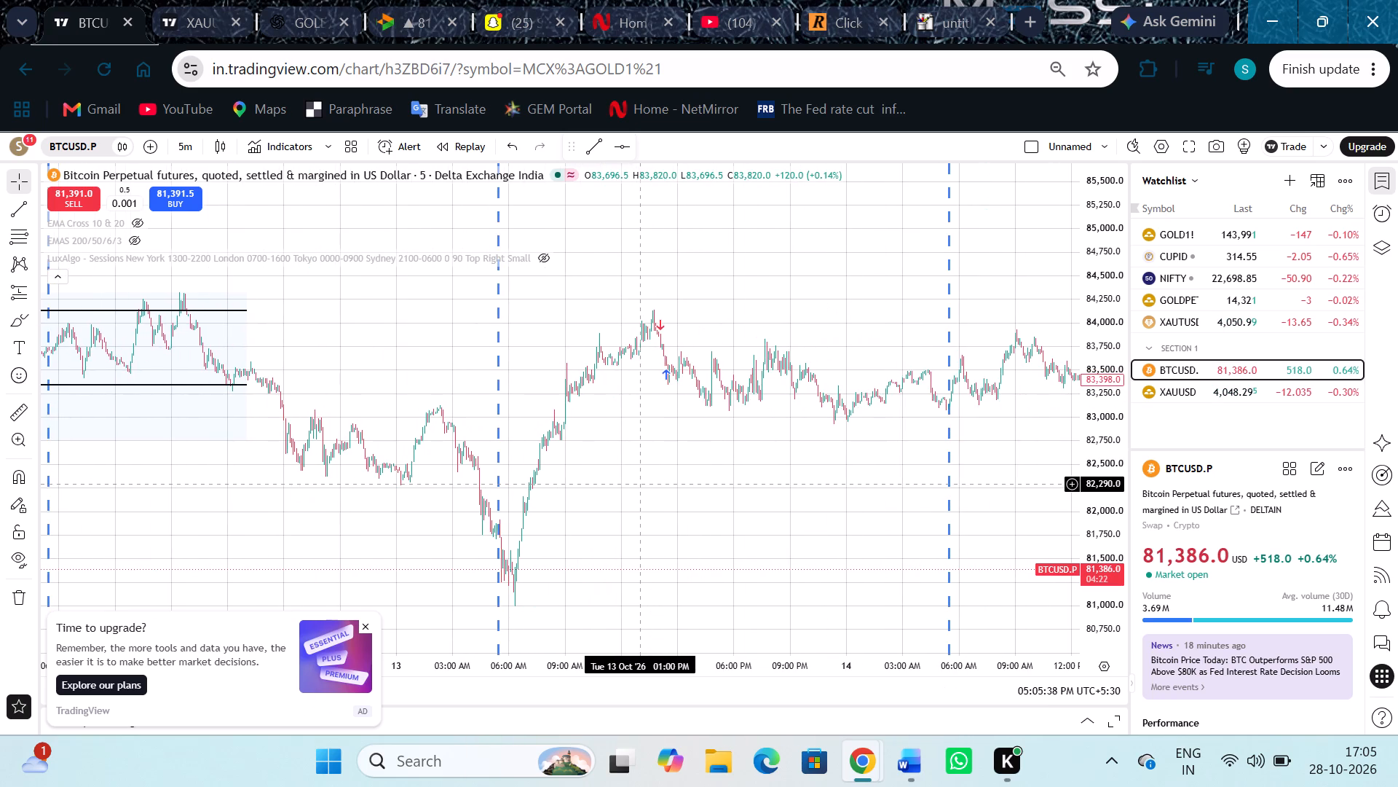
click(205, 384)
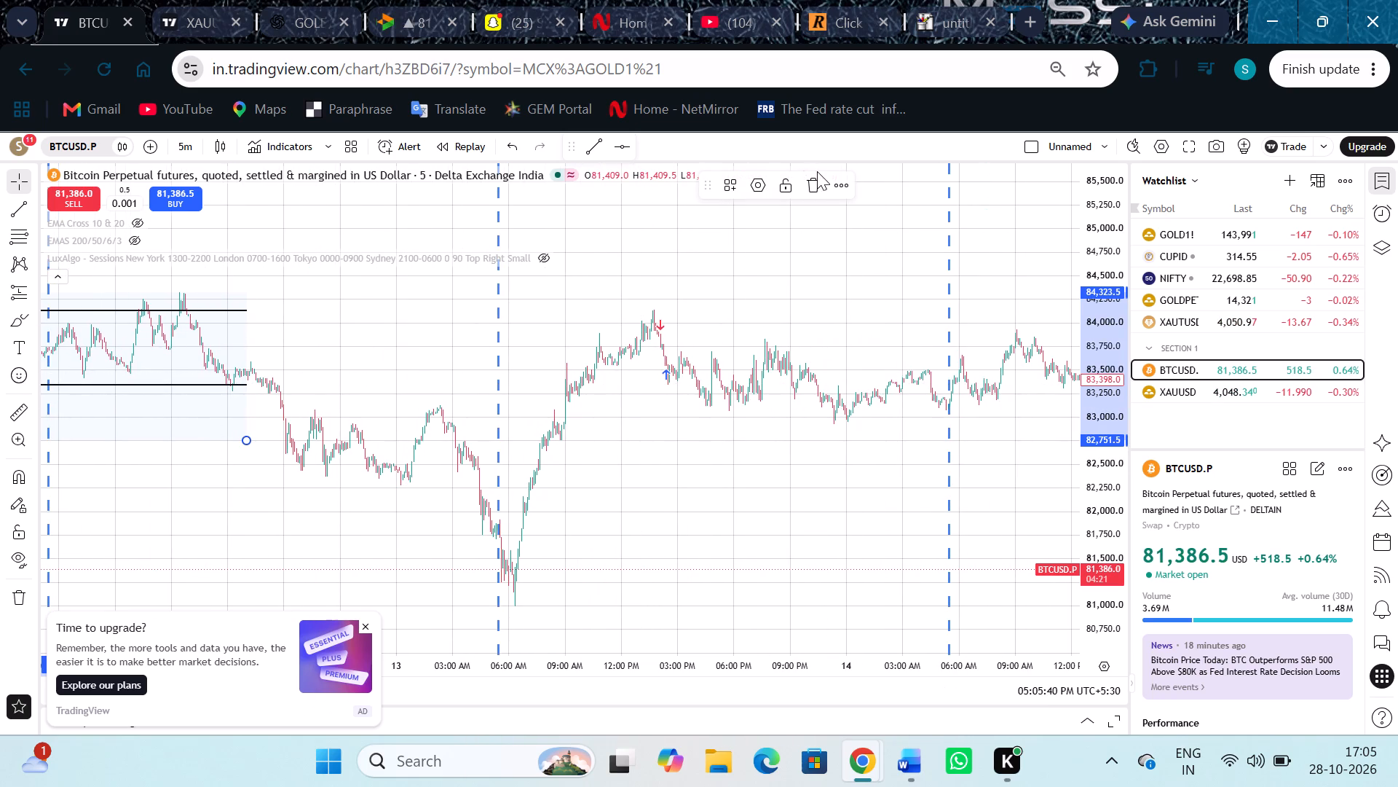
click(816, 179)
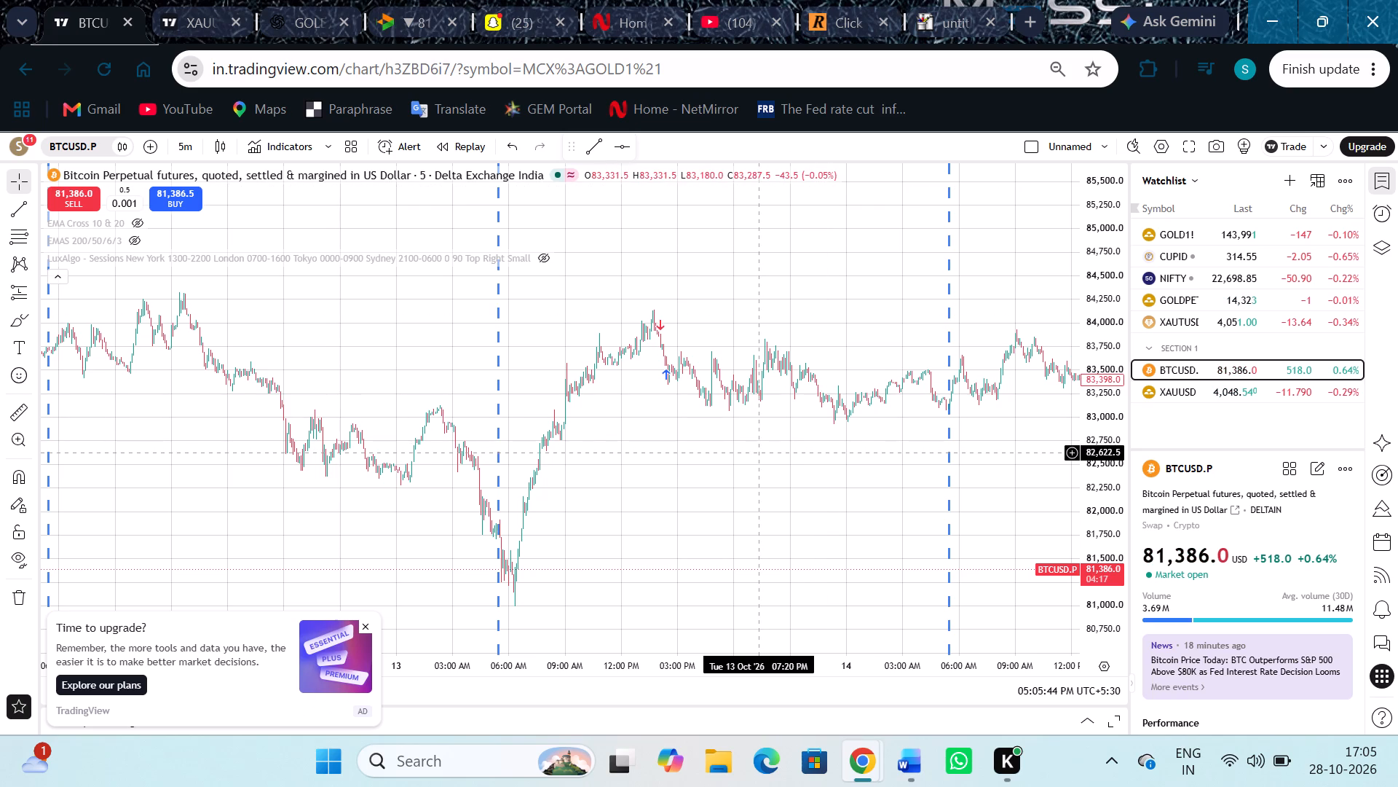
Go to the date 2026-10-28 on the BTCUSD.P chart and compress its scales to fit 26 to 28 October.
key(alt+g)
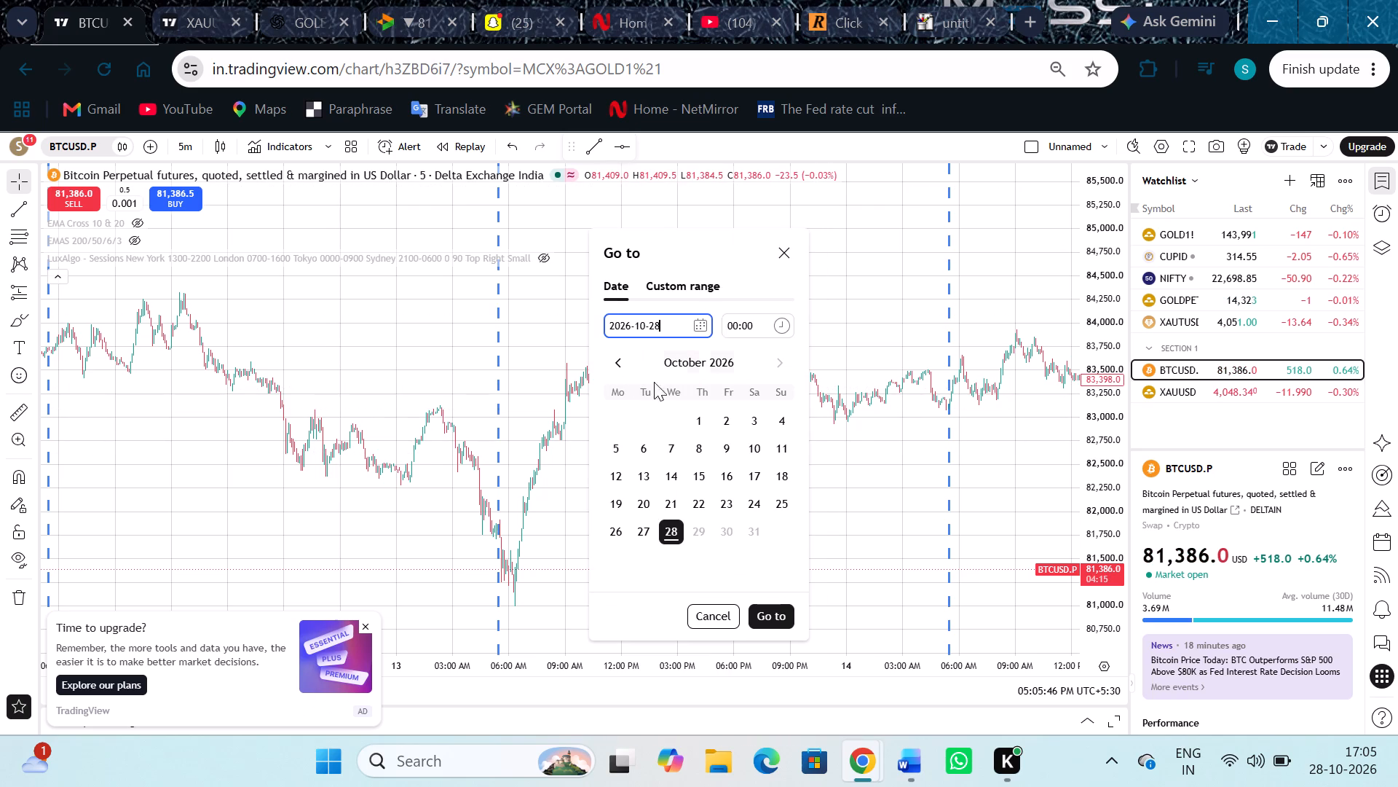
click(778, 610)
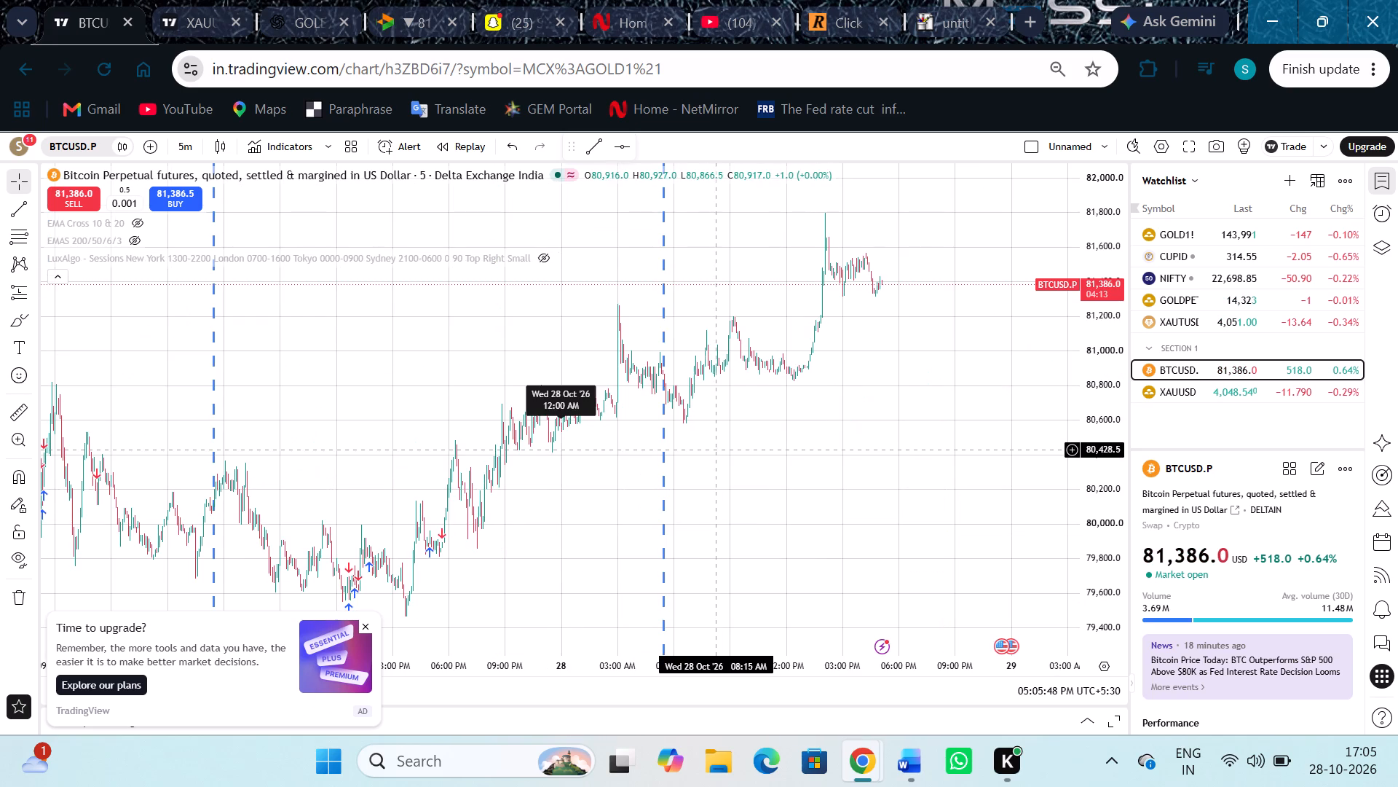
drag(717, 445, 849, 375)
drag(1096, 281, 1100, 445)
drag(734, 663, 873, 634)
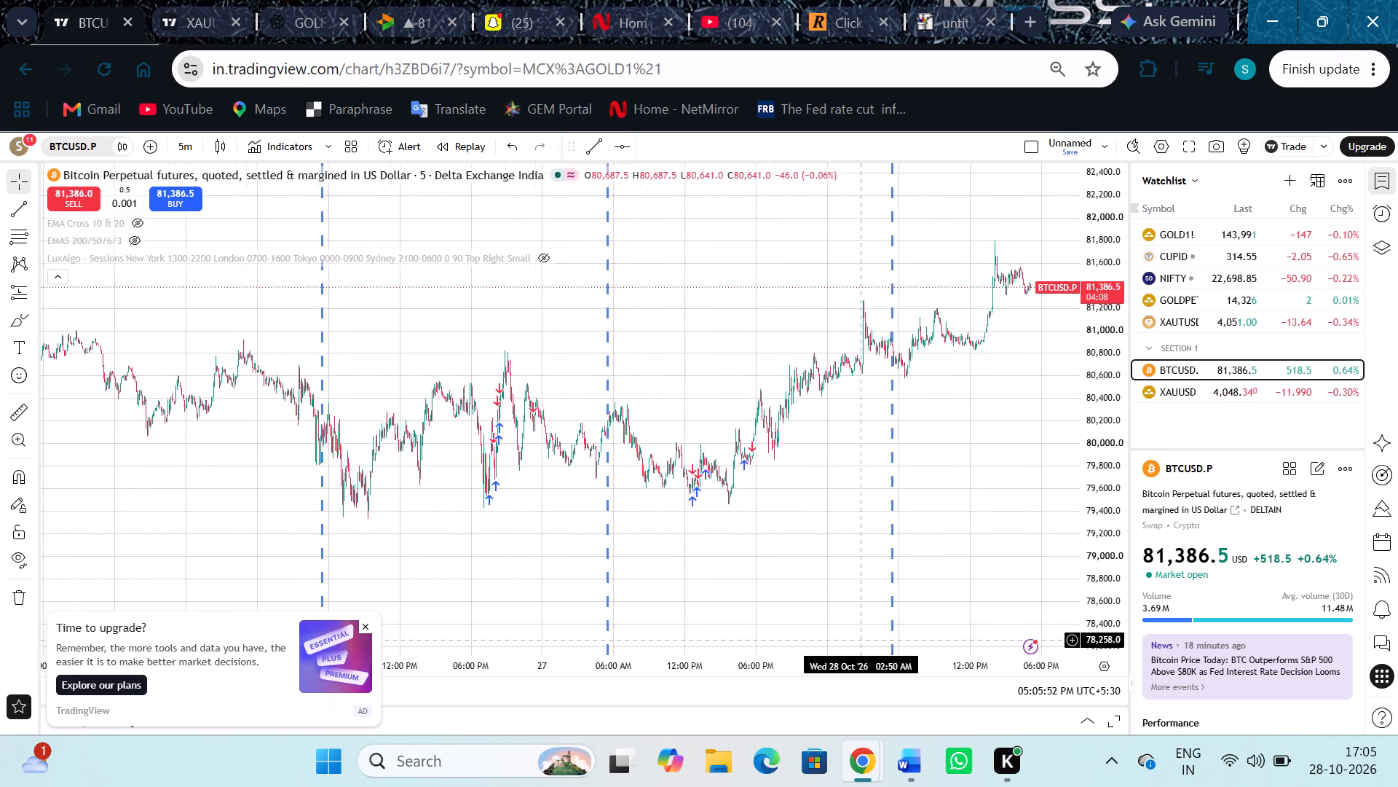
drag(873, 634, 794, 635)
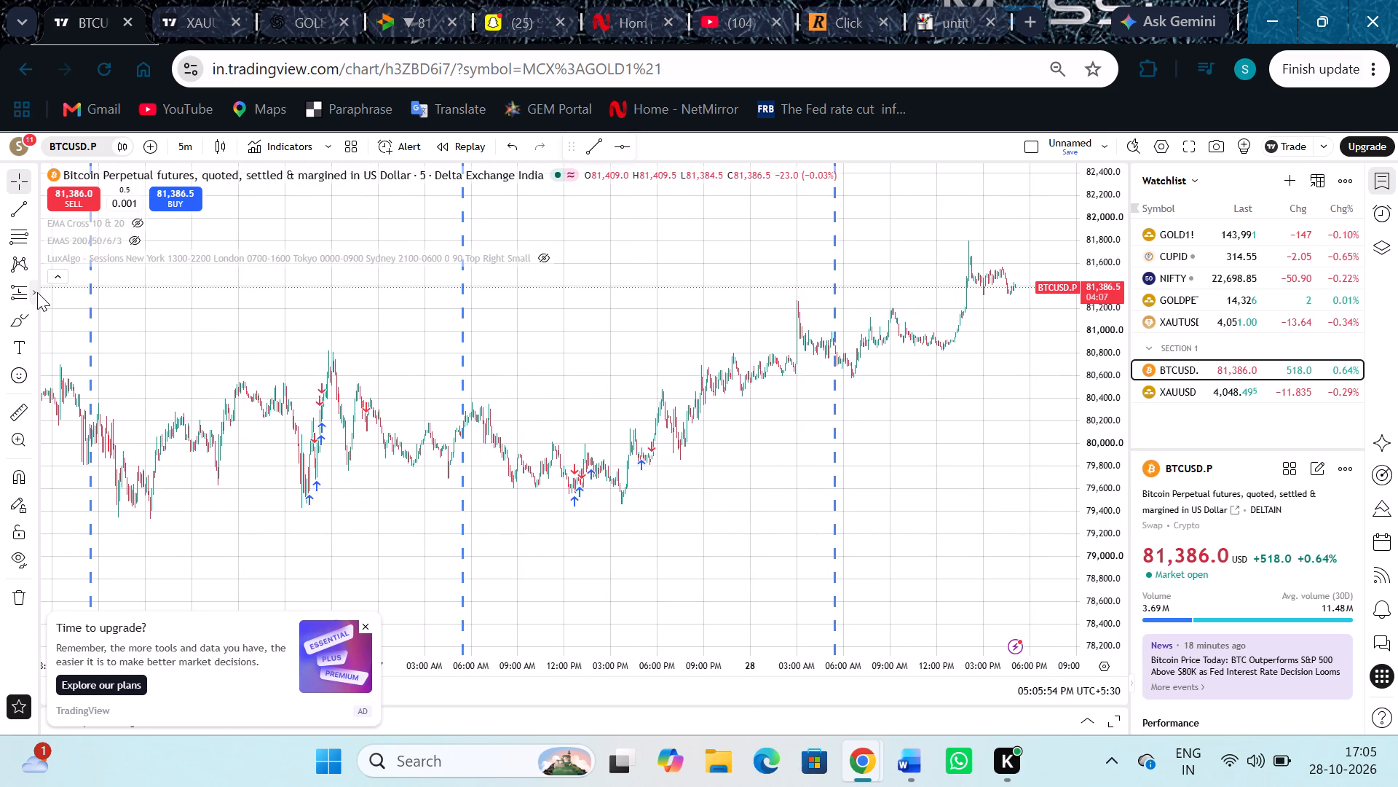
click(196, 0)
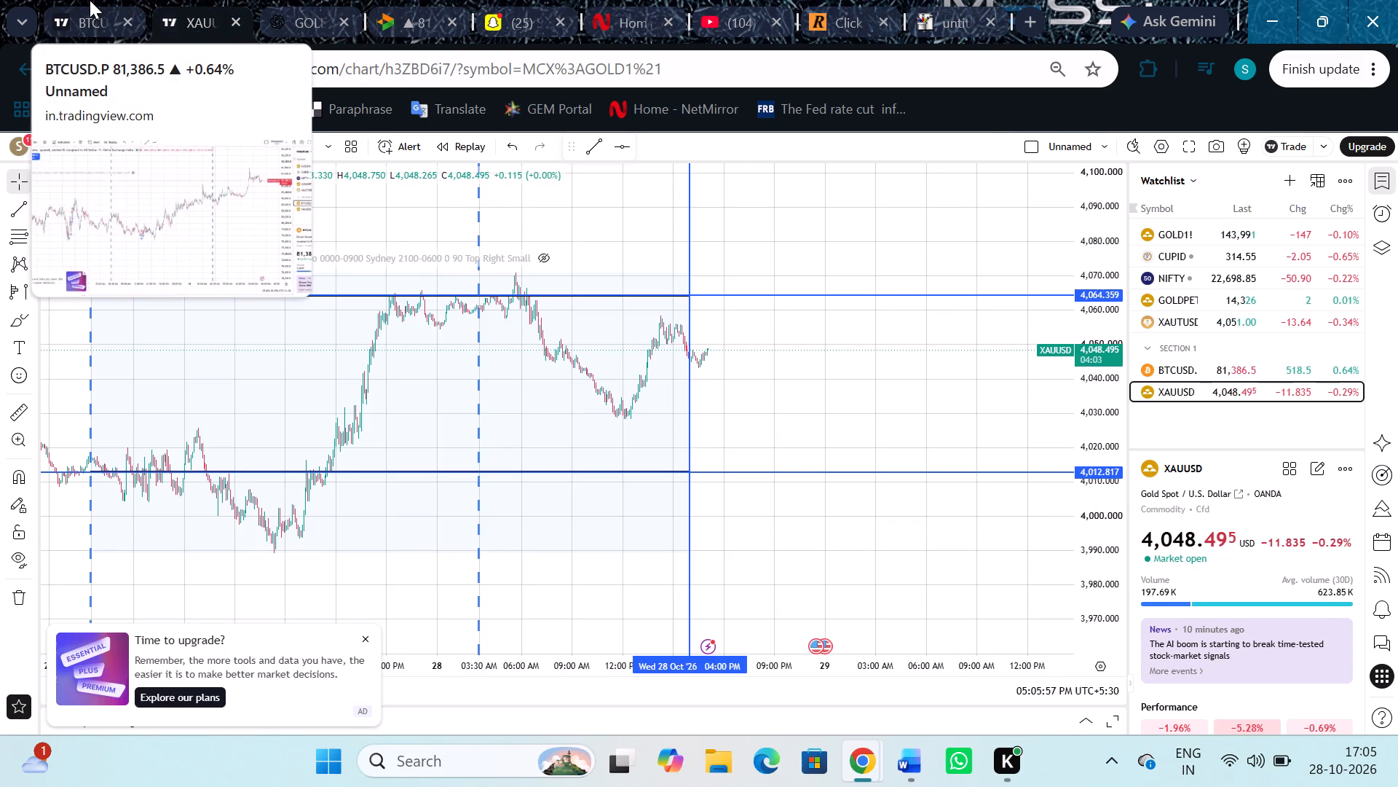
click(90, 0)
Draw a fixed range volume profile from the 26 October dashed vertical line to 27 October, 04:00 PM.
click(36, 293)
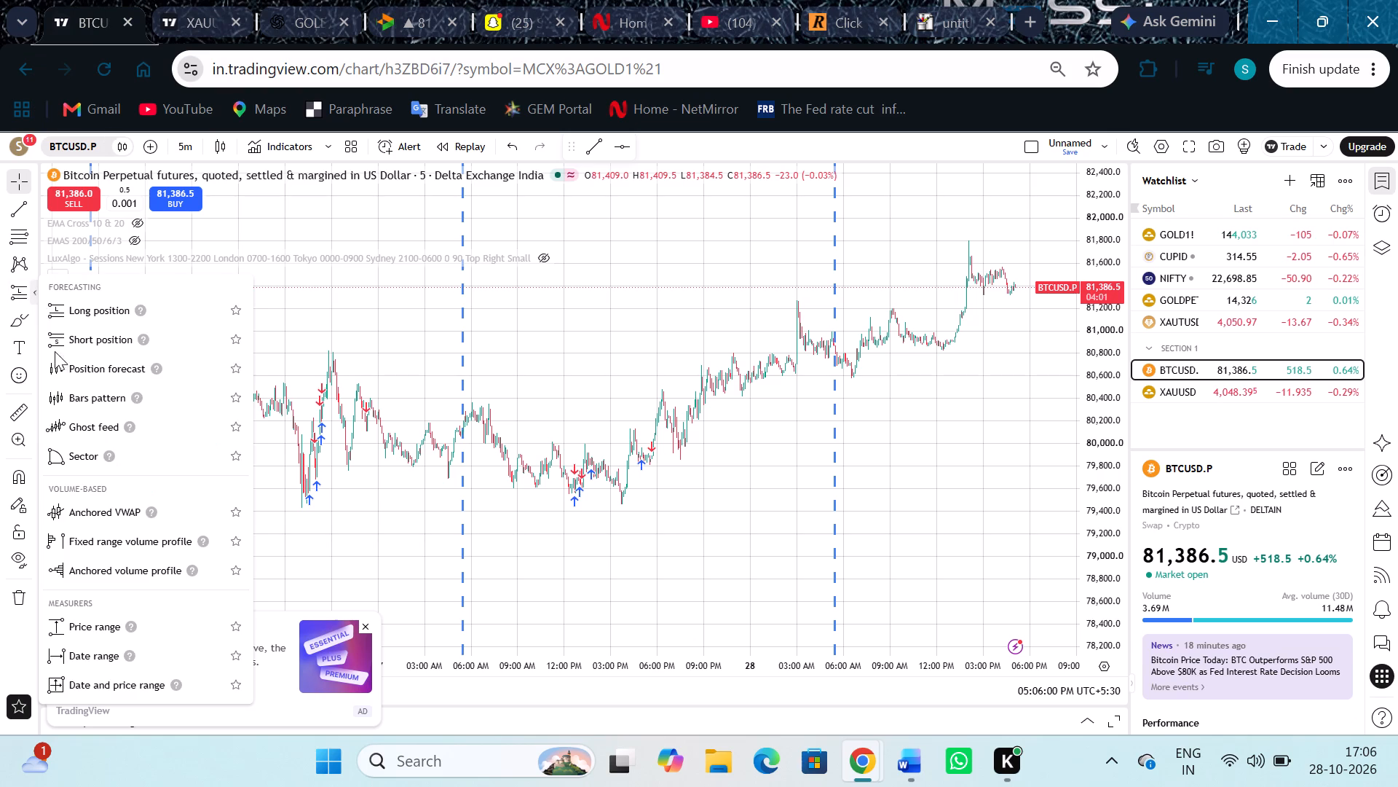
click(167, 532)
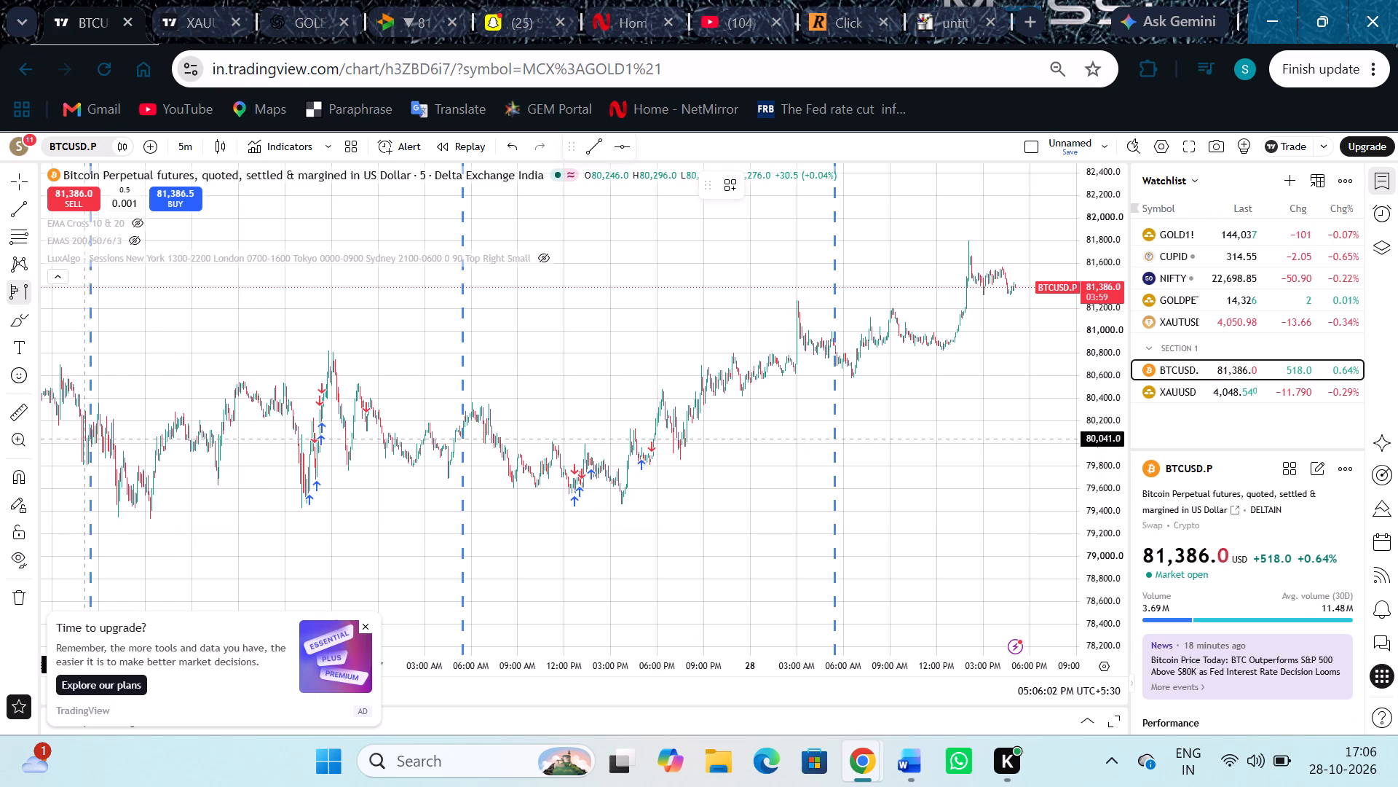
click(90, 436)
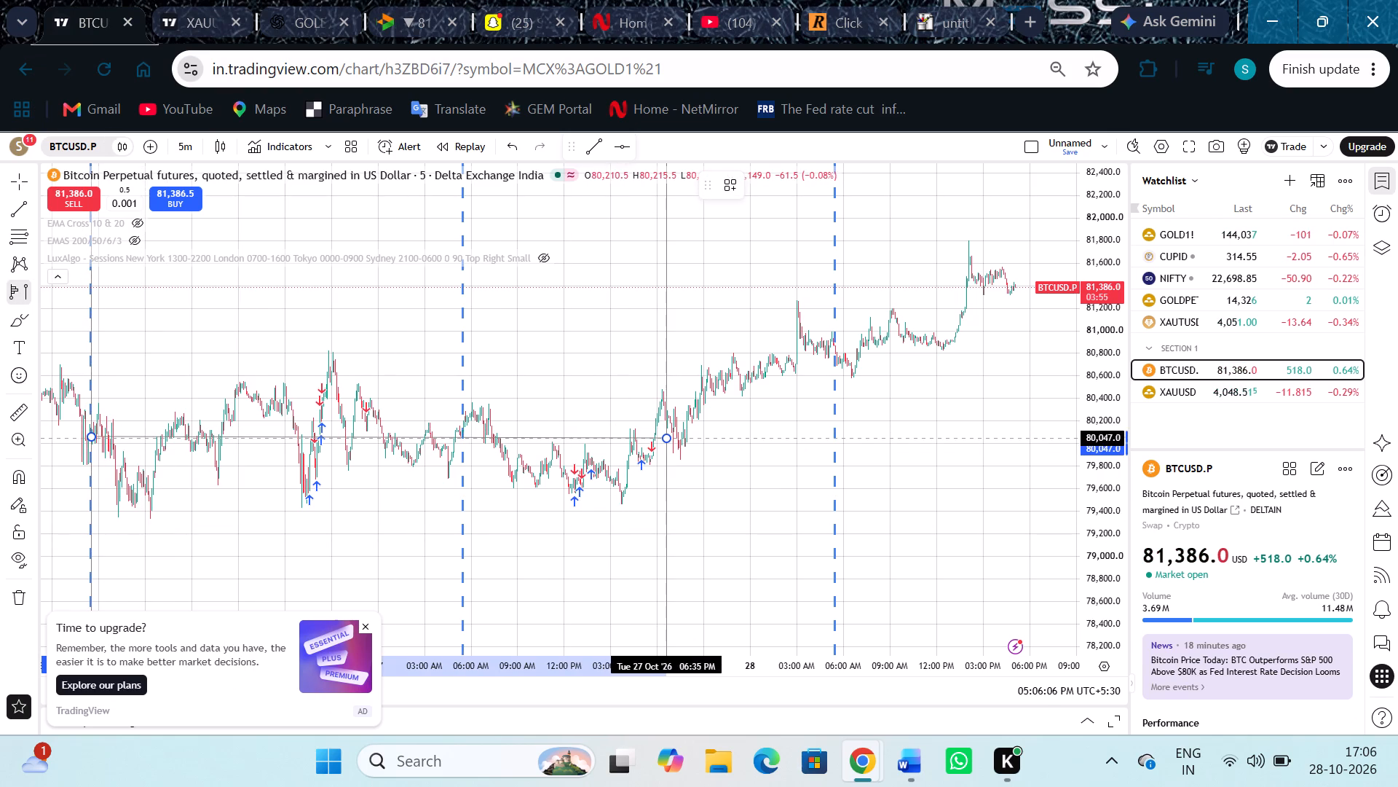
click(626, 432)
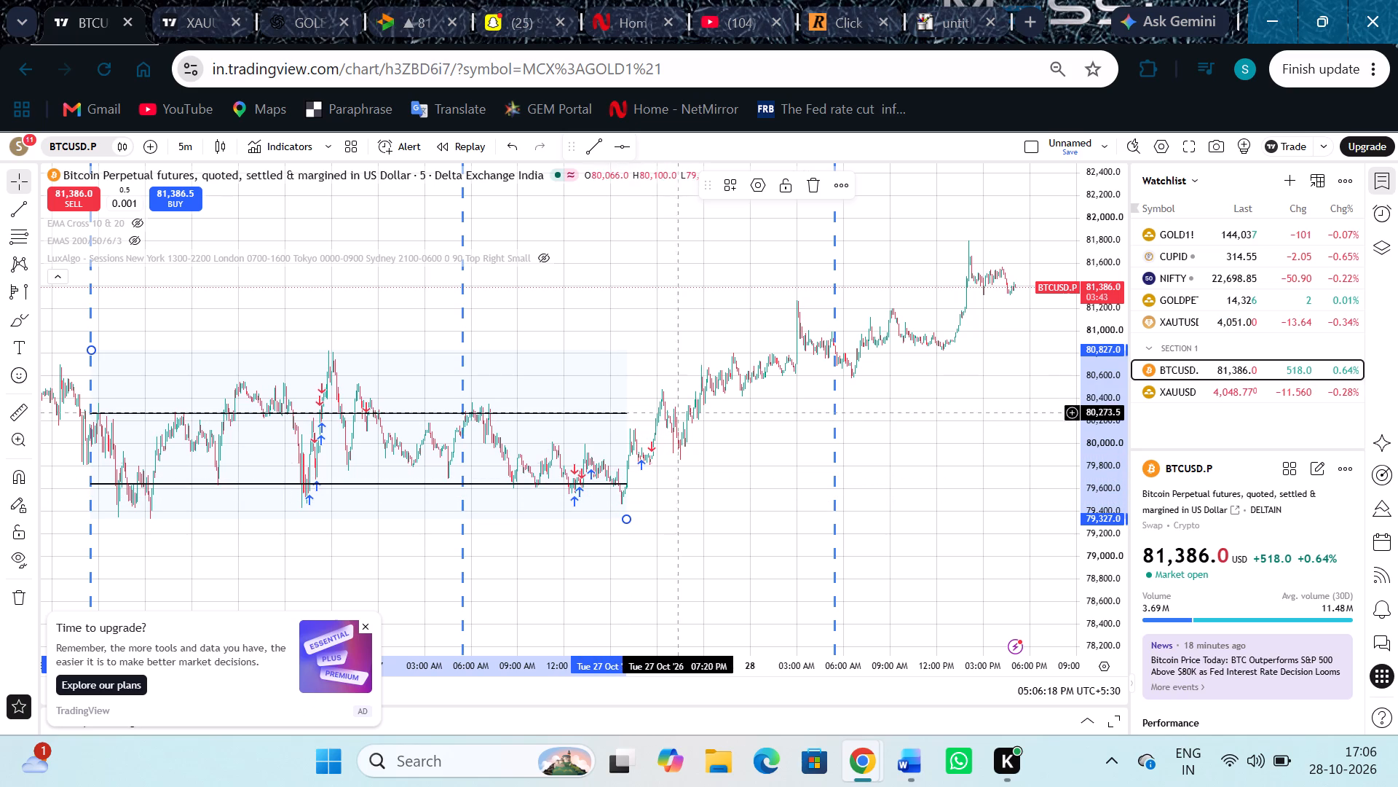
Place a short position at the volume profile's upper line, with entry about 80,273.5 at 27 October, 06:40 PM.
click(33, 291)
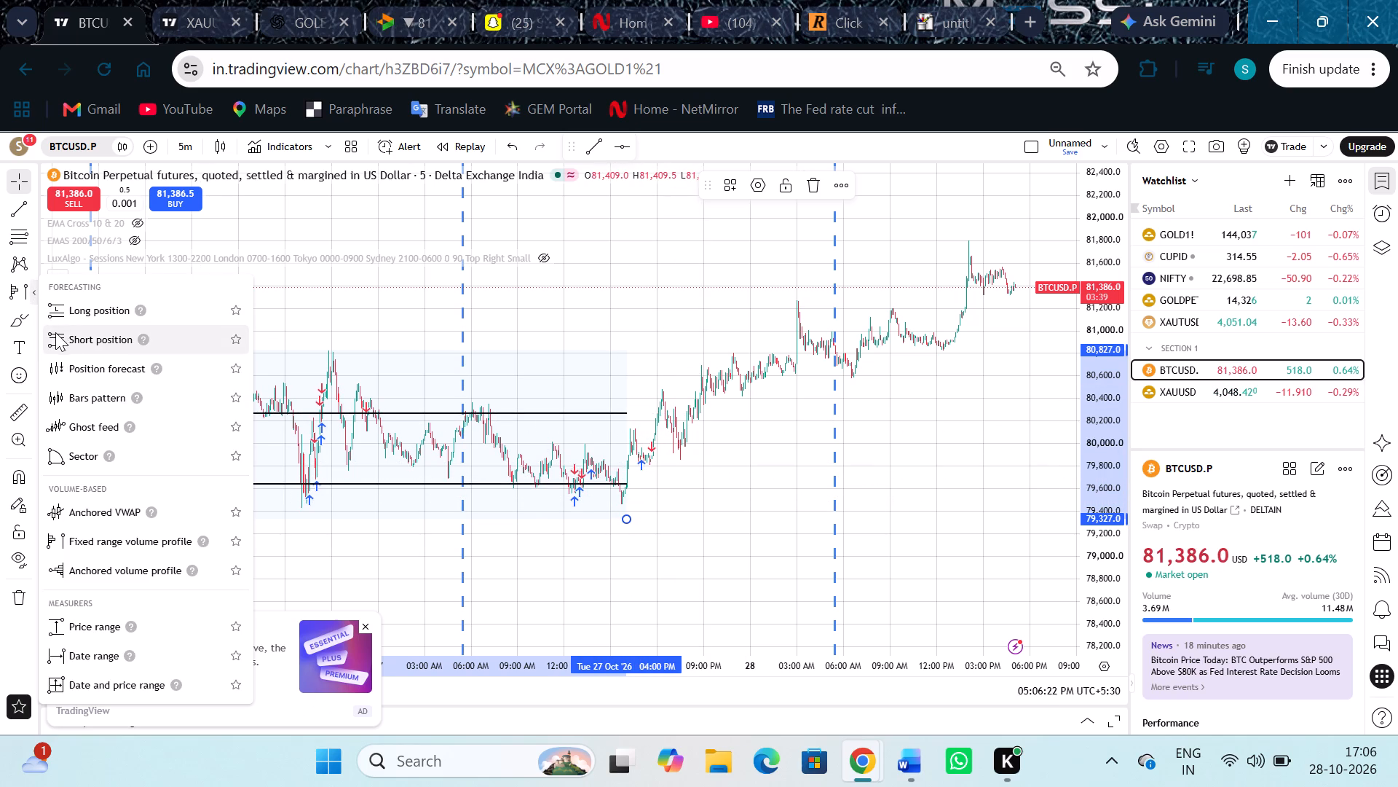
click(99, 332)
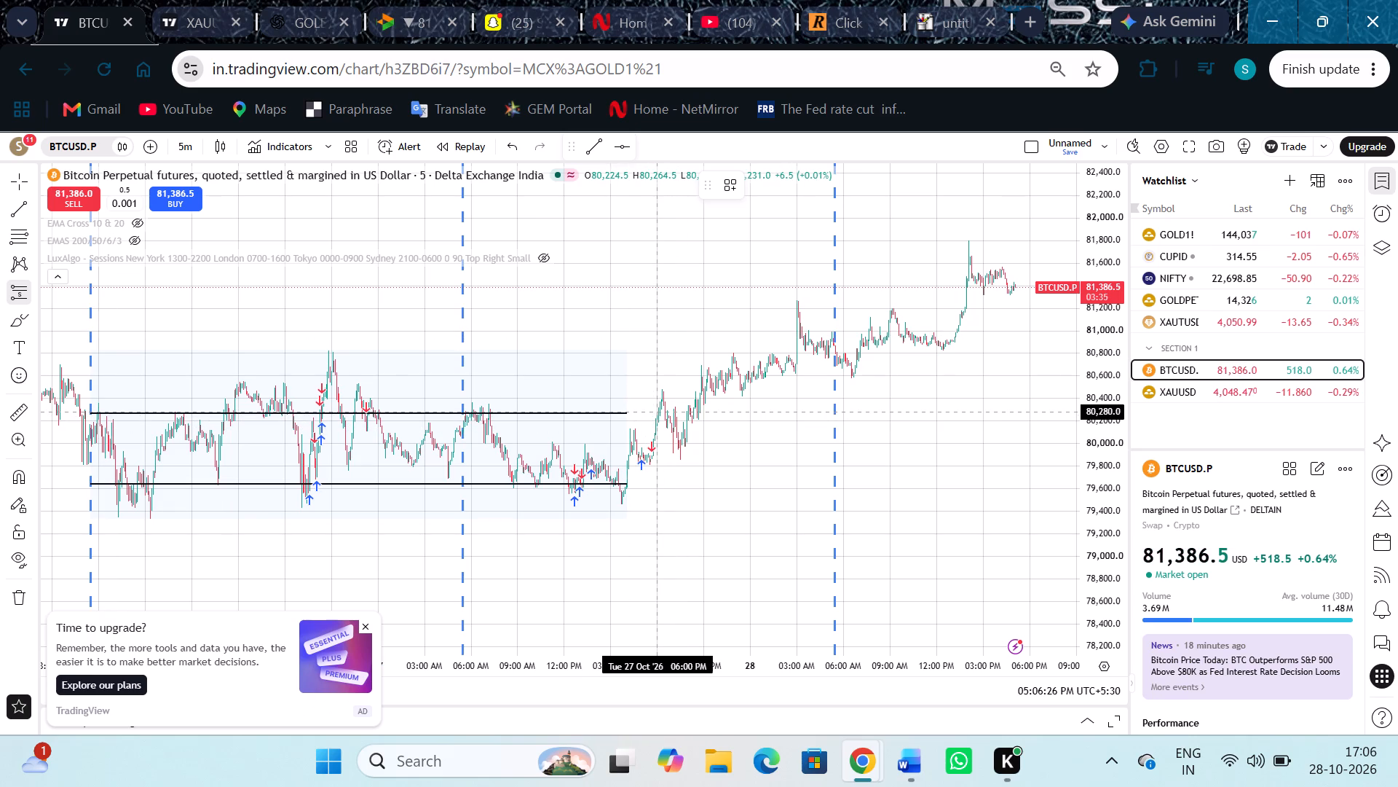
click(668, 412)
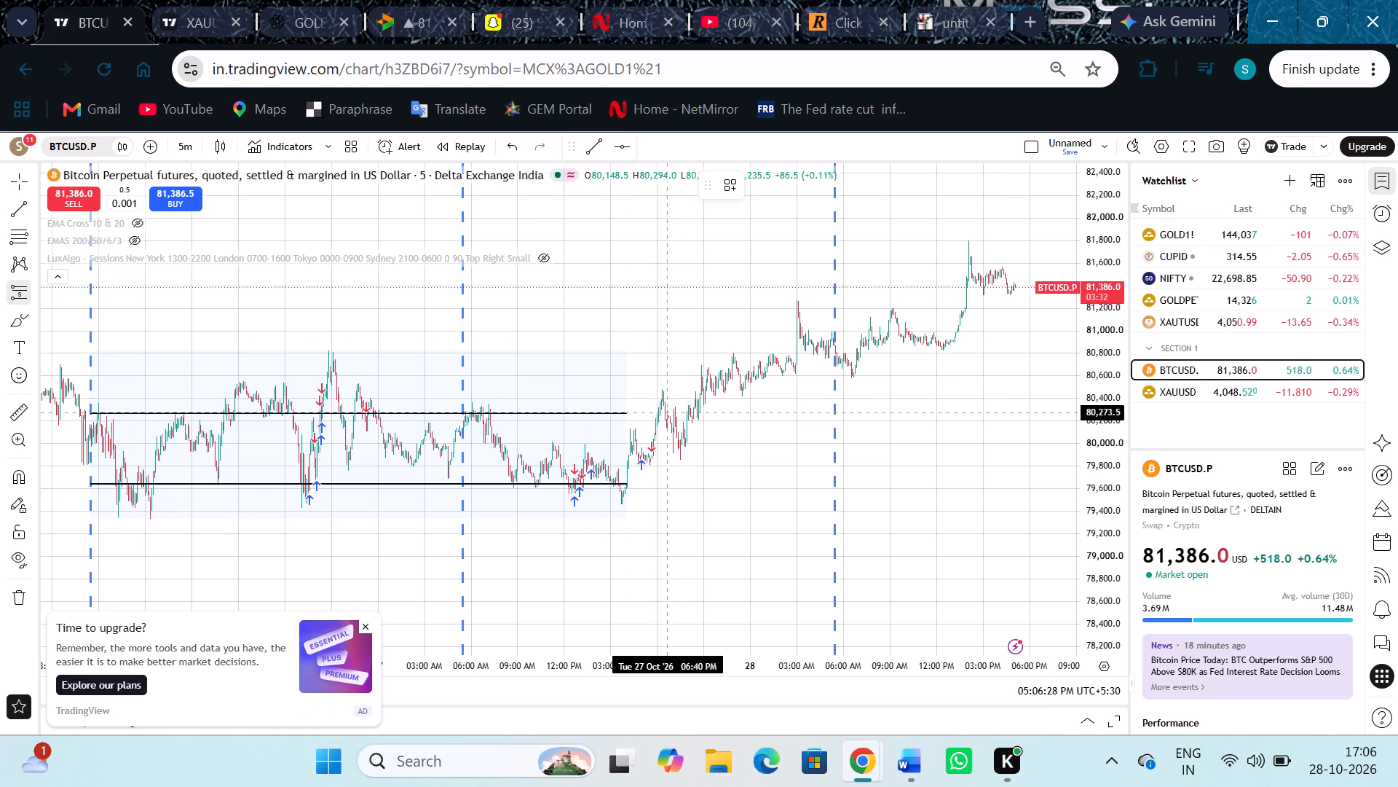
Switch to the click counter page and set the counters to win 0, lose 1 and no trade 0.
click(856, 0)
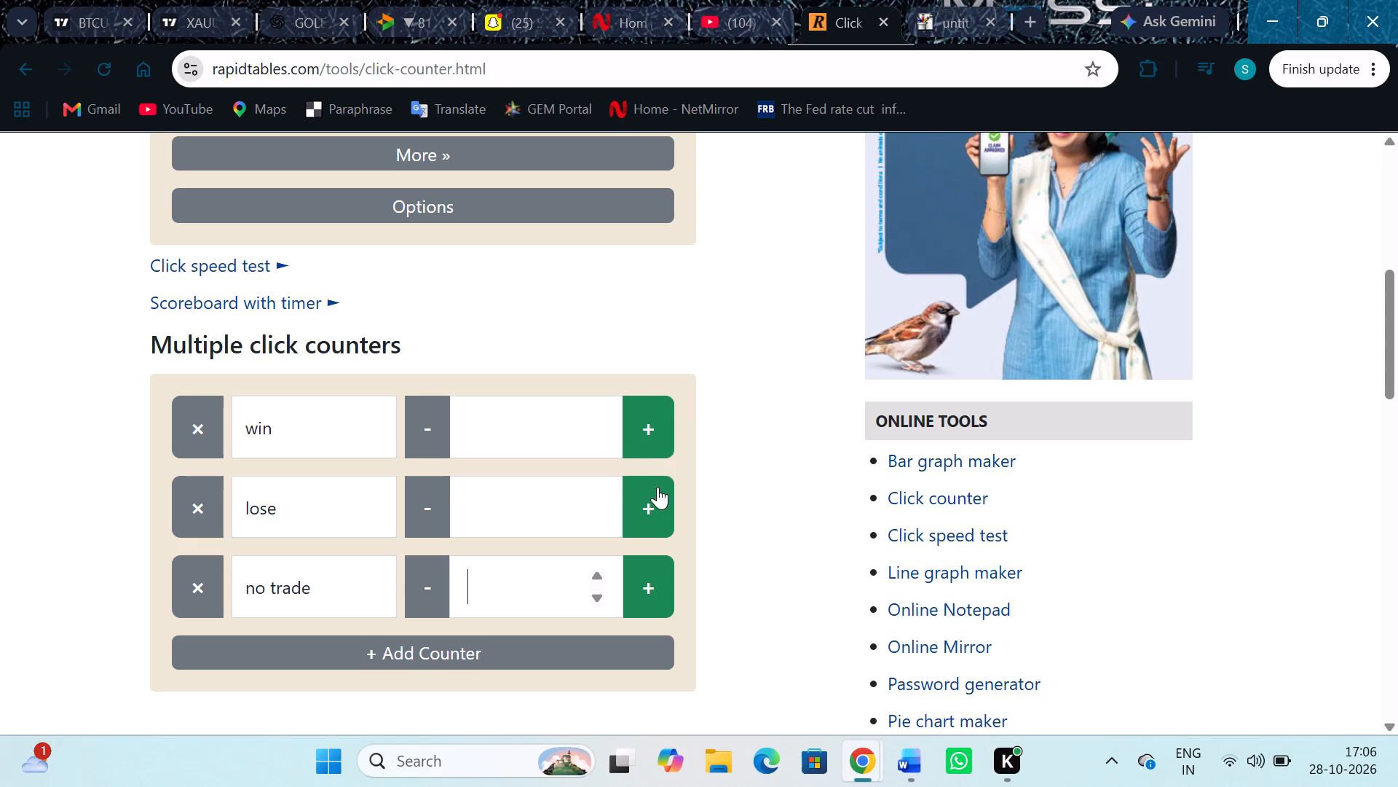
click(654, 500)
click(512, 487)
click(460, 511)
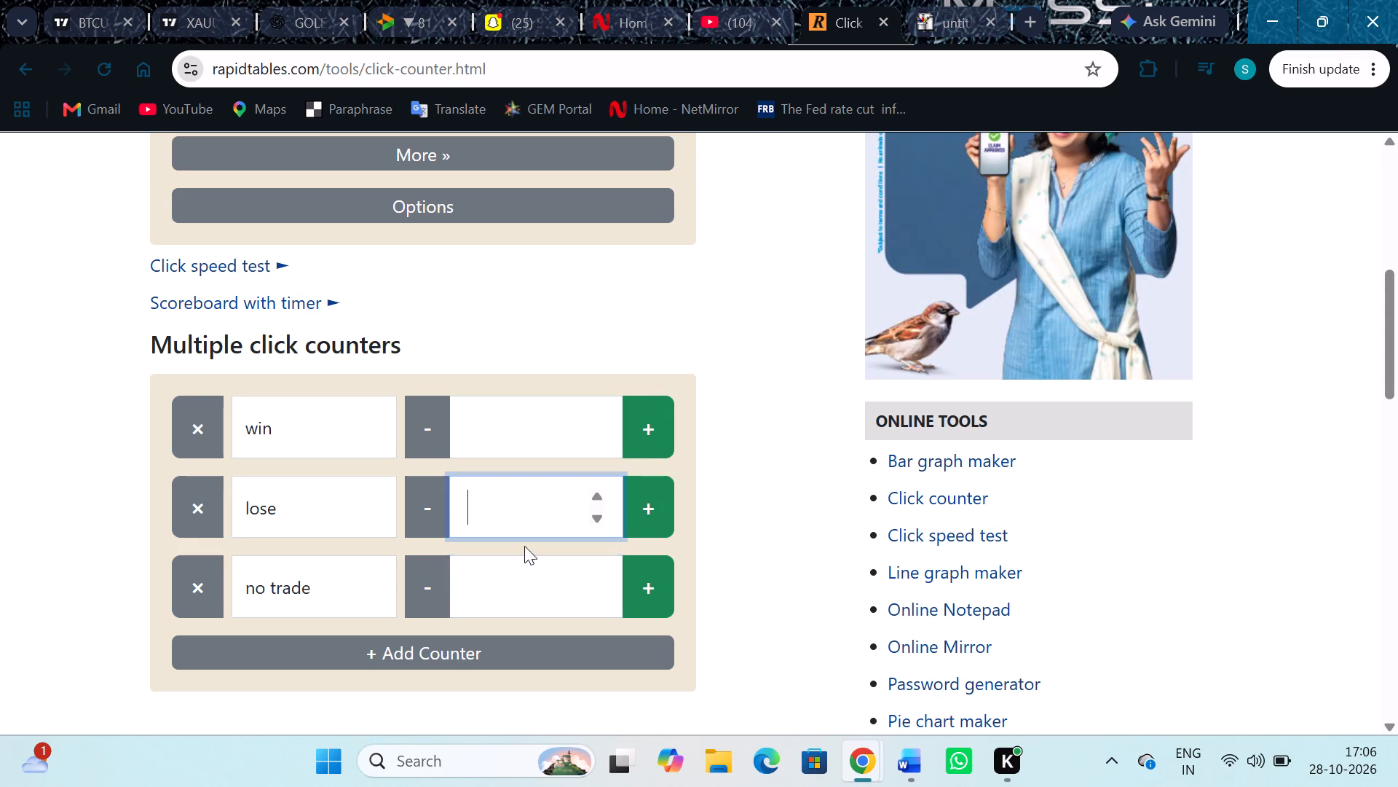
click(652, 508)
click(556, 502)
key(1)
click(548, 576)
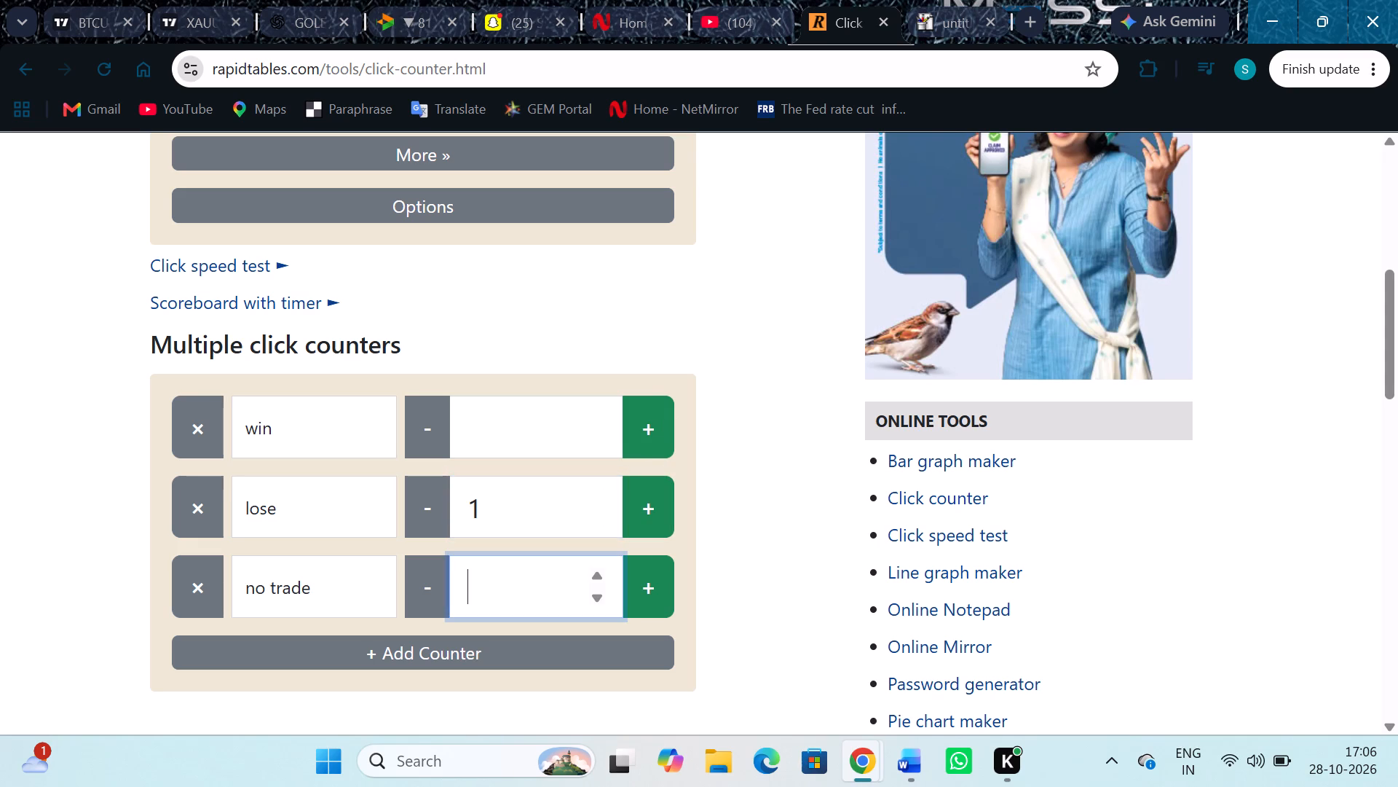
key(0)
click(575, 428)
key(0)
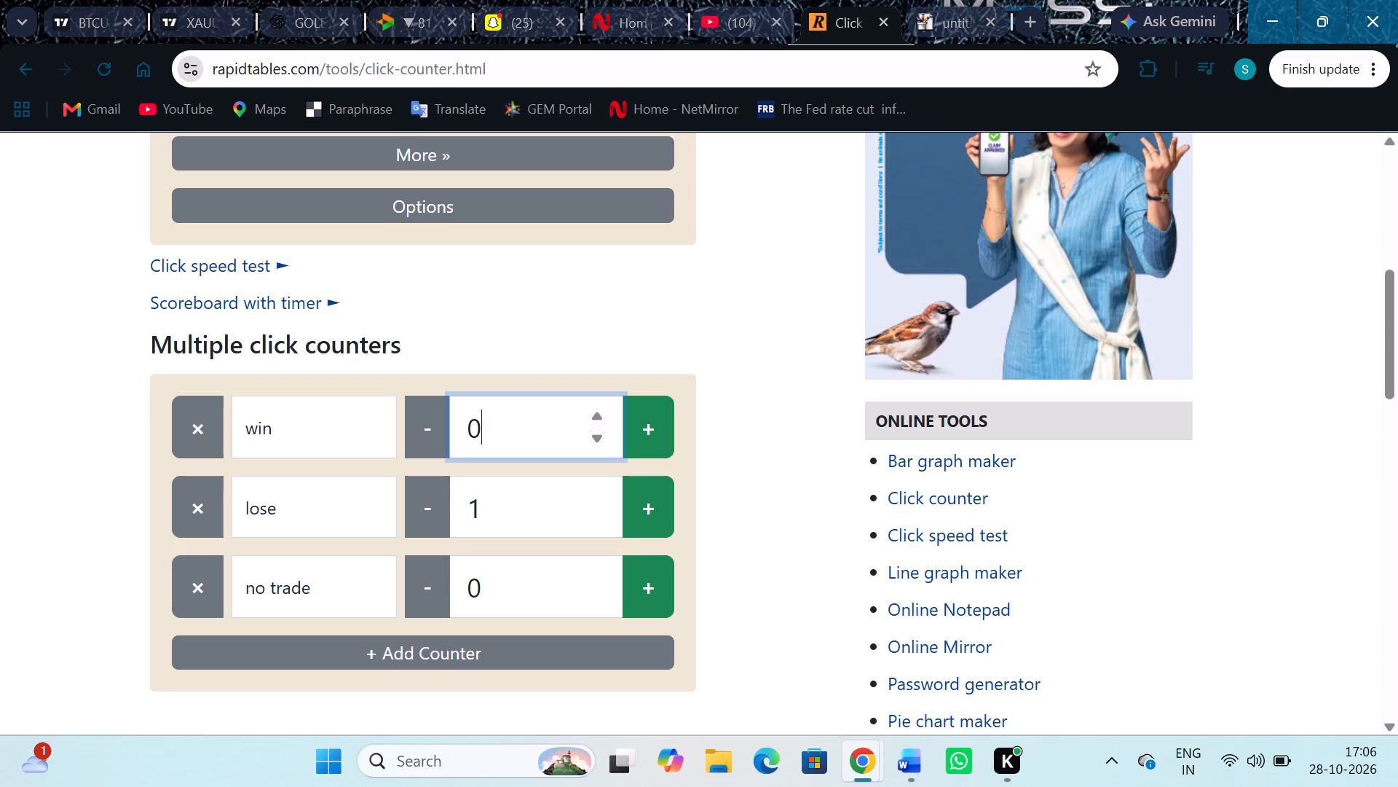
Return to the BTCUSD.P chart and delete the fixed range volume profile spanning 26 to 27 October.
click(61, 0)
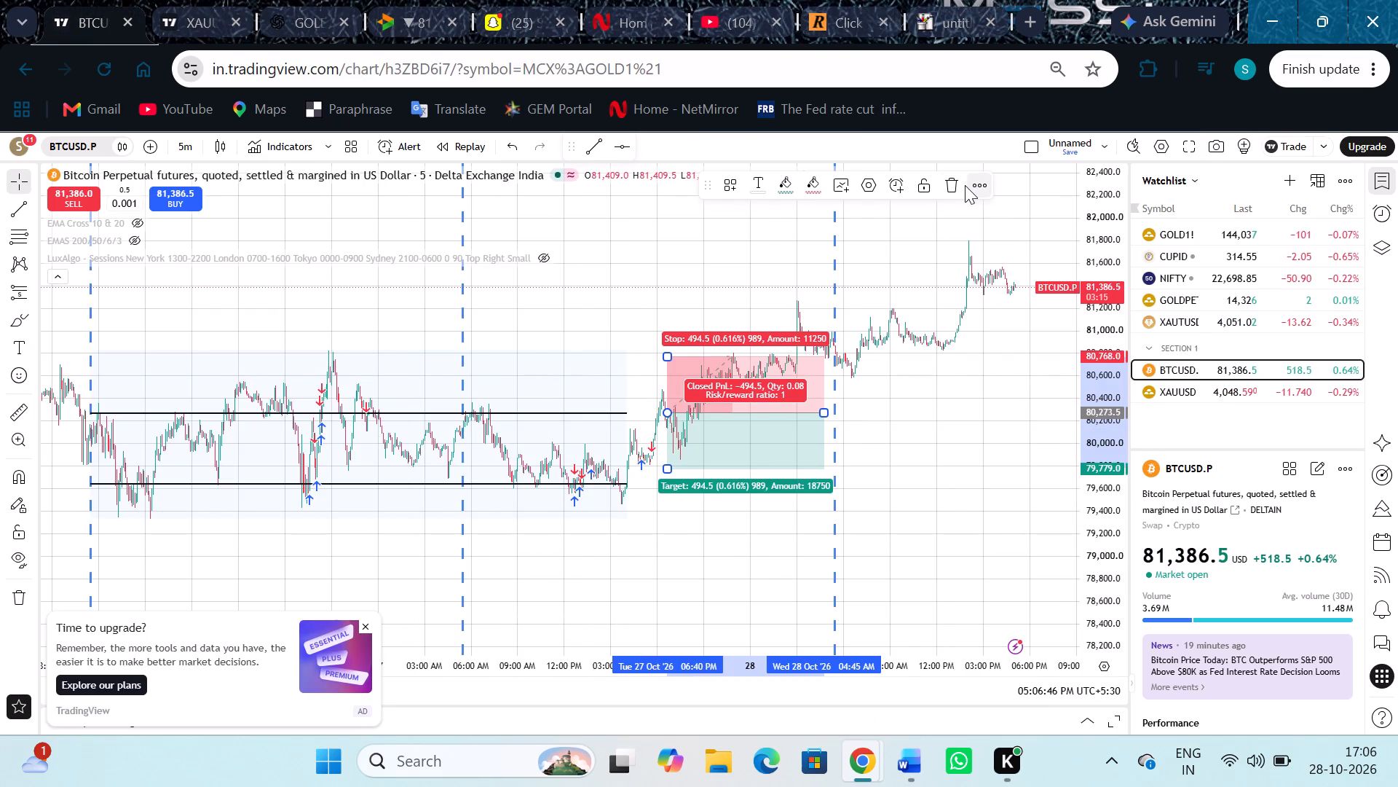
click(591, 412)
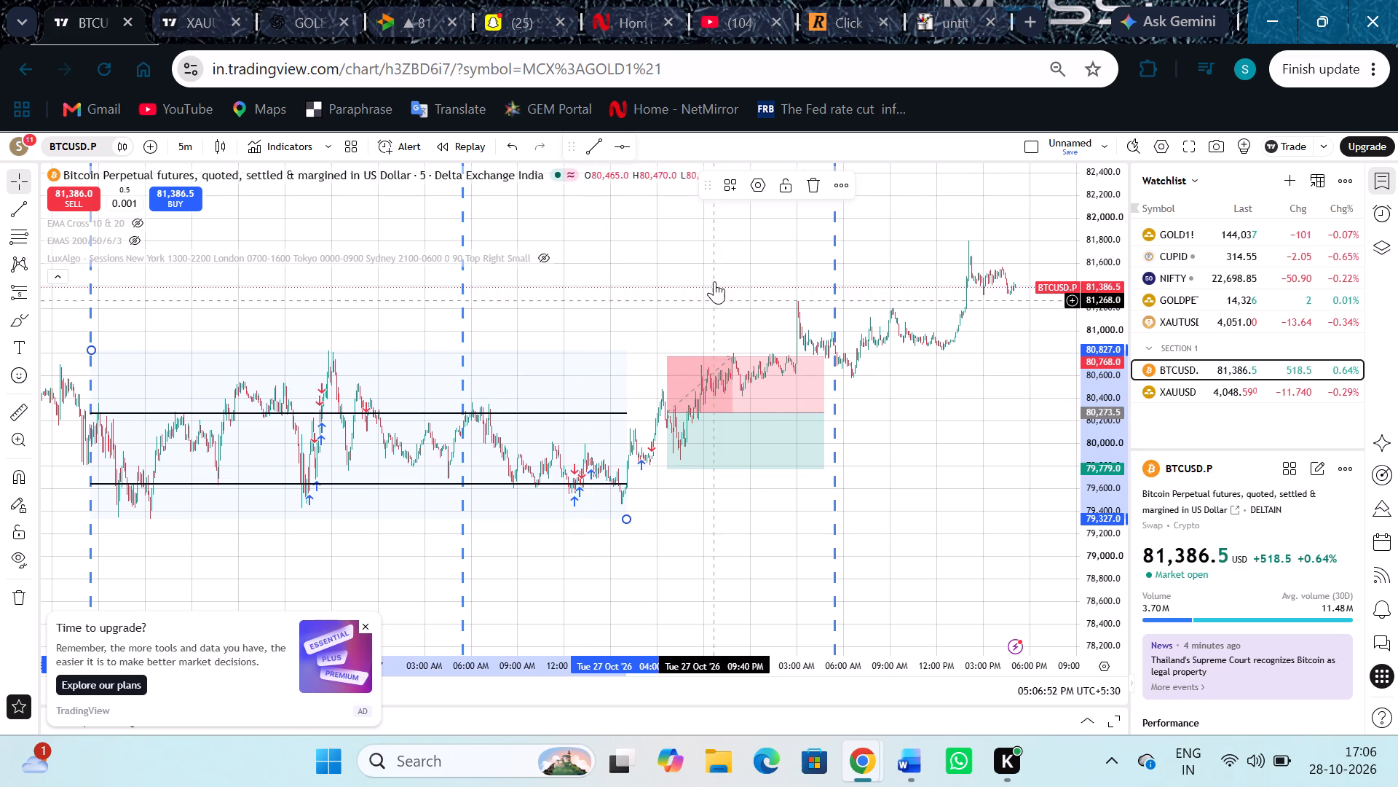
click(812, 197)
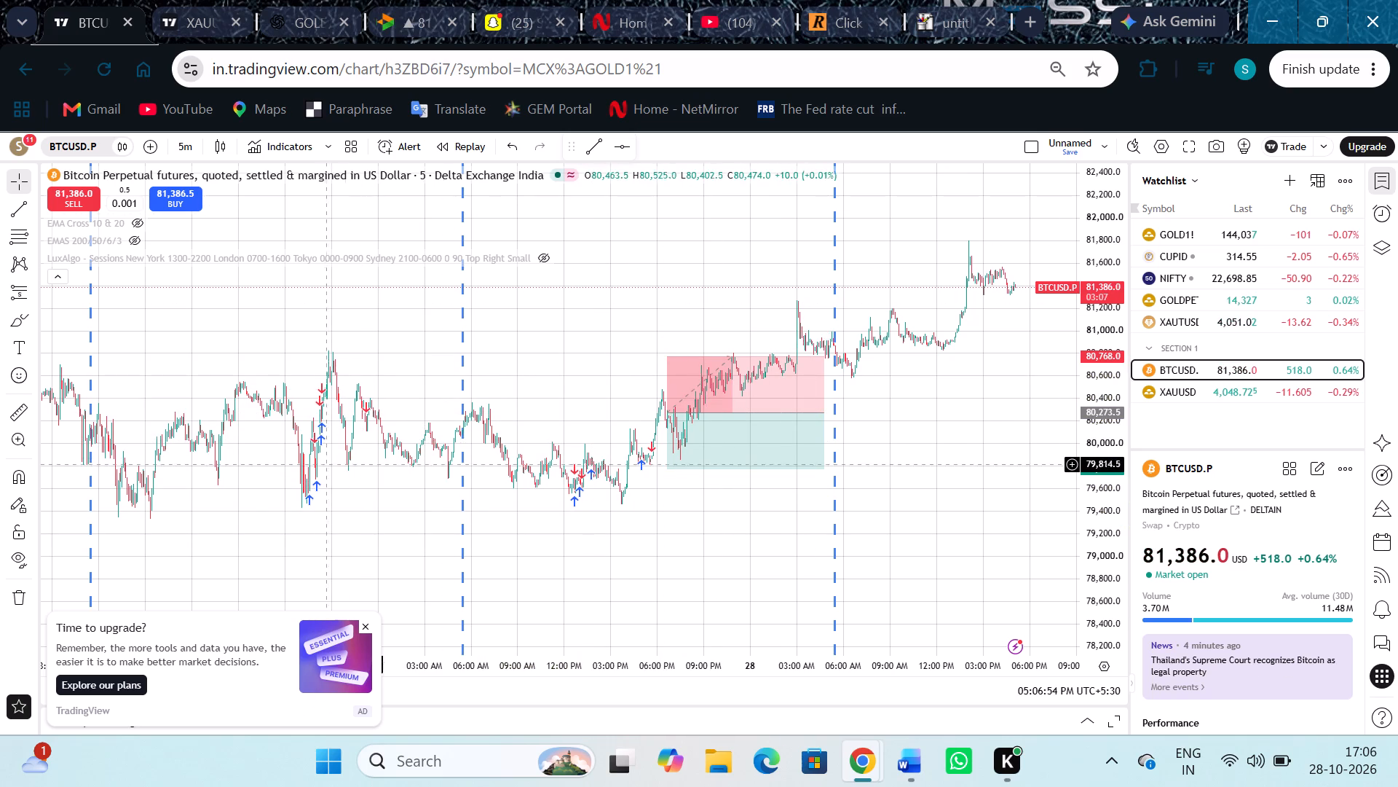
Draw a fixed range volume profile from the 25 October dashed vertical line to 26 October, 04:00 PM.
drag(325, 465, 845, 463)
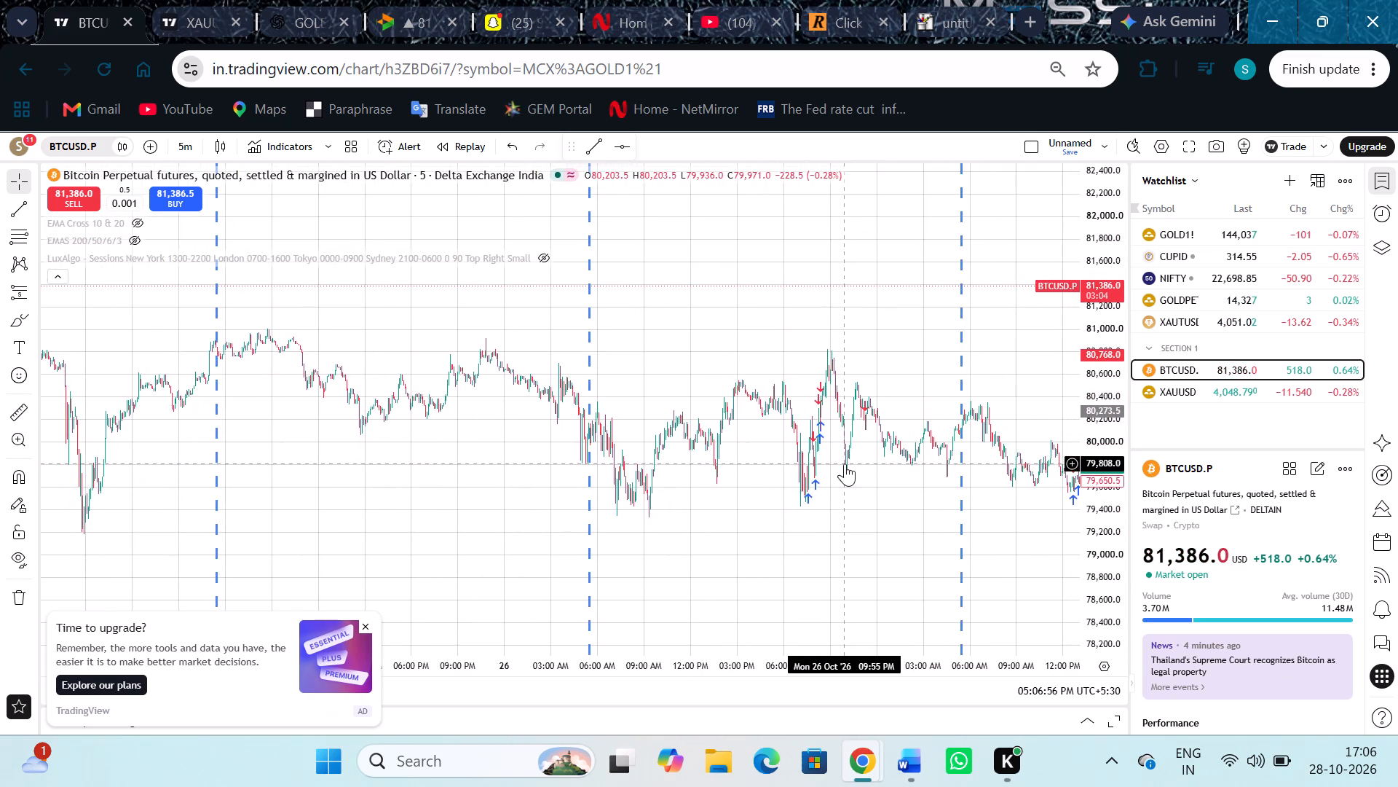
click(33, 290)
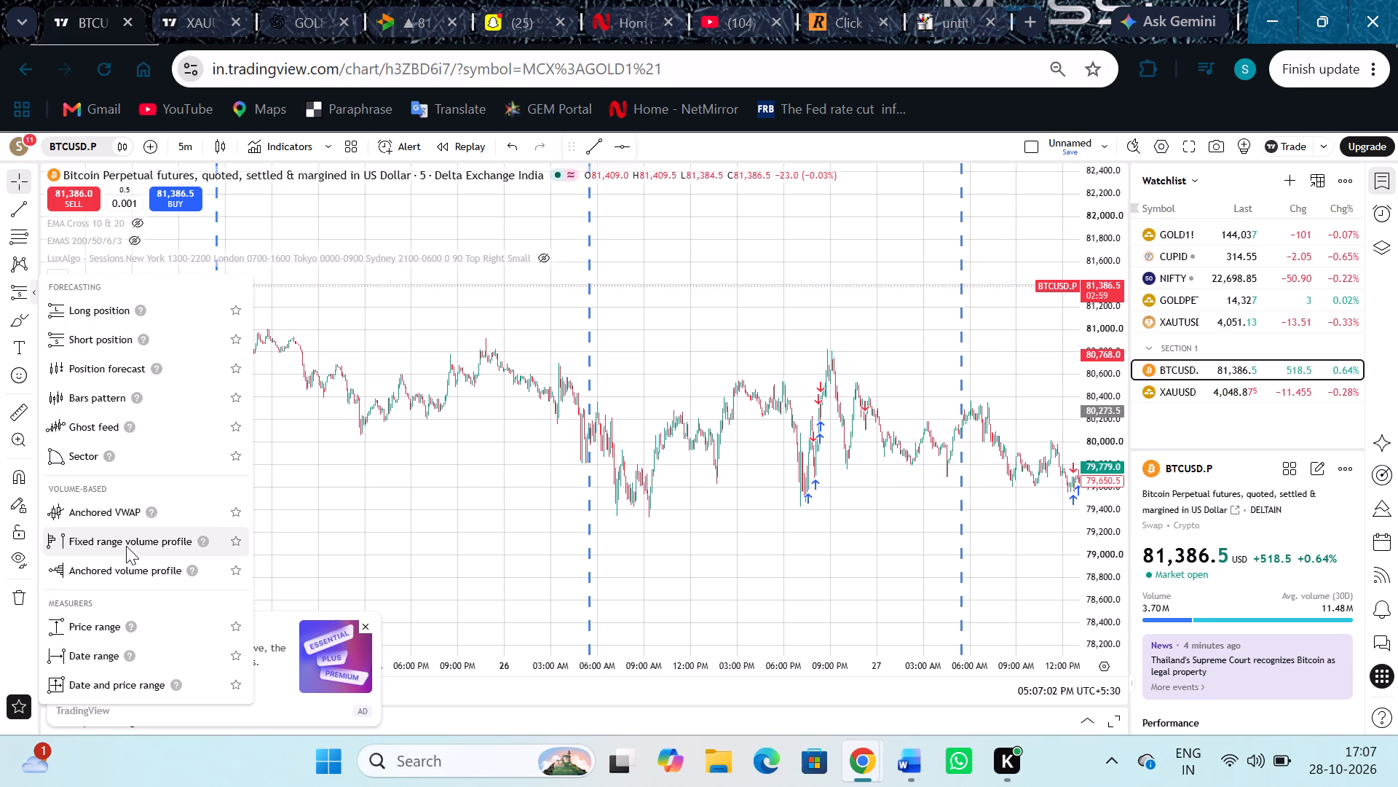
click(126, 546)
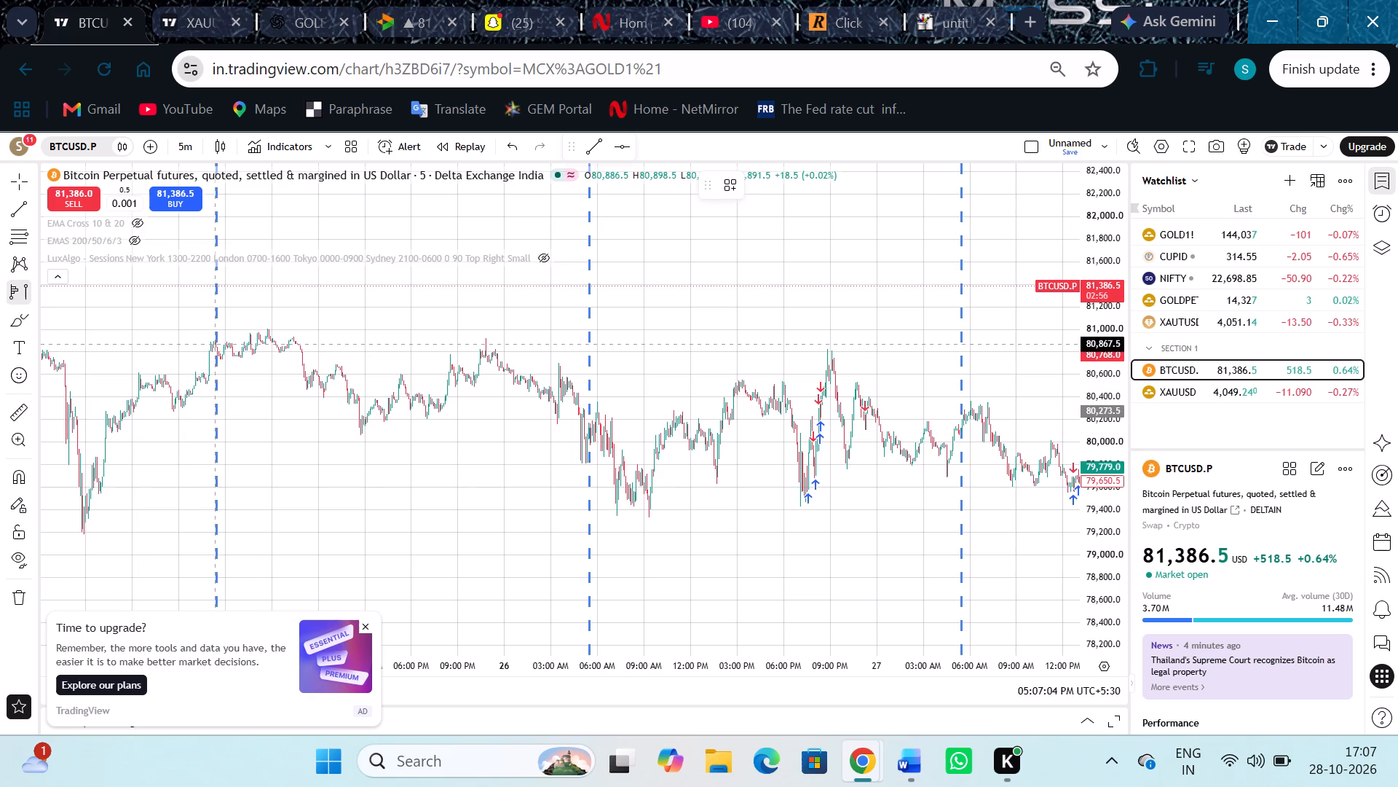
click(216, 345)
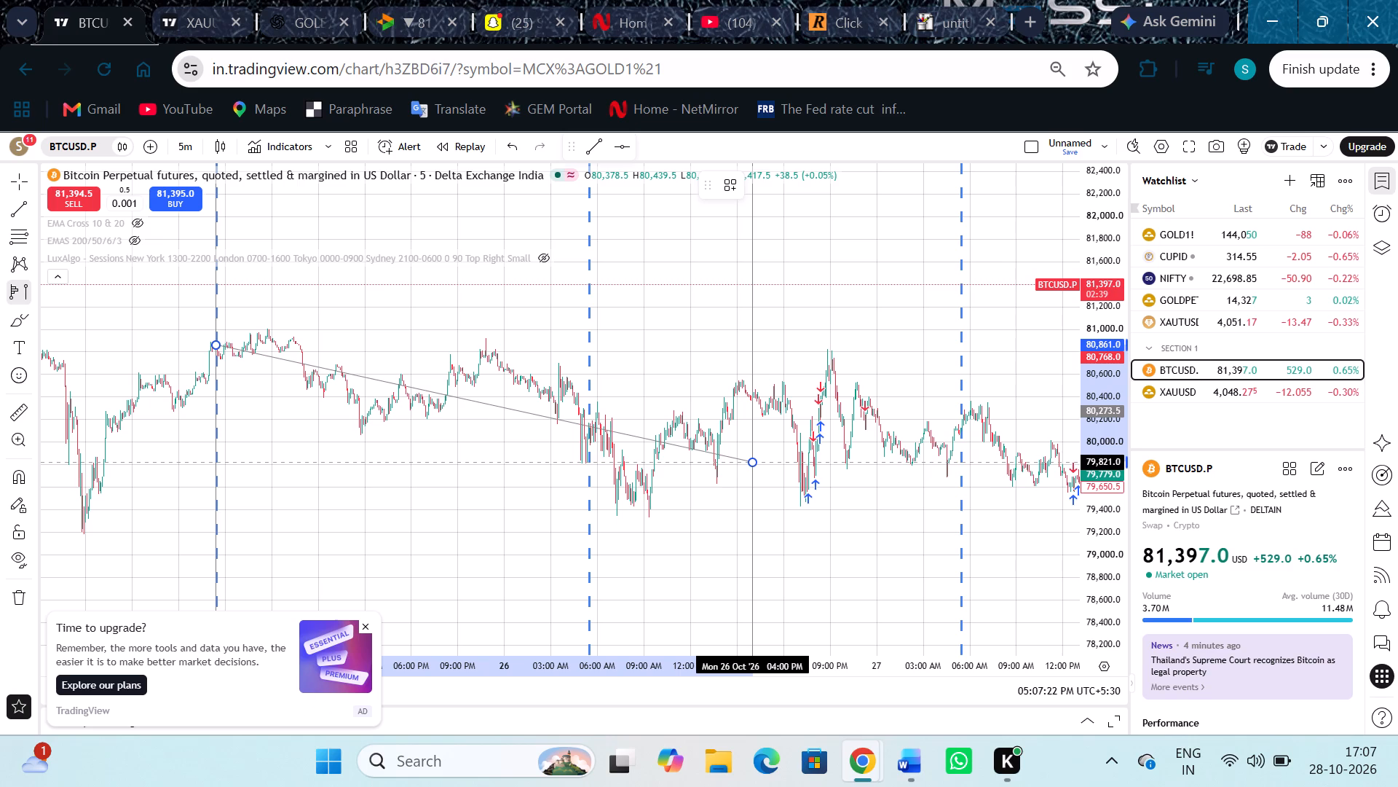
click(753, 462)
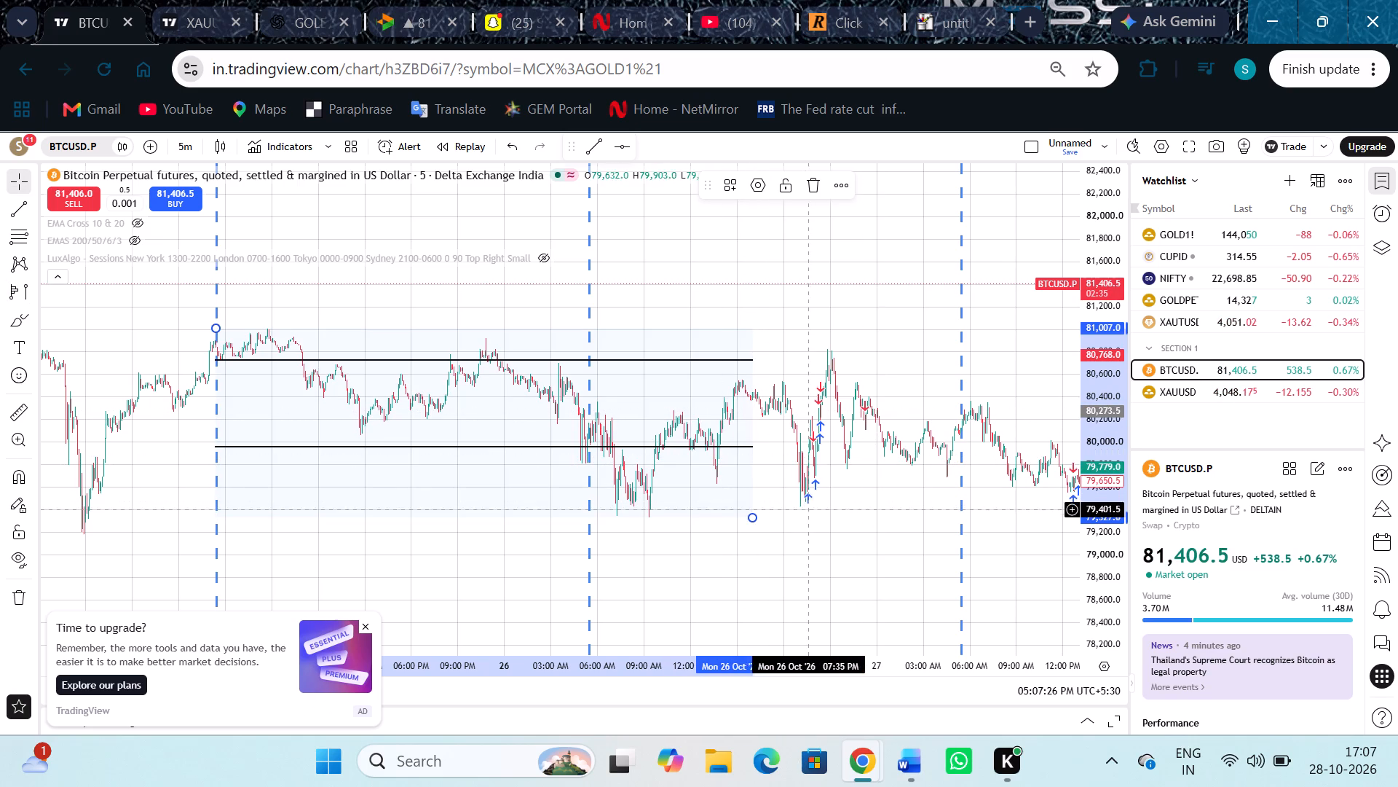
Place a long position at the volume profile's lower line, with entry about 79,963.5 at 26 October, 07:55 PM.
click(36, 294)
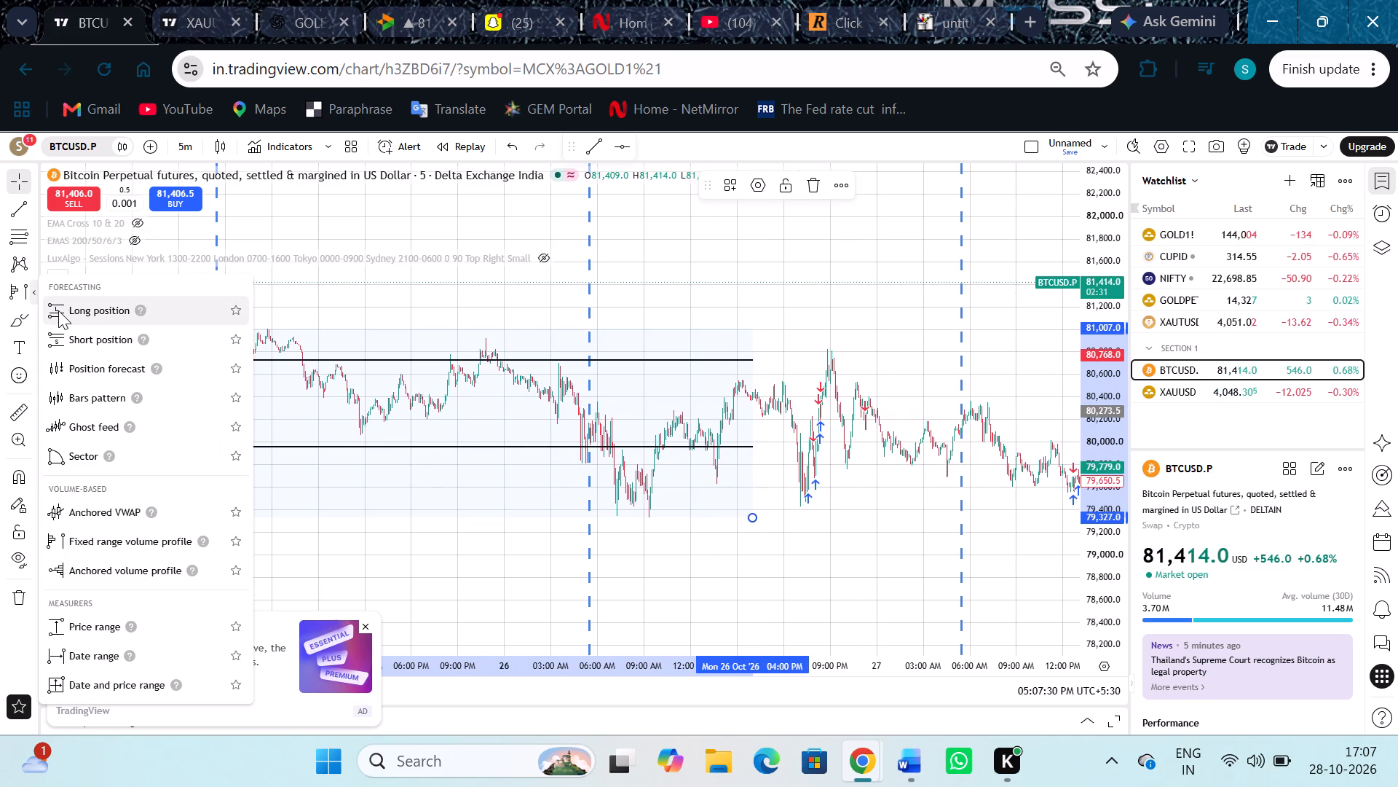
right_click(58, 310)
right_click(58, 310)
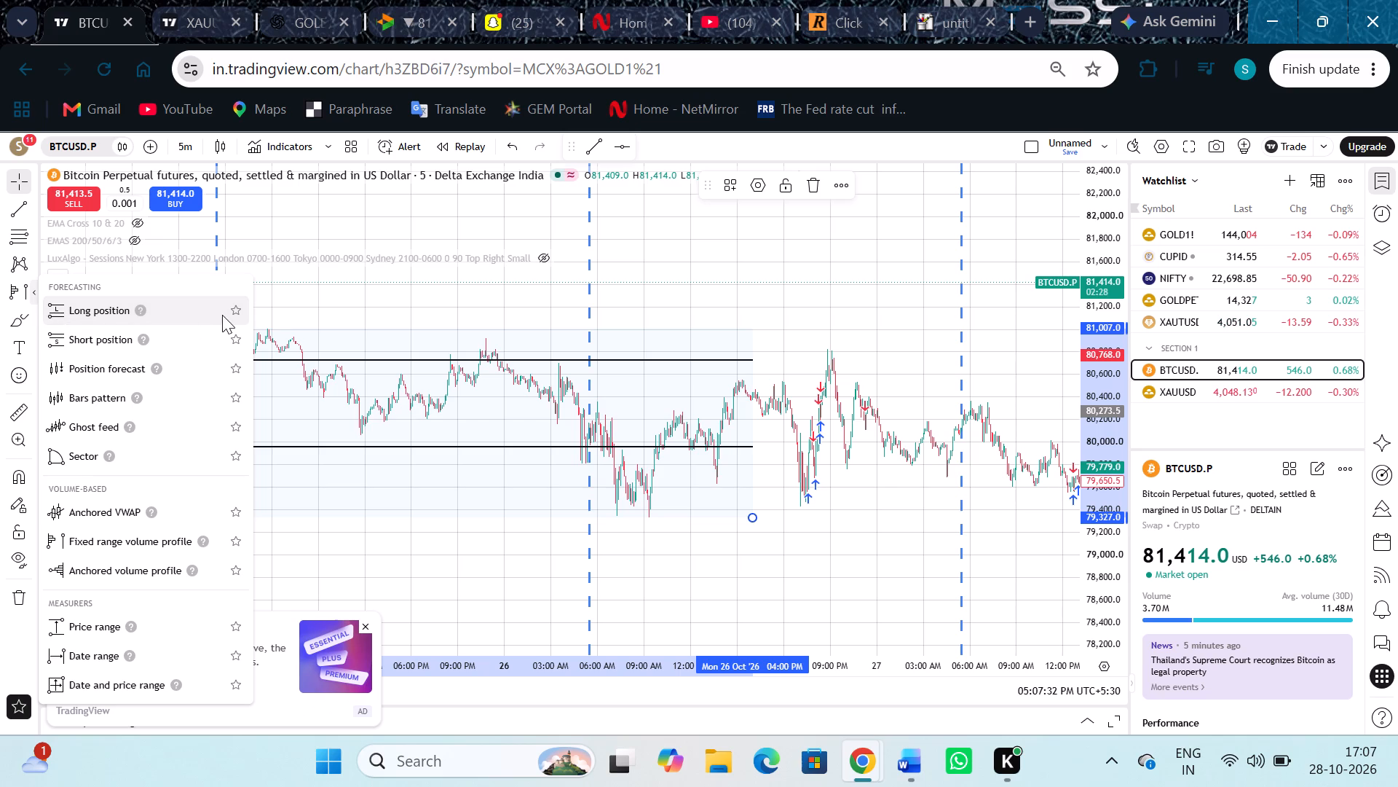
click(213, 318)
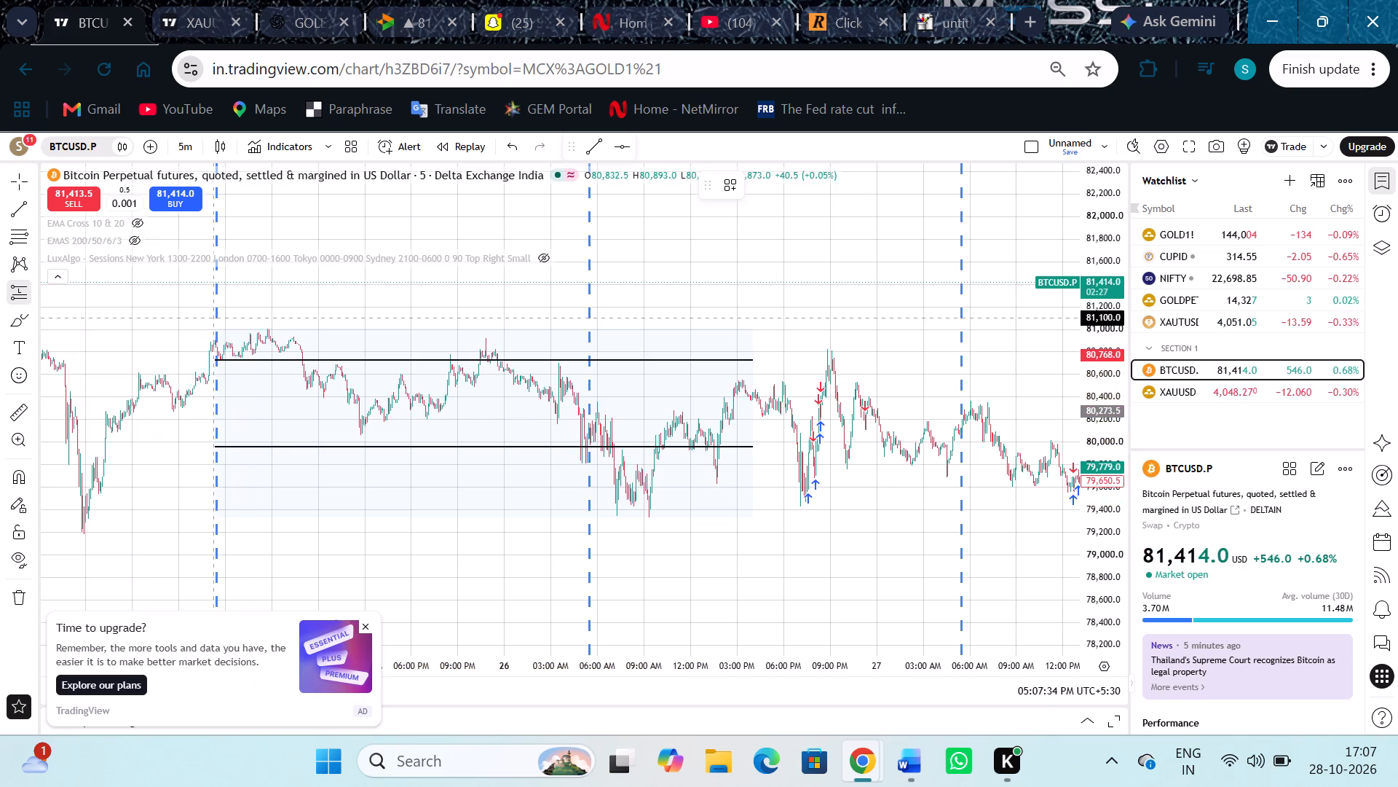
click(813, 446)
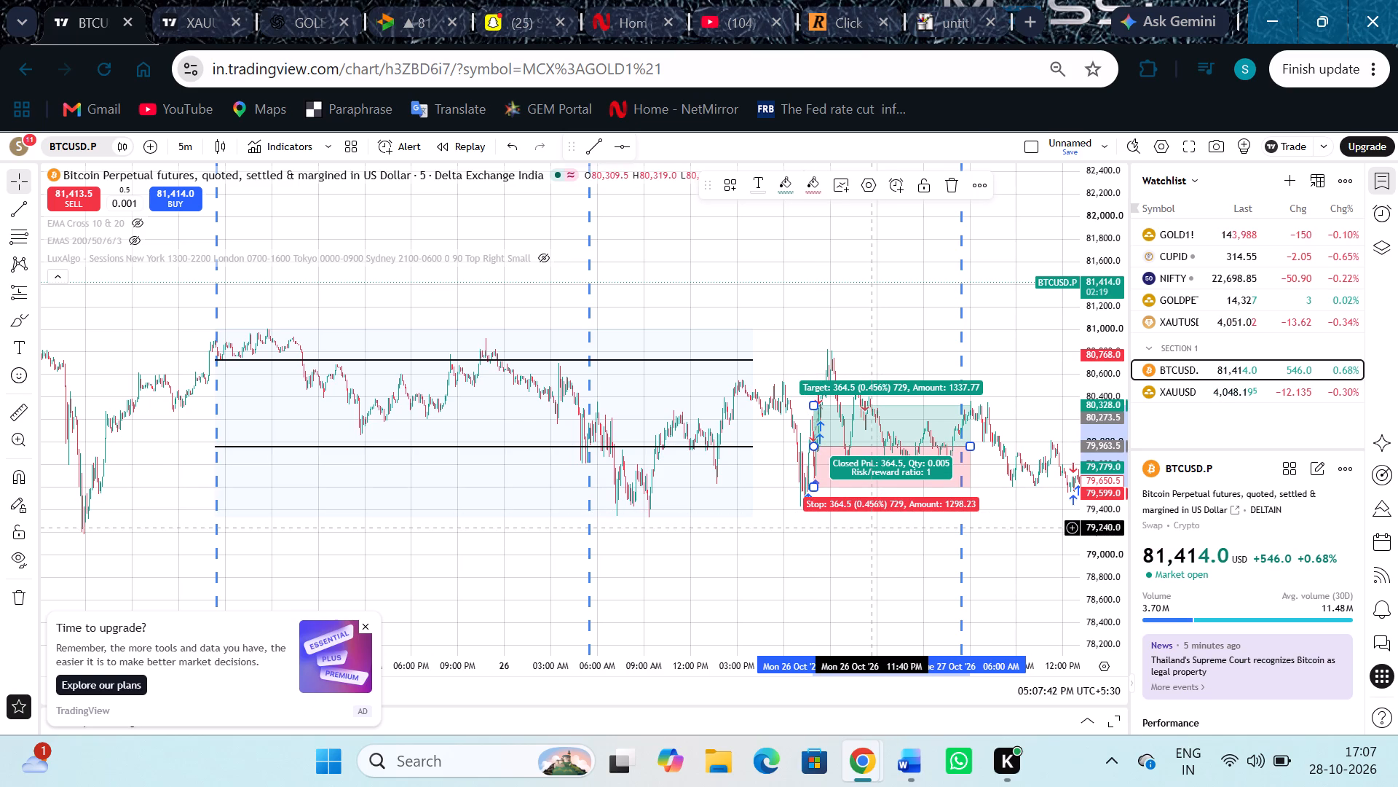
Switch to the click counter page and raise the win counter to 1.
click(826, 0)
click(662, 441)
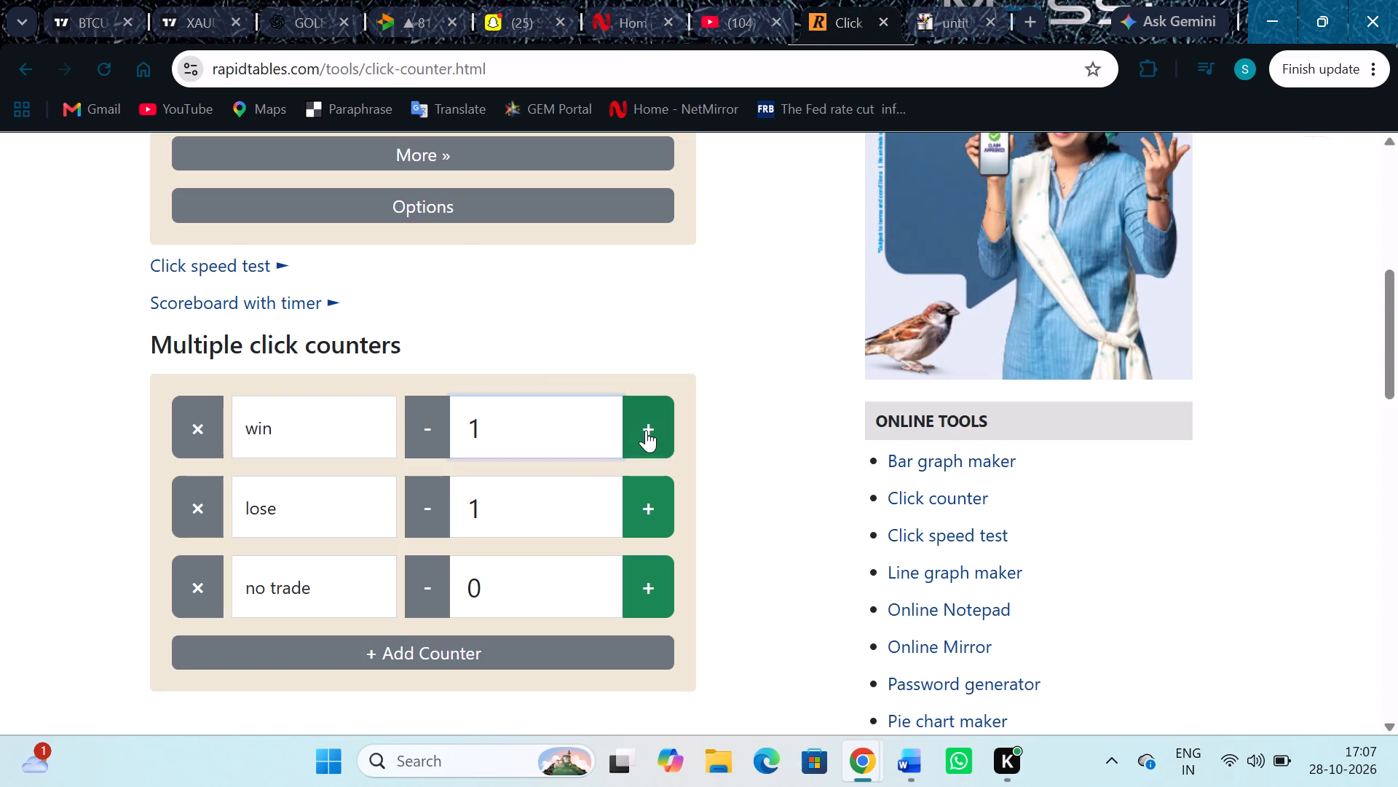
Return to the BTCUSD.P chart and delete the fixed range volume profile spanning 25 to 26 October.
click(211, 0)
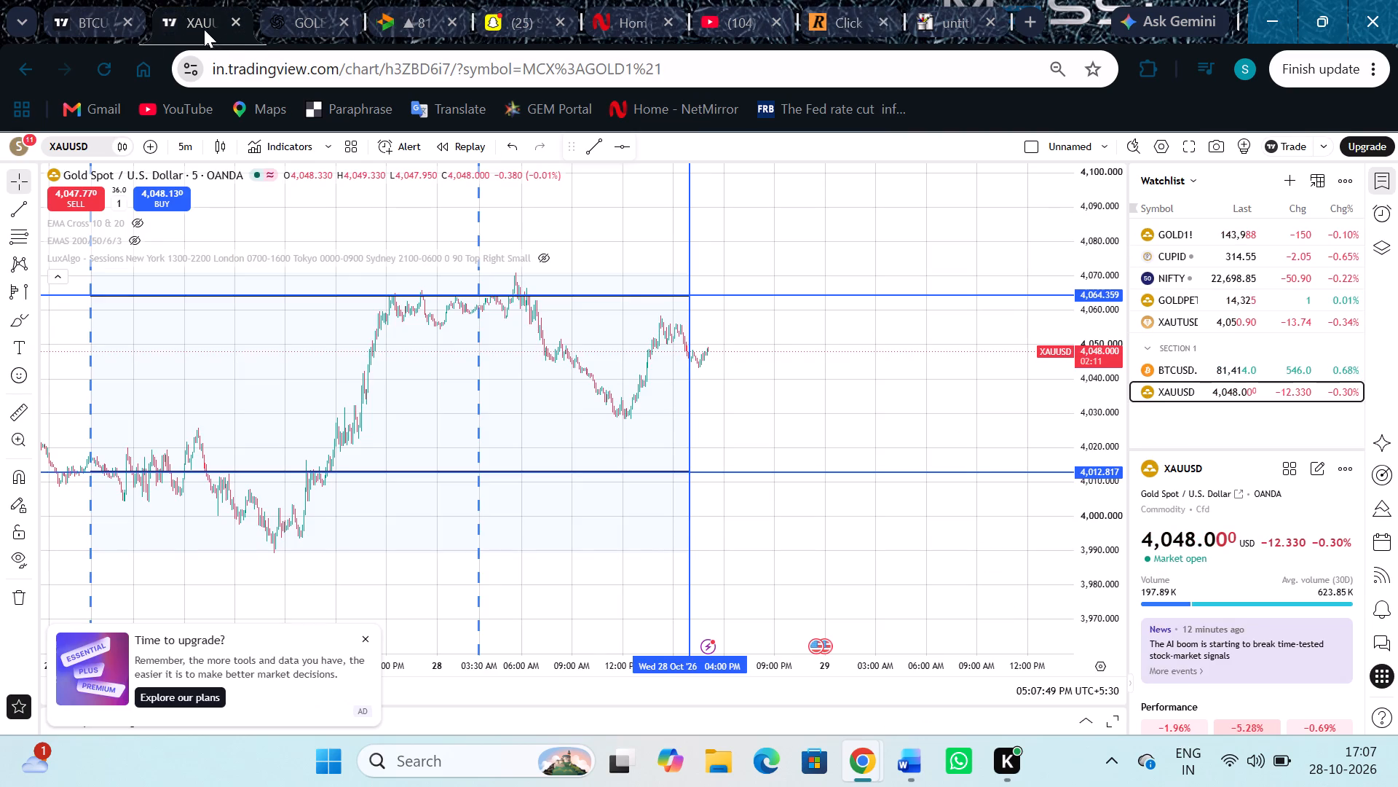
click(89, 0)
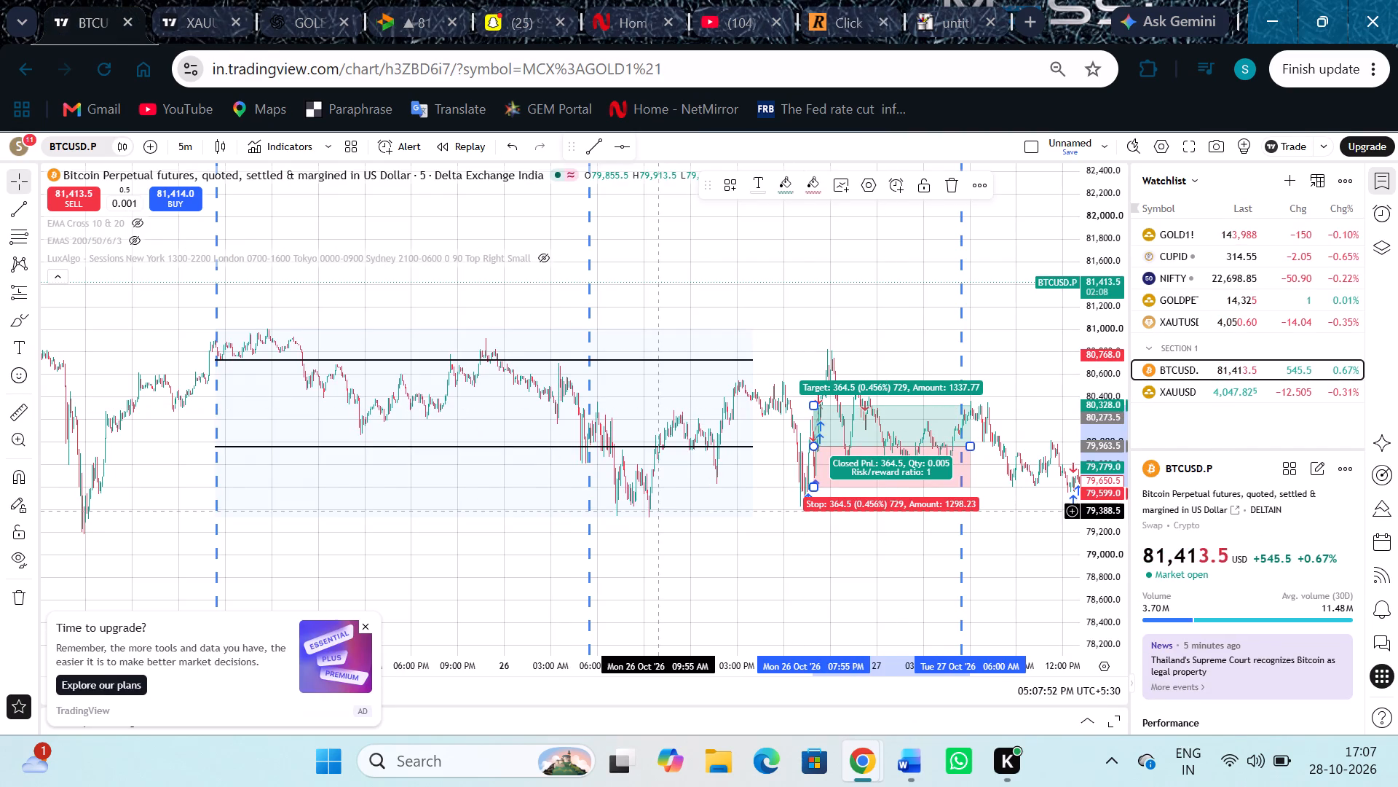
click(617, 448)
click(819, 181)
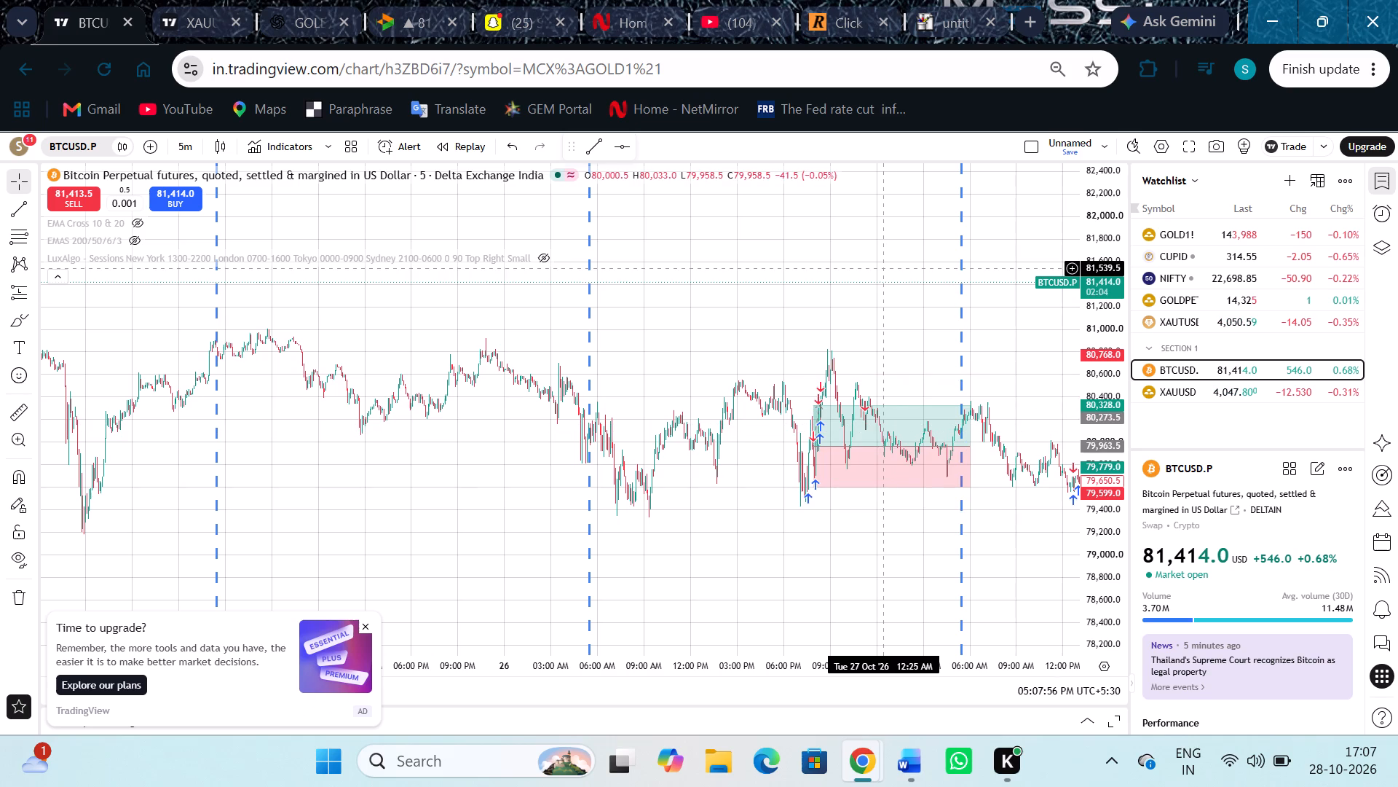
Read through the help article on the fixed range volume profile drawing tool, down to its coordinates section, and close it.
drag(882, 268, 517, 264)
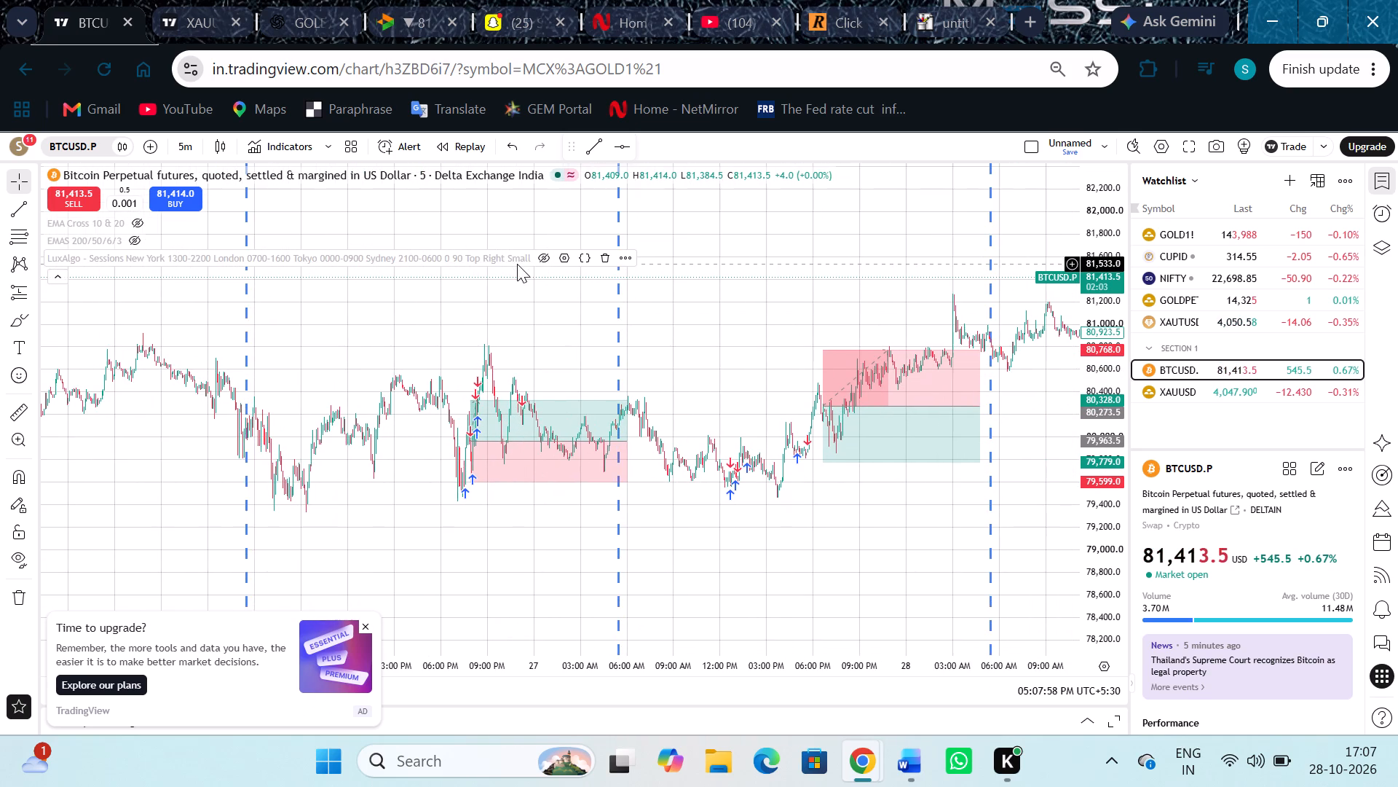
drag(517, 264, 620, 269)
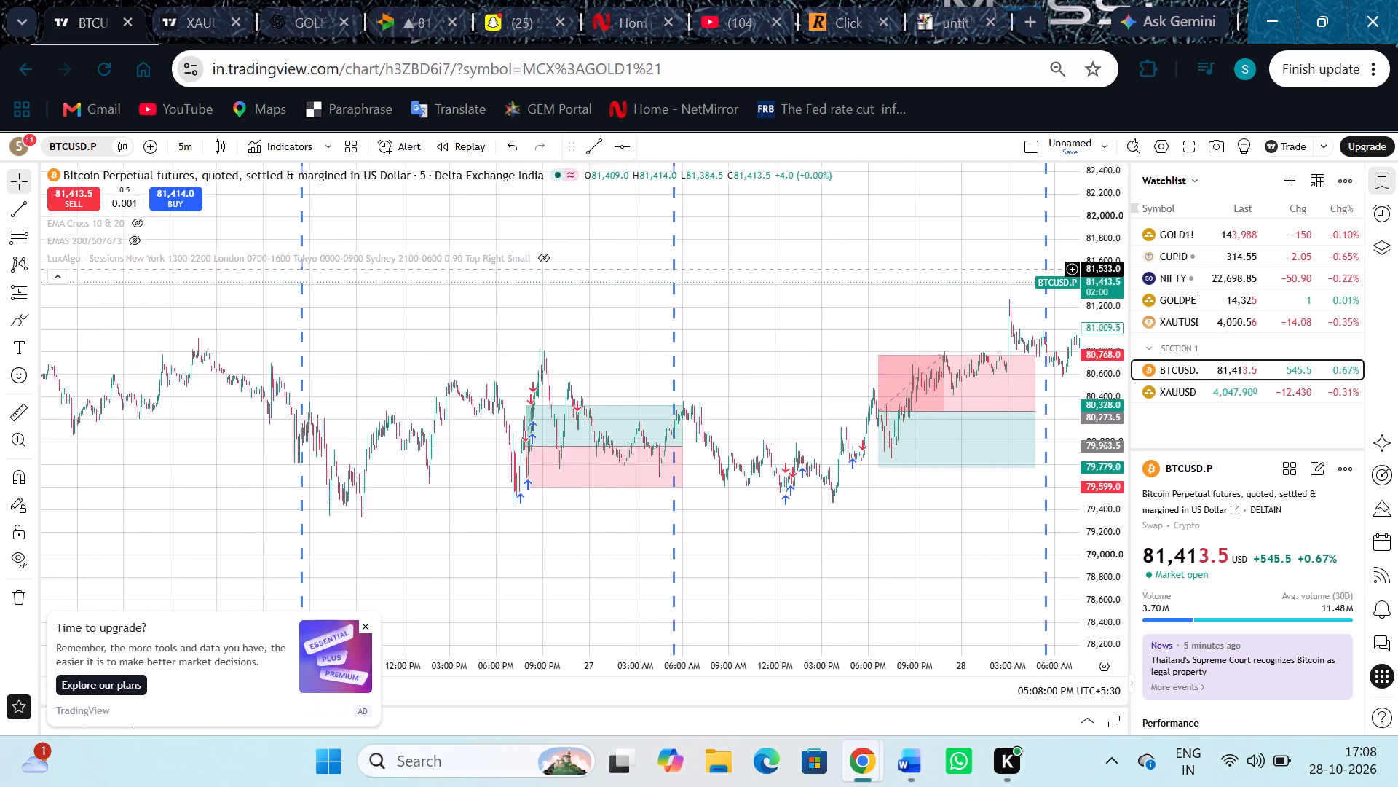
drag(620, 269, 814, 275)
drag(362, 384, 751, 400)
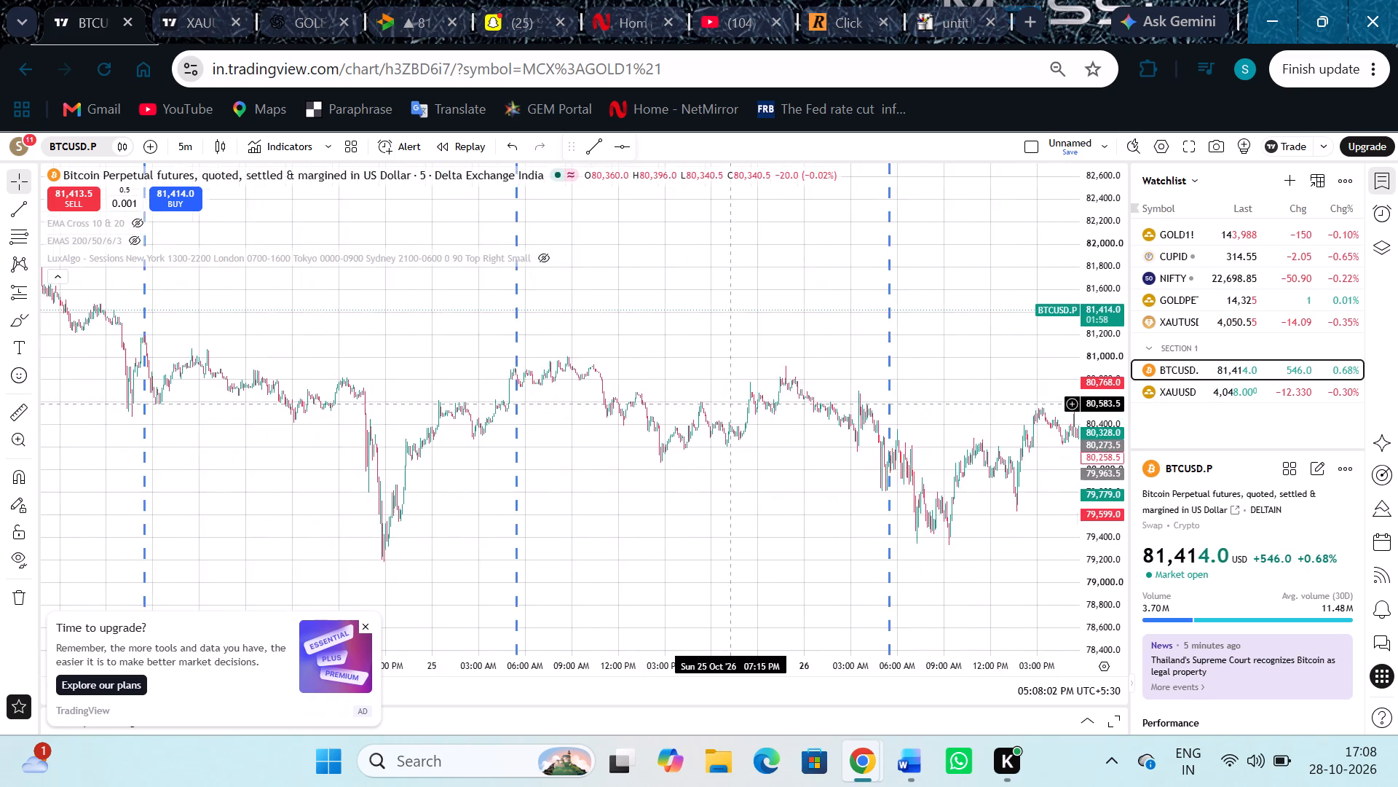
drag(751, 400, 806, 388)
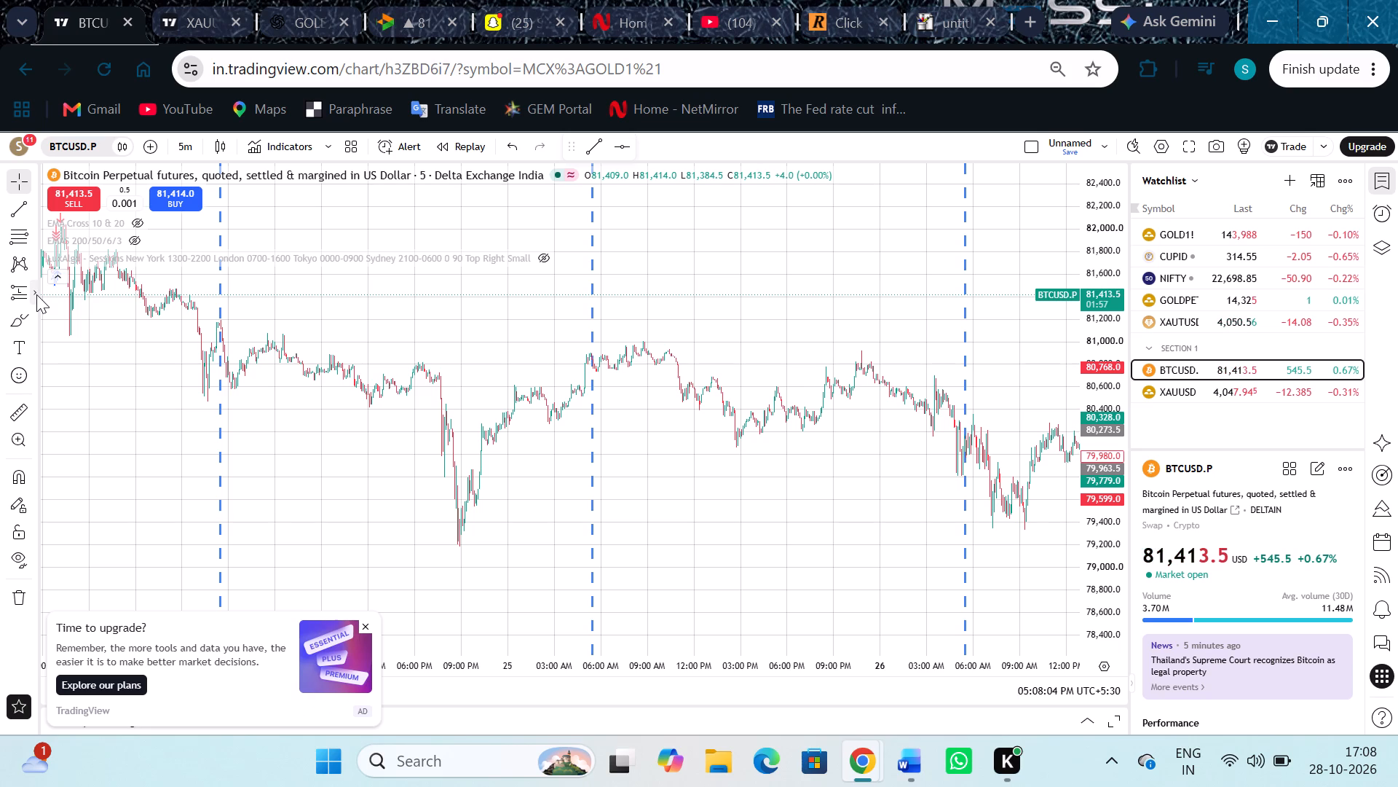
click(36, 294)
drag(154, 541, 25, 638)
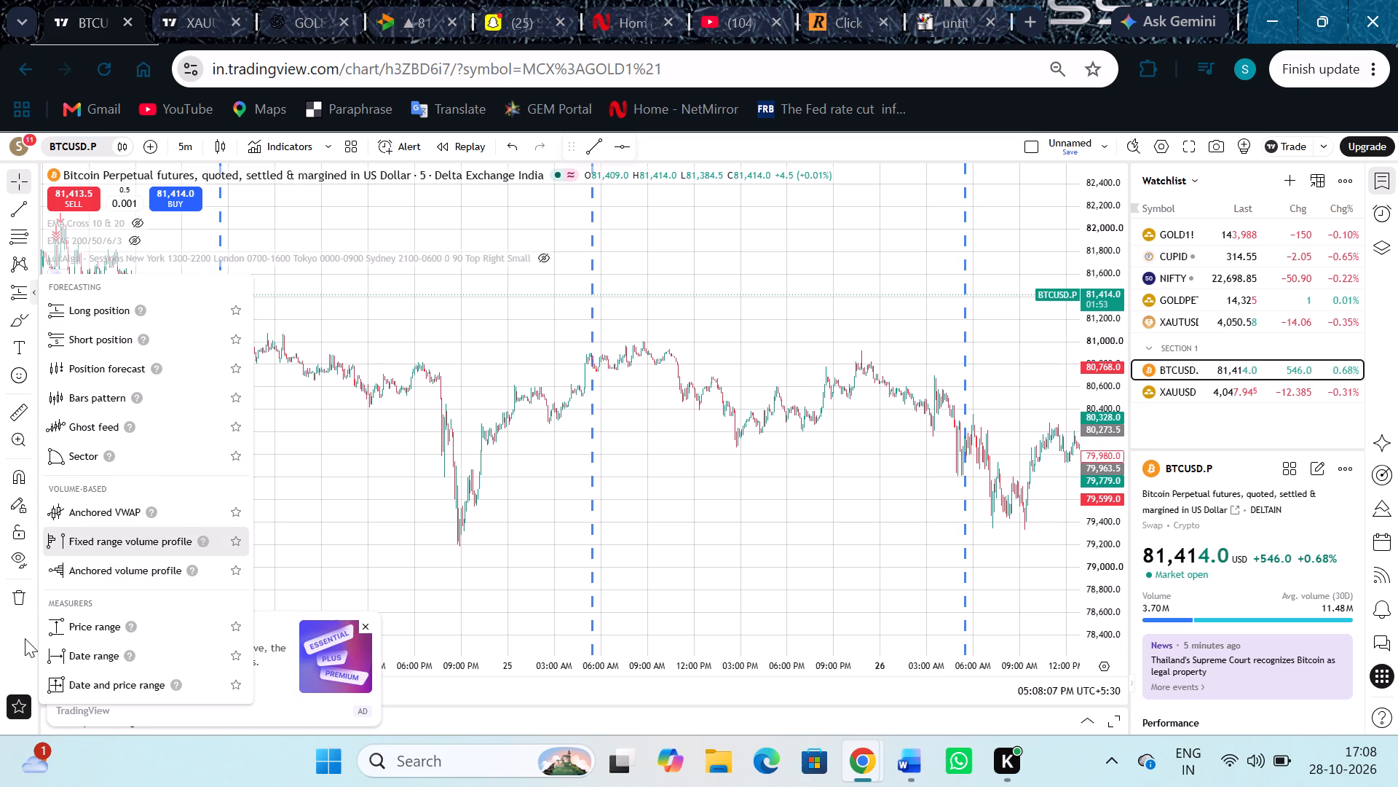
drag(25, 638, 25, 637)
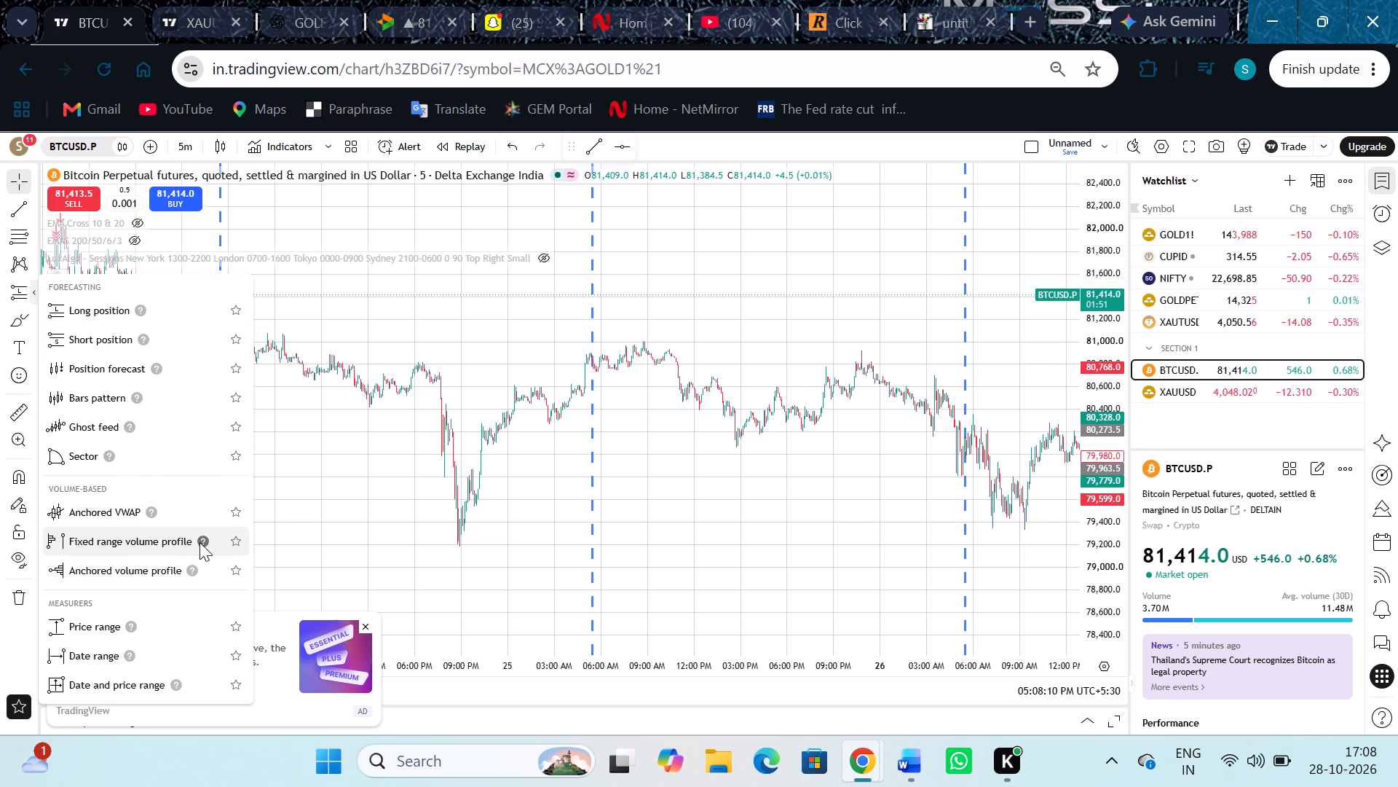
click(200, 542)
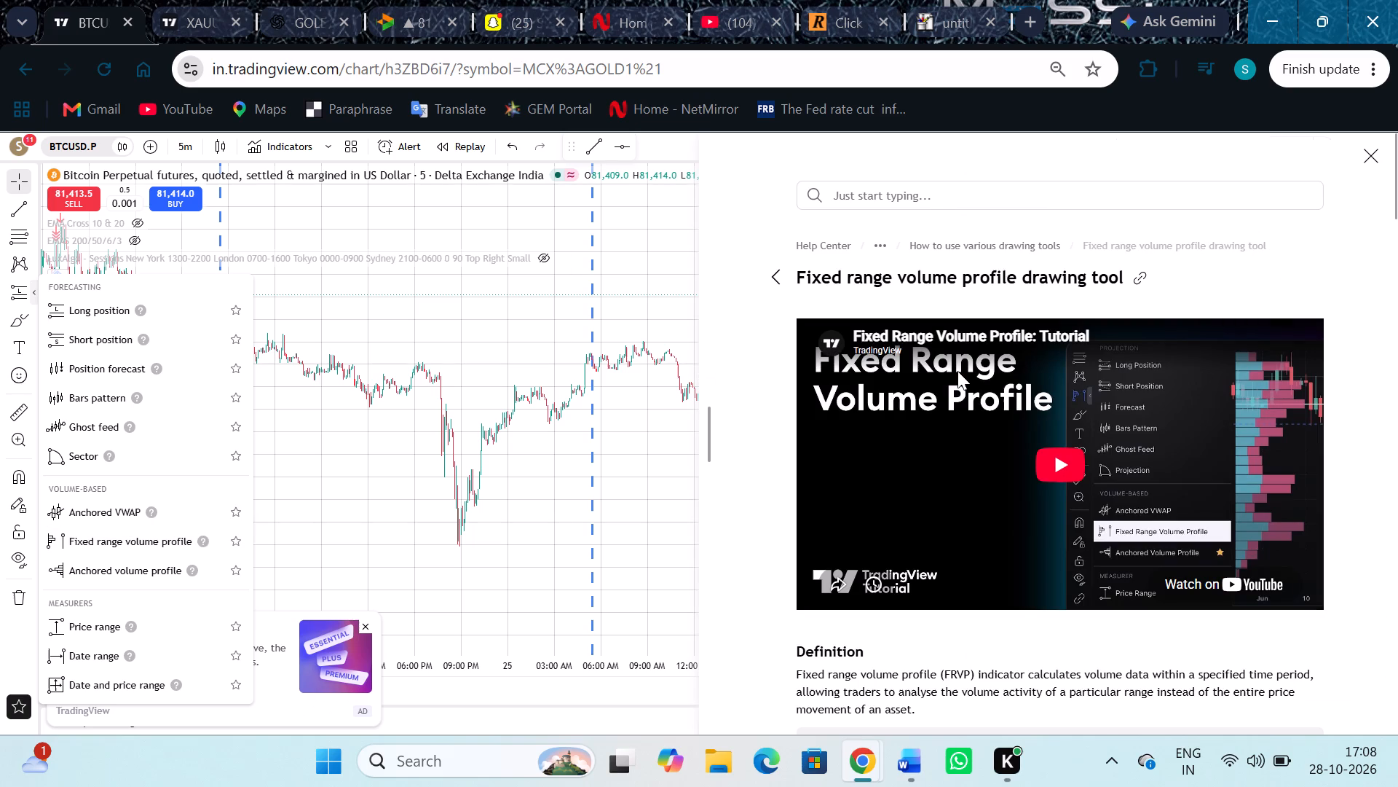
scroll(957, 371, down, 1)
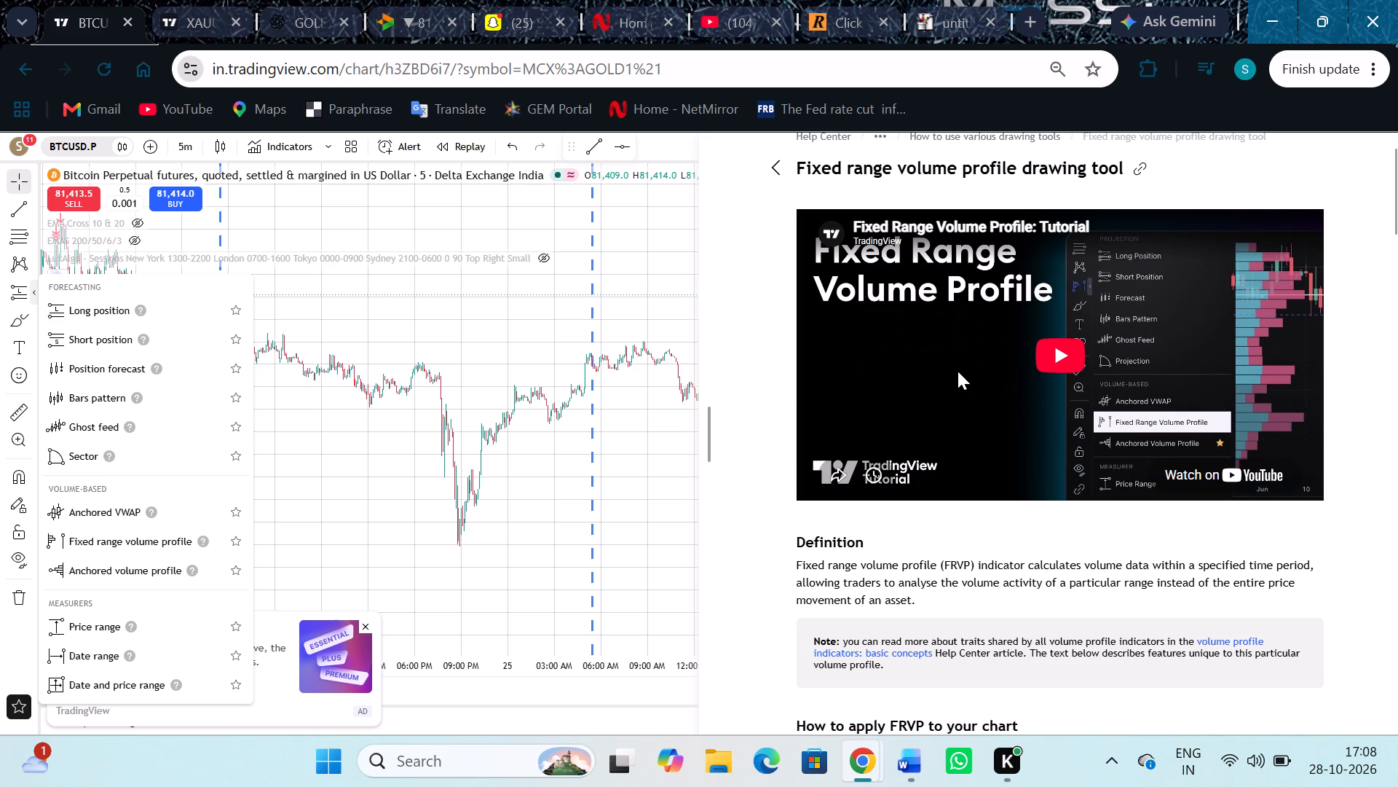
scroll(957, 371, down, 3)
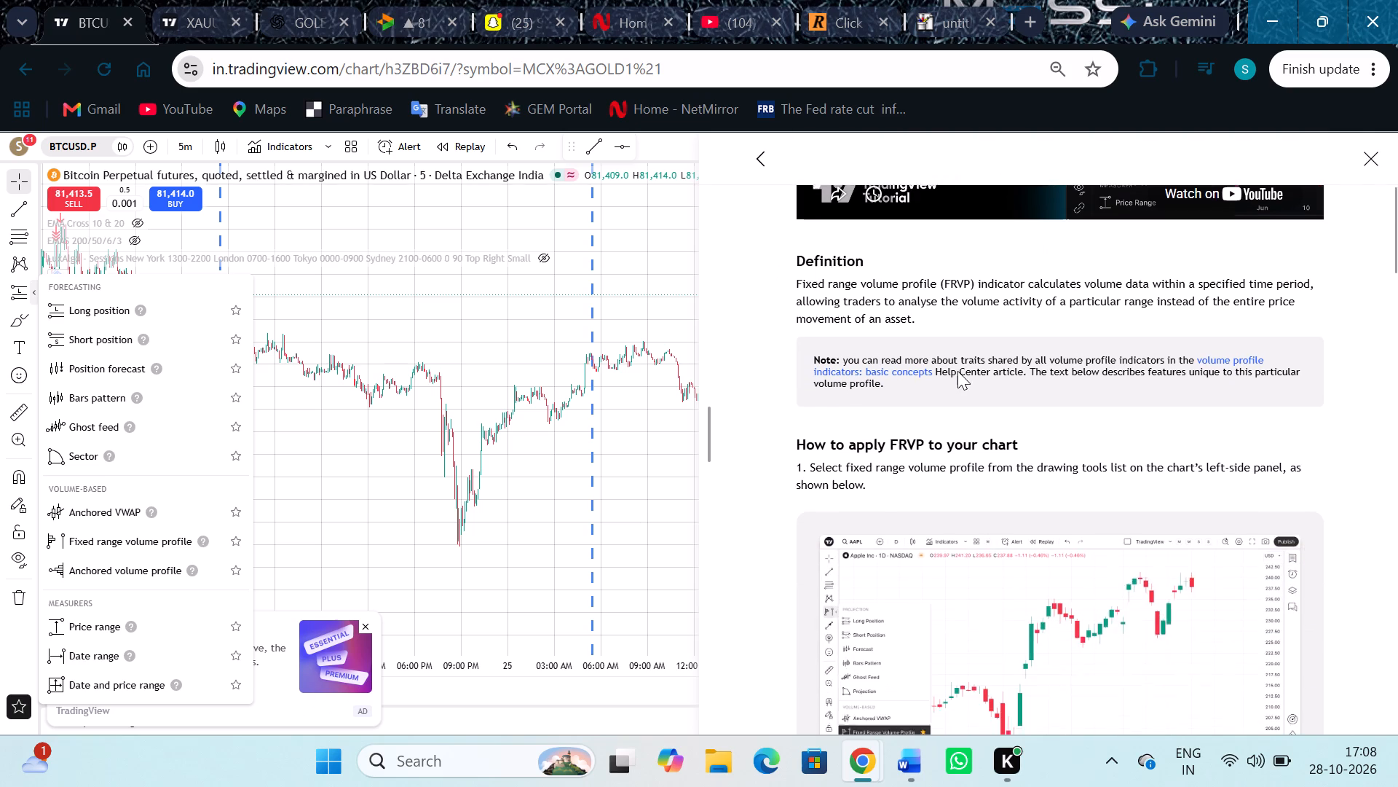
scroll(957, 371, down, 2)
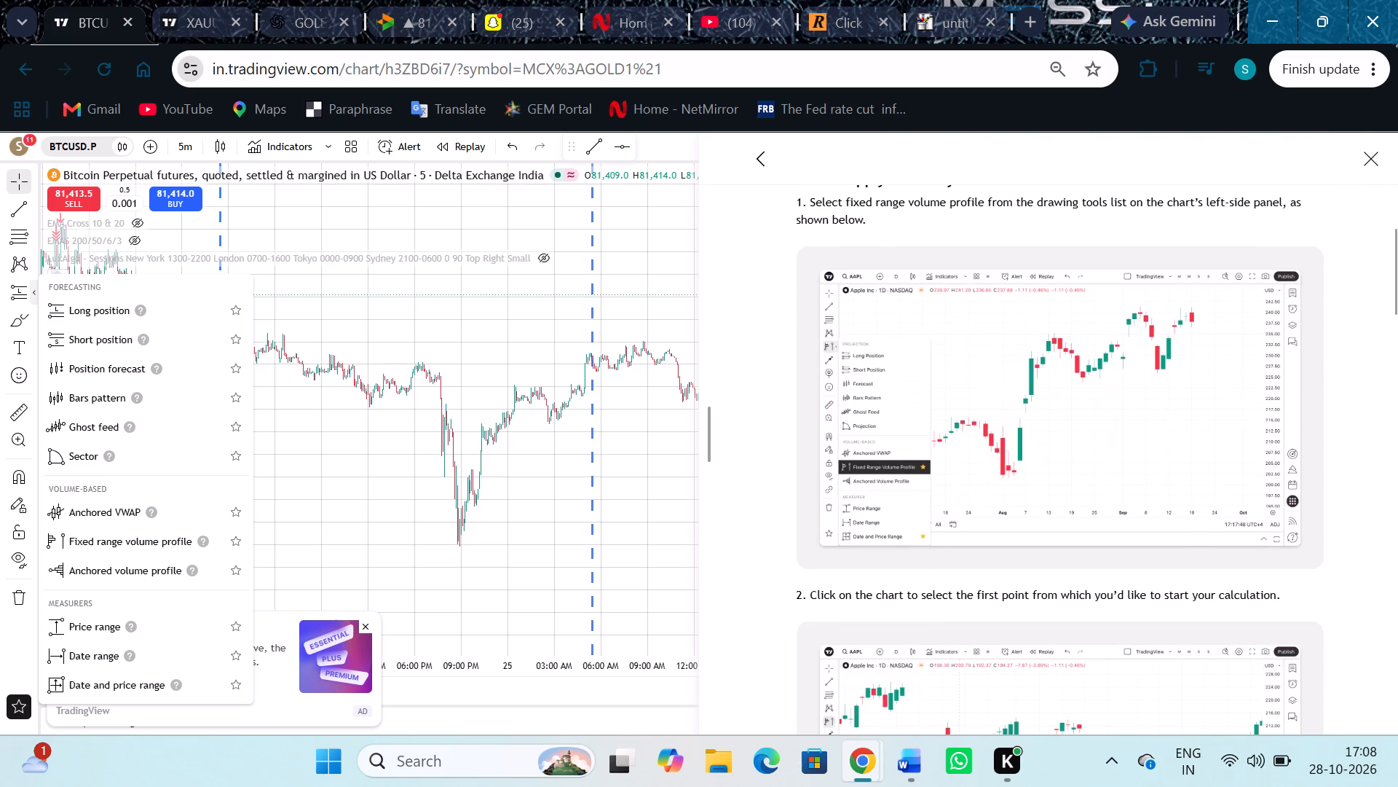
scroll(957, 371, down, 2)
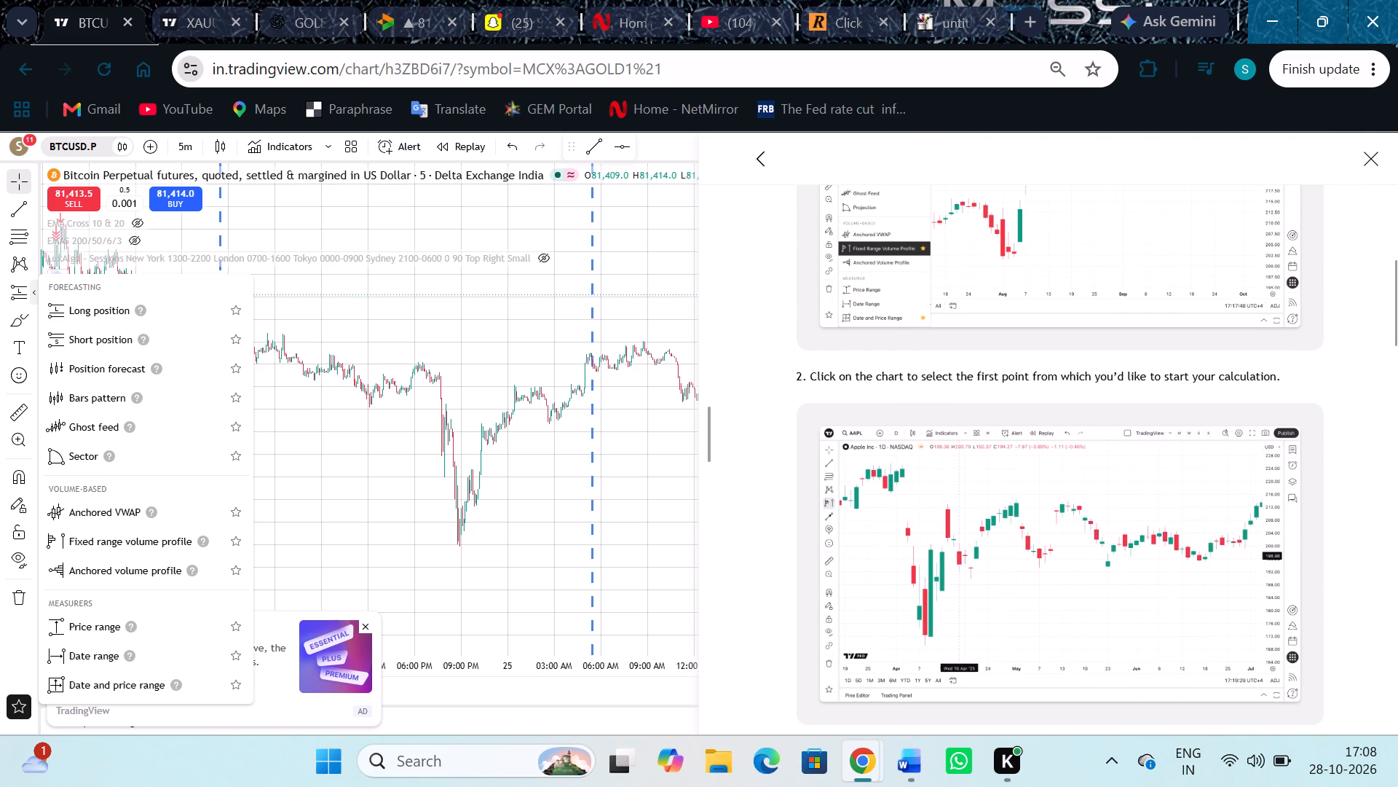
scroll(957, 371, down, 3)
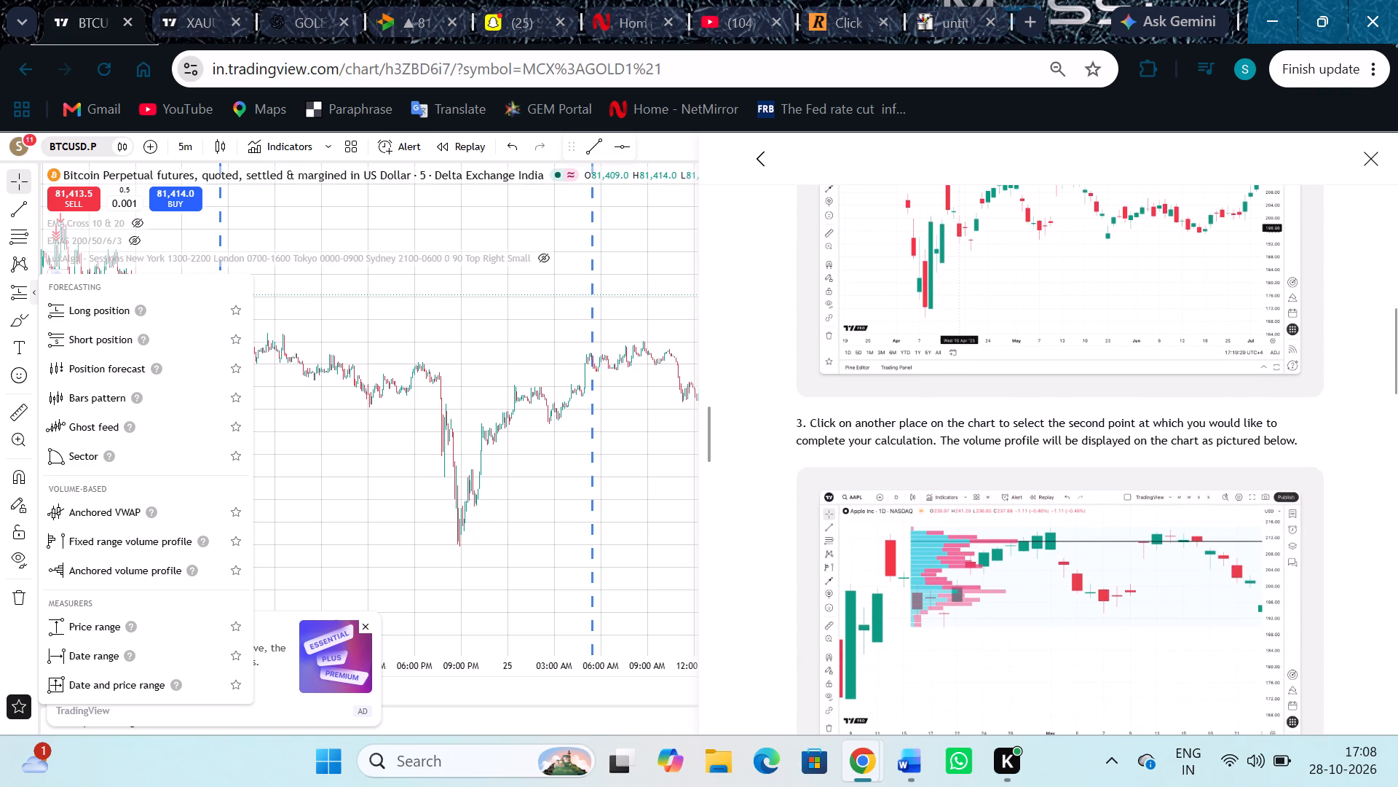
scroll(957, 371, down, 4)
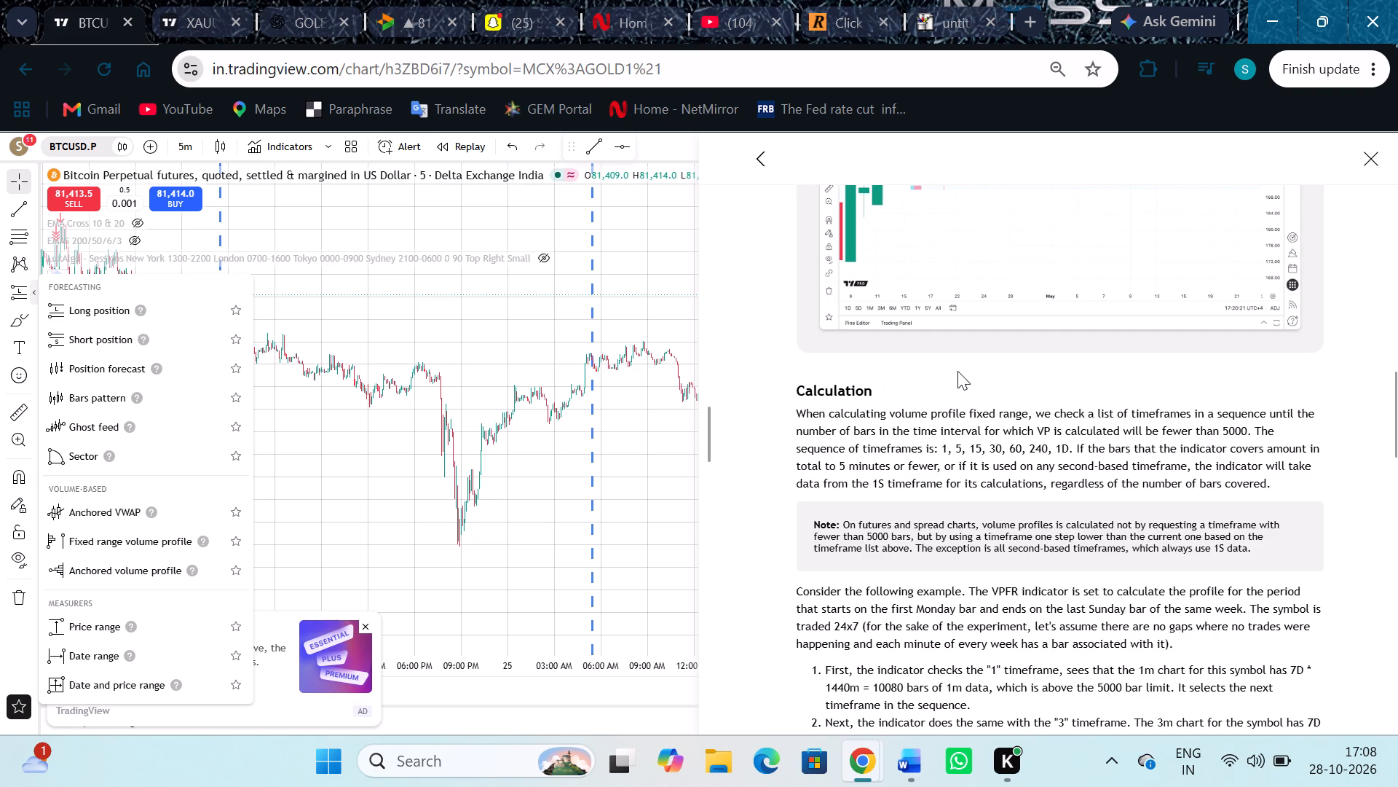
scroll(957, 372, down, 1)
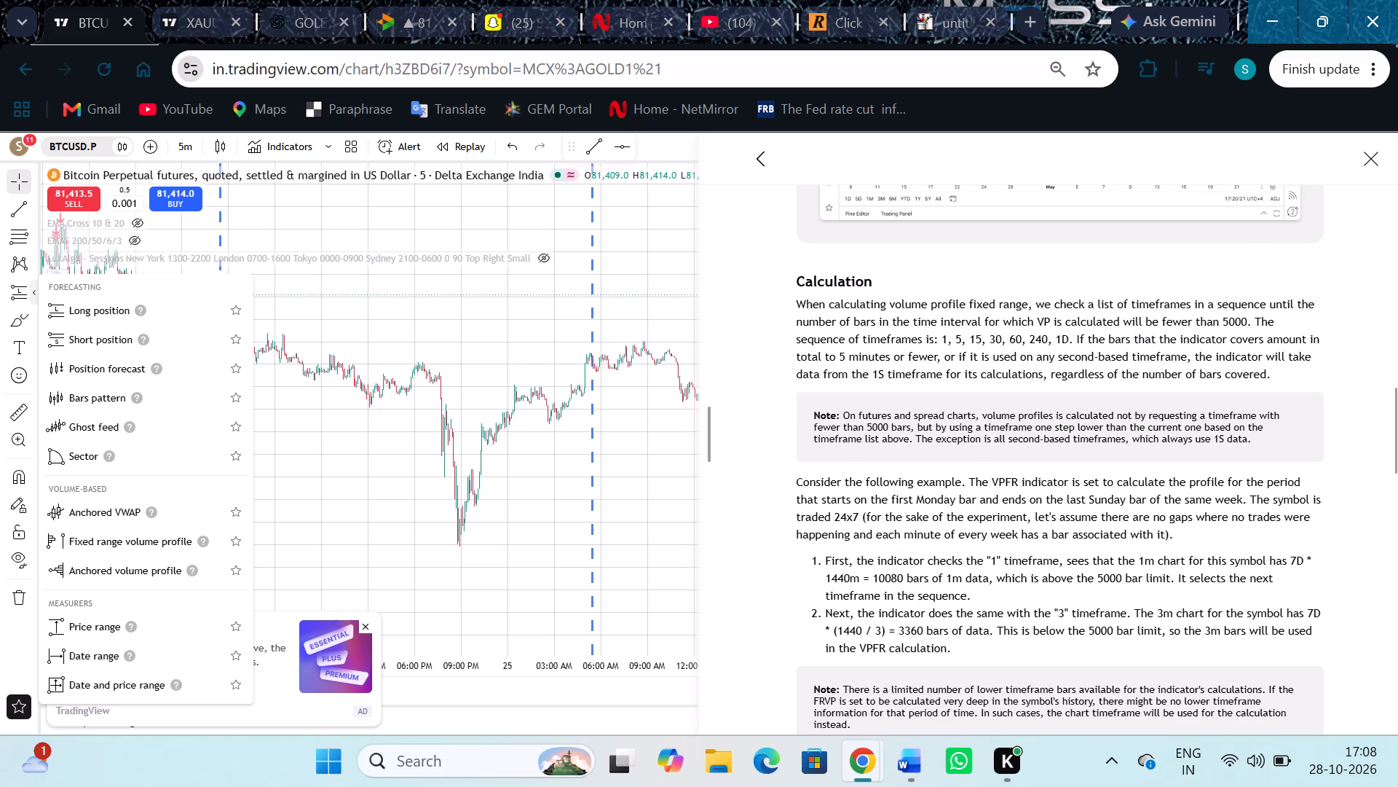
scroll(1008, 354, down, 12)
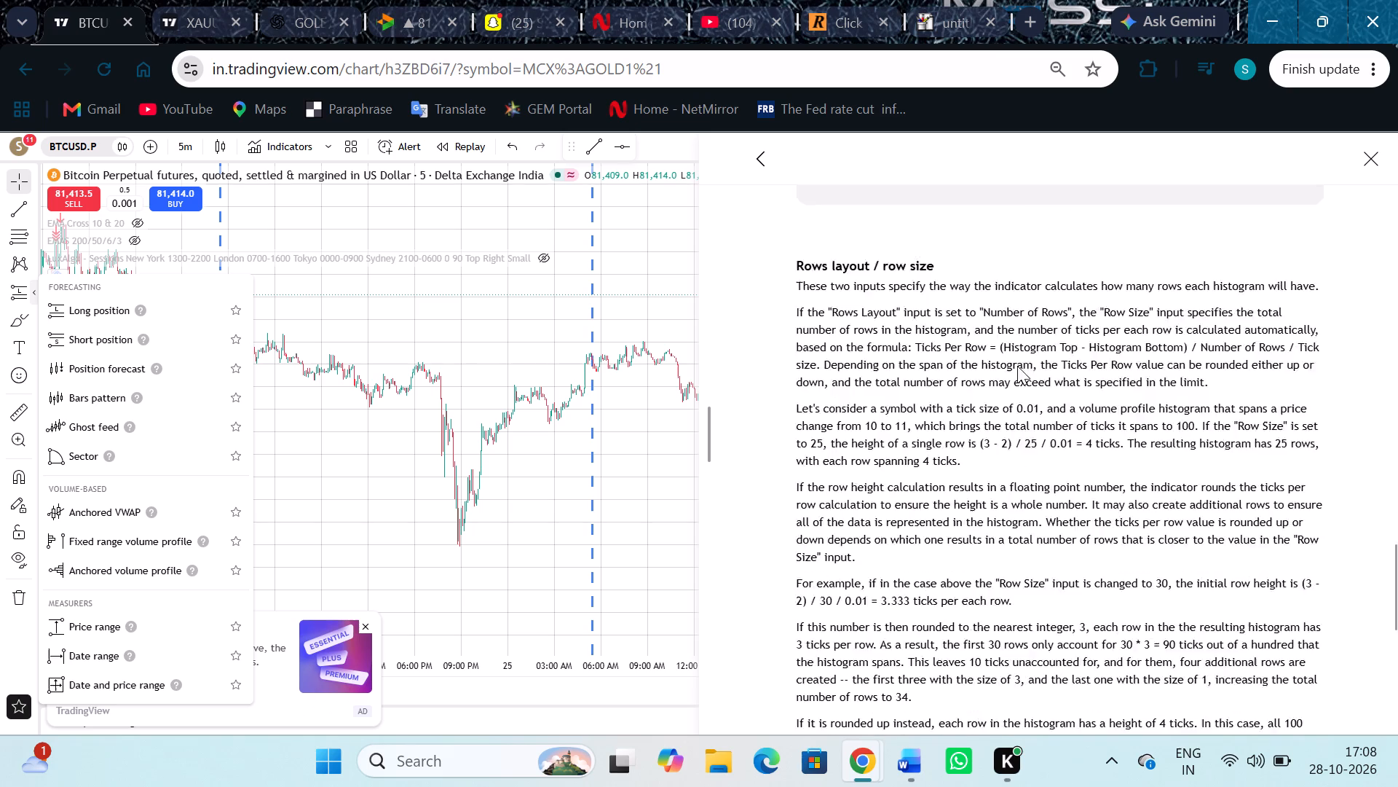
scroll(1017, 366, down, 4)
scroll(1017, 366, up, 1)
scroll(1017, 366, down, 1)
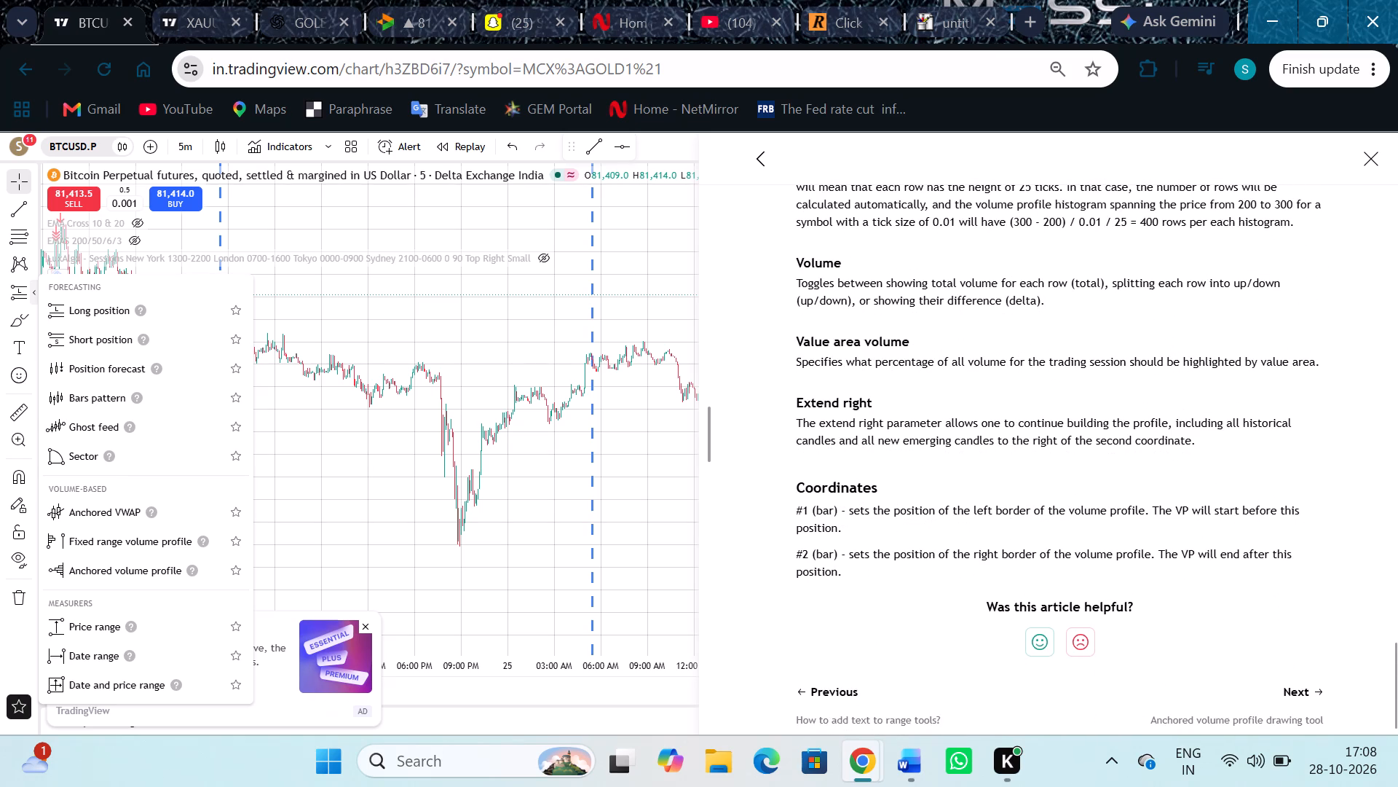
scroll(1017, 366, down, 3)
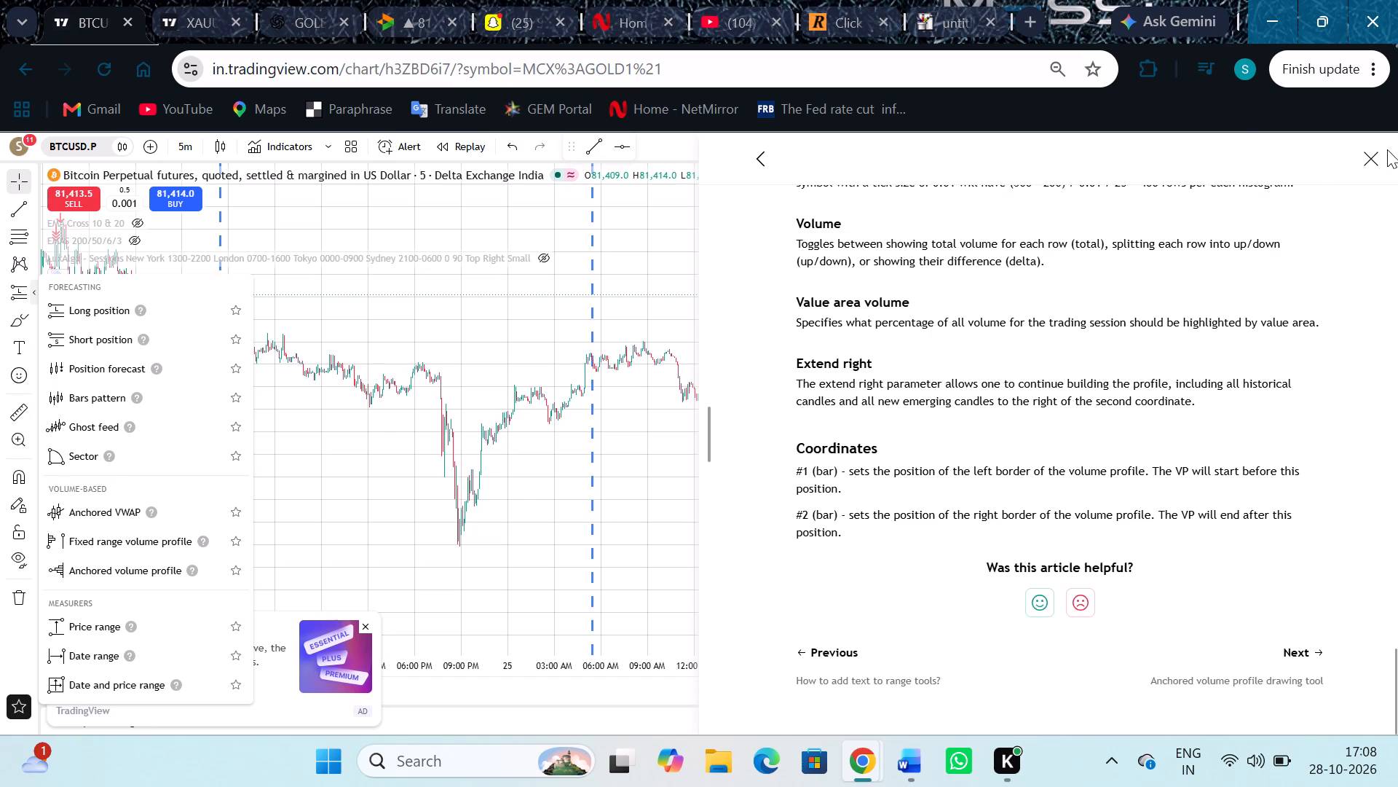
click(1376, 147)
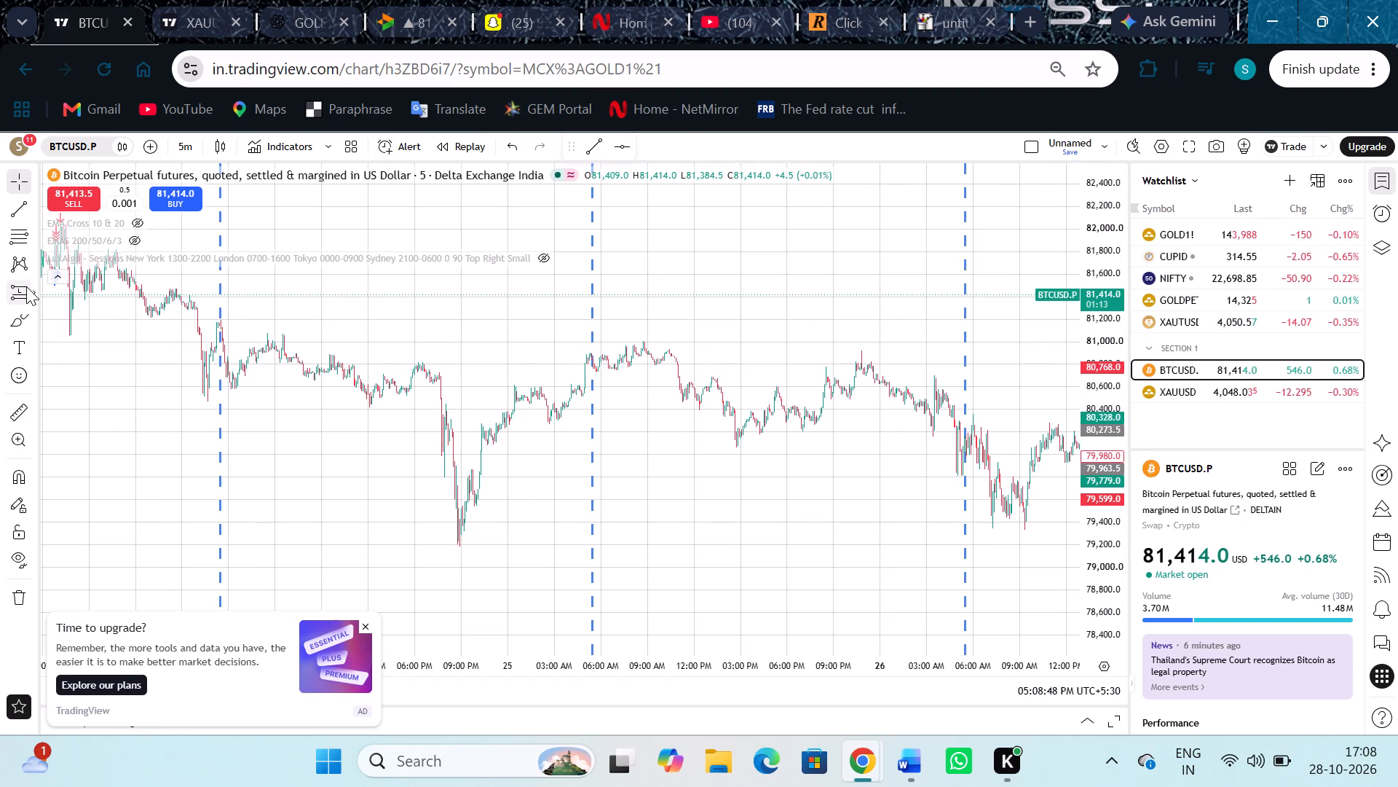
Draw a fixed range volume profile from the 24 October dashed vertical line to 25 October, 04:00 PM.
click(32, 290)
click(133, 545)
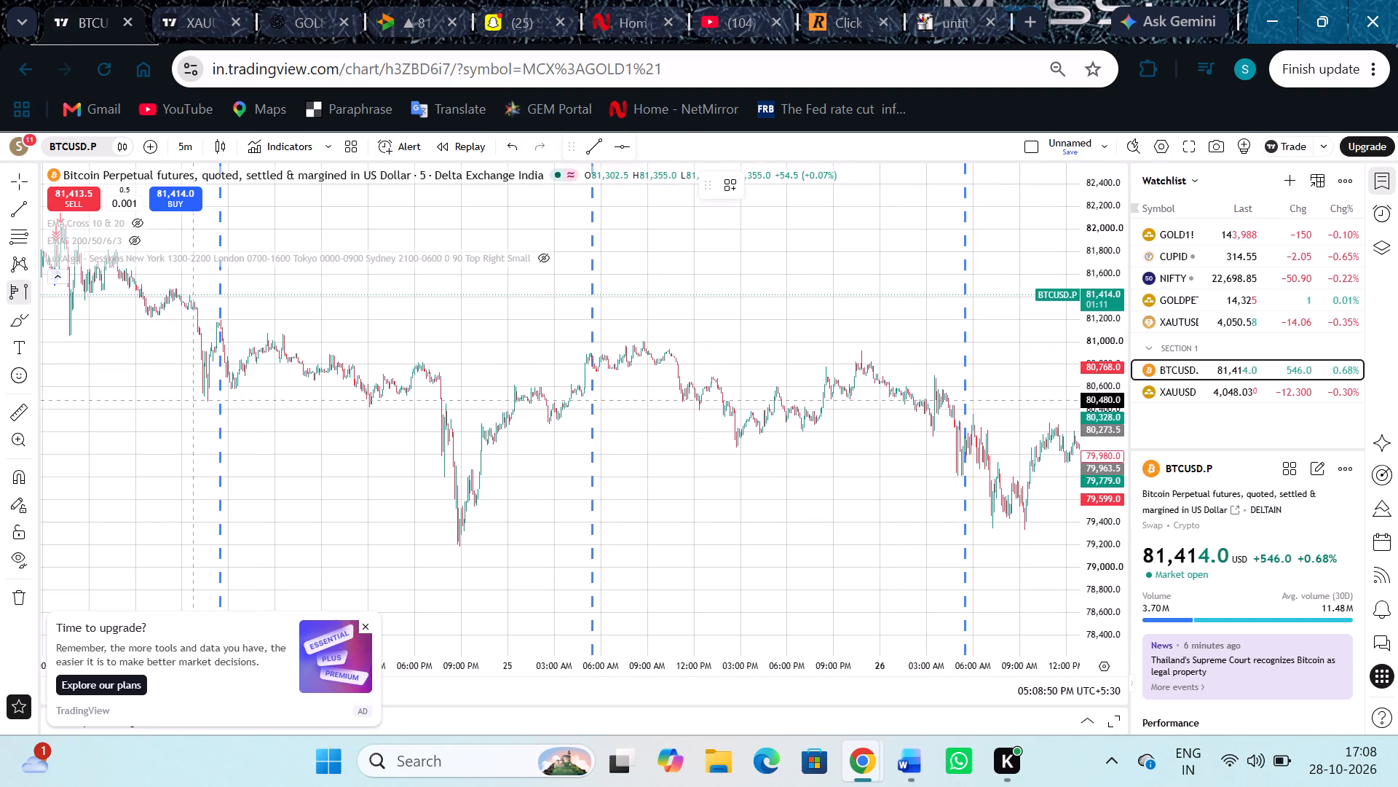
click(221, 324)
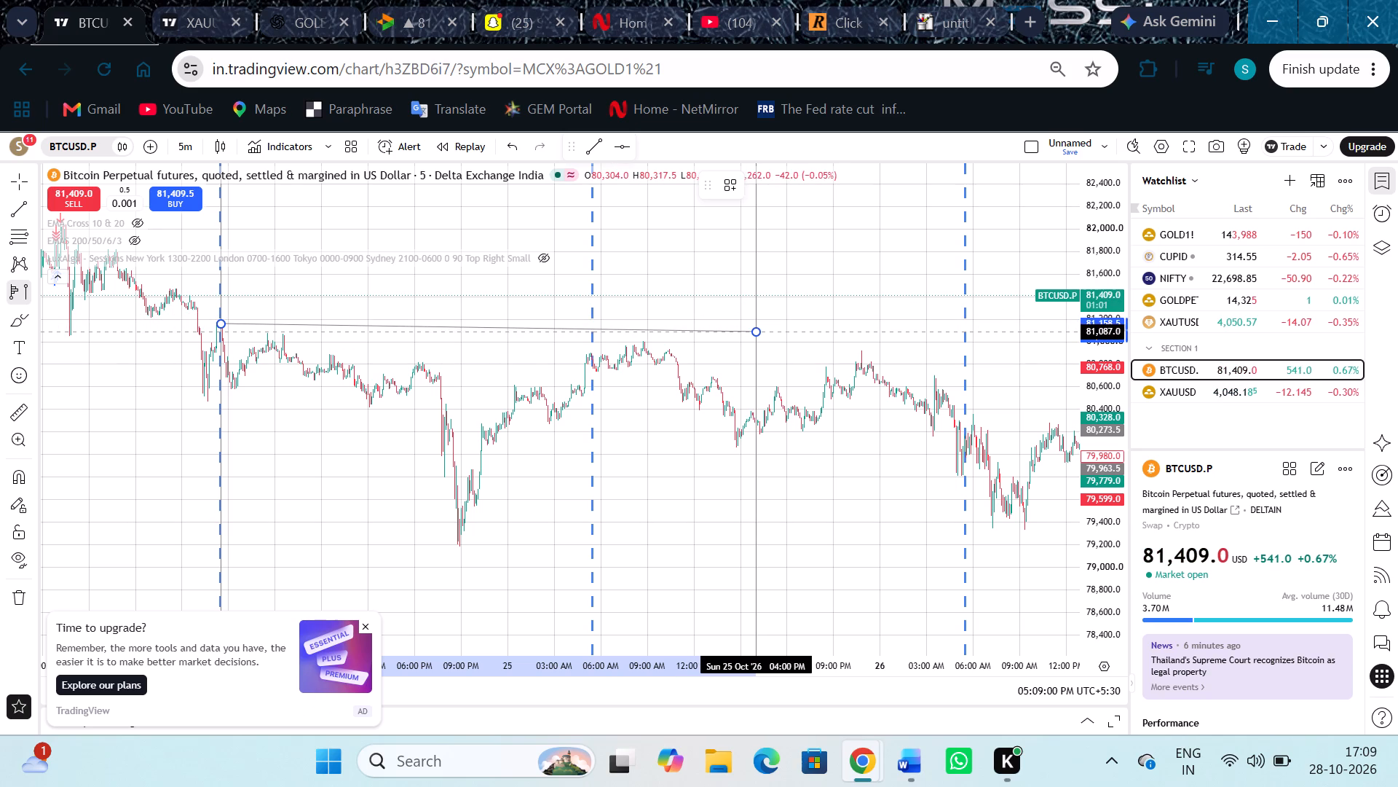
click(755, 332)
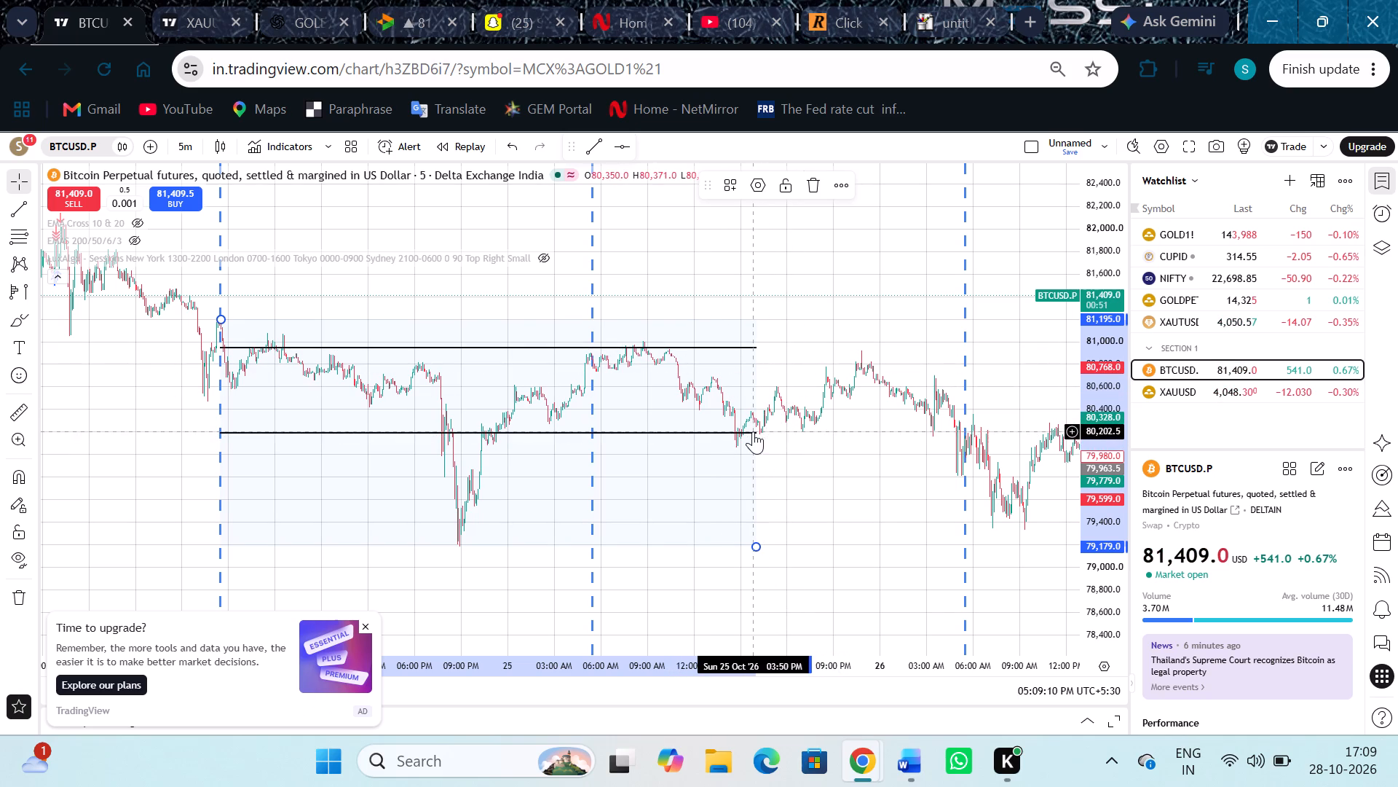
scroll(807, 432, up, 3)
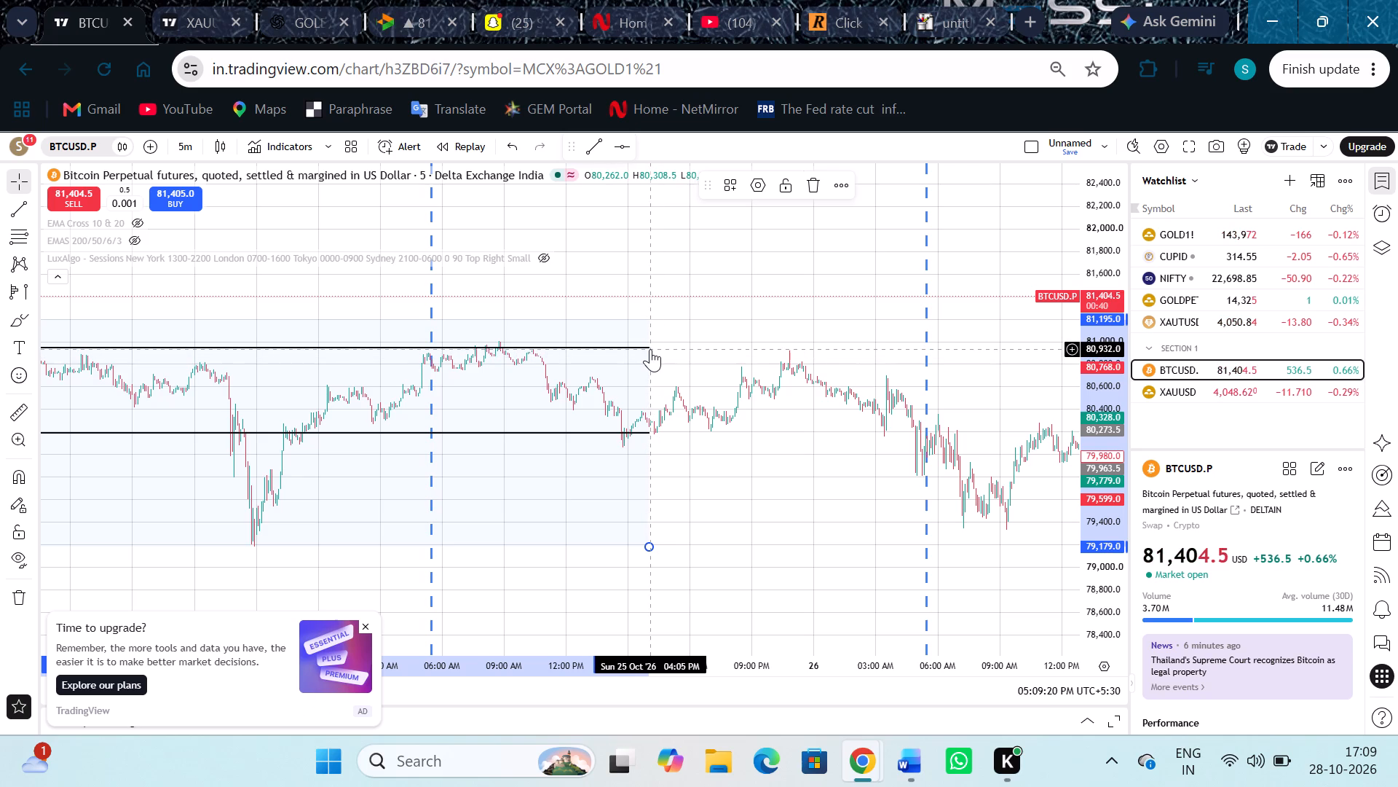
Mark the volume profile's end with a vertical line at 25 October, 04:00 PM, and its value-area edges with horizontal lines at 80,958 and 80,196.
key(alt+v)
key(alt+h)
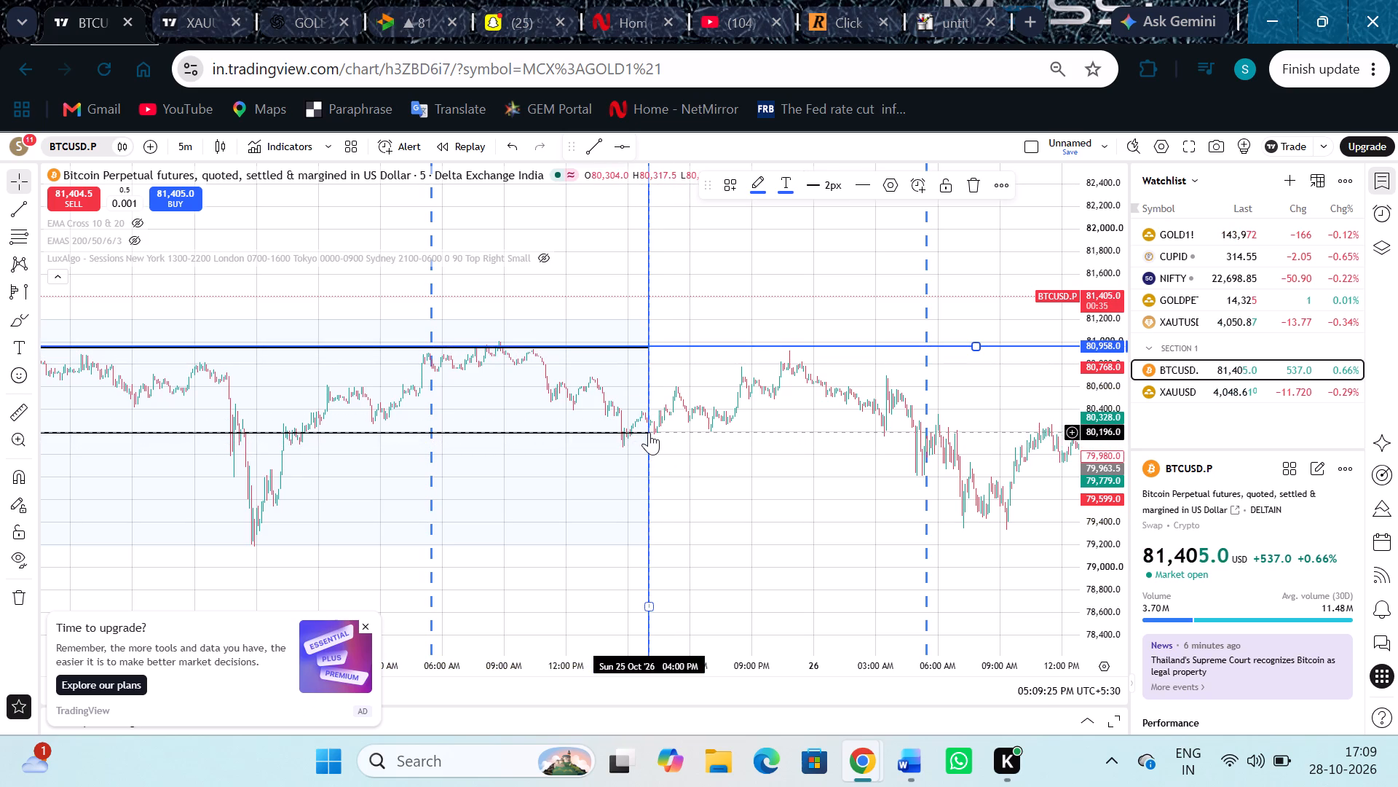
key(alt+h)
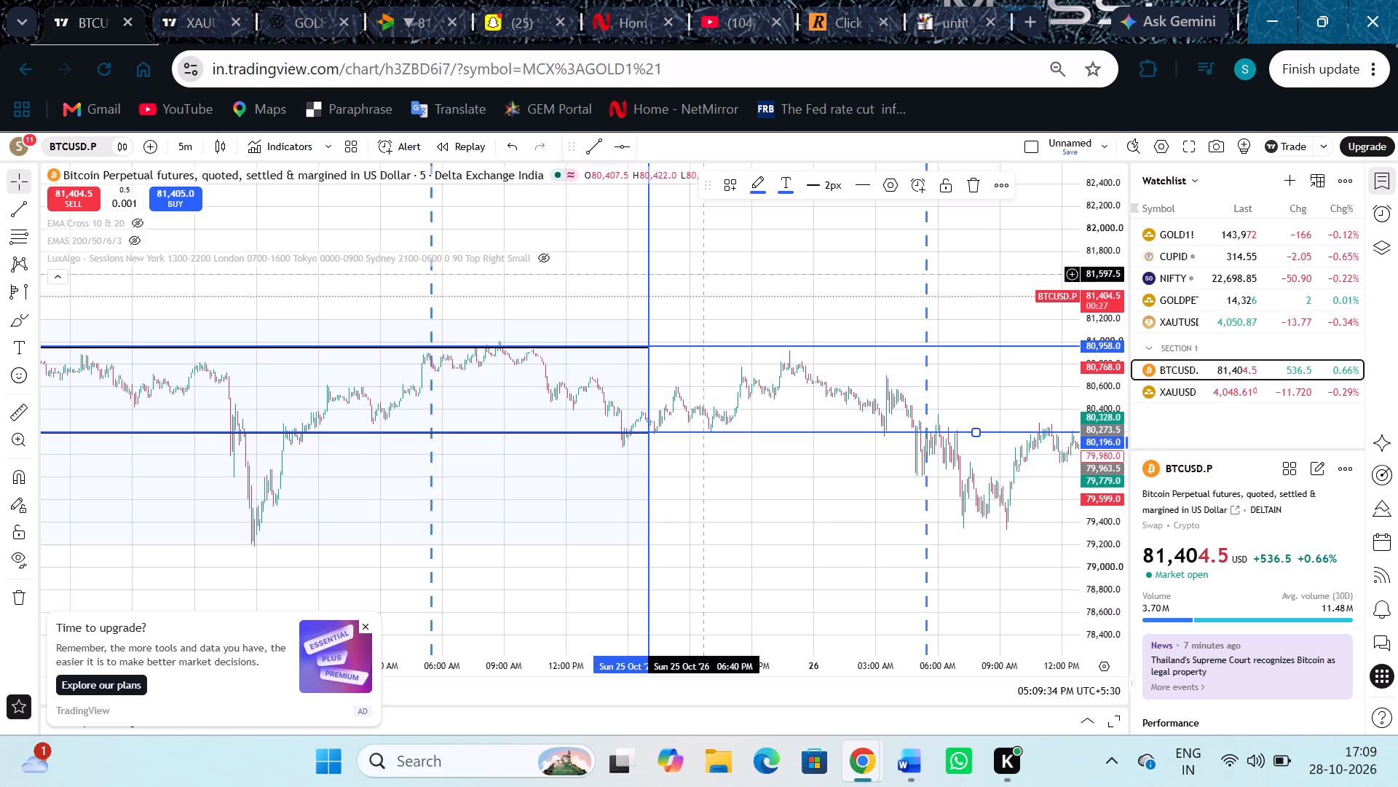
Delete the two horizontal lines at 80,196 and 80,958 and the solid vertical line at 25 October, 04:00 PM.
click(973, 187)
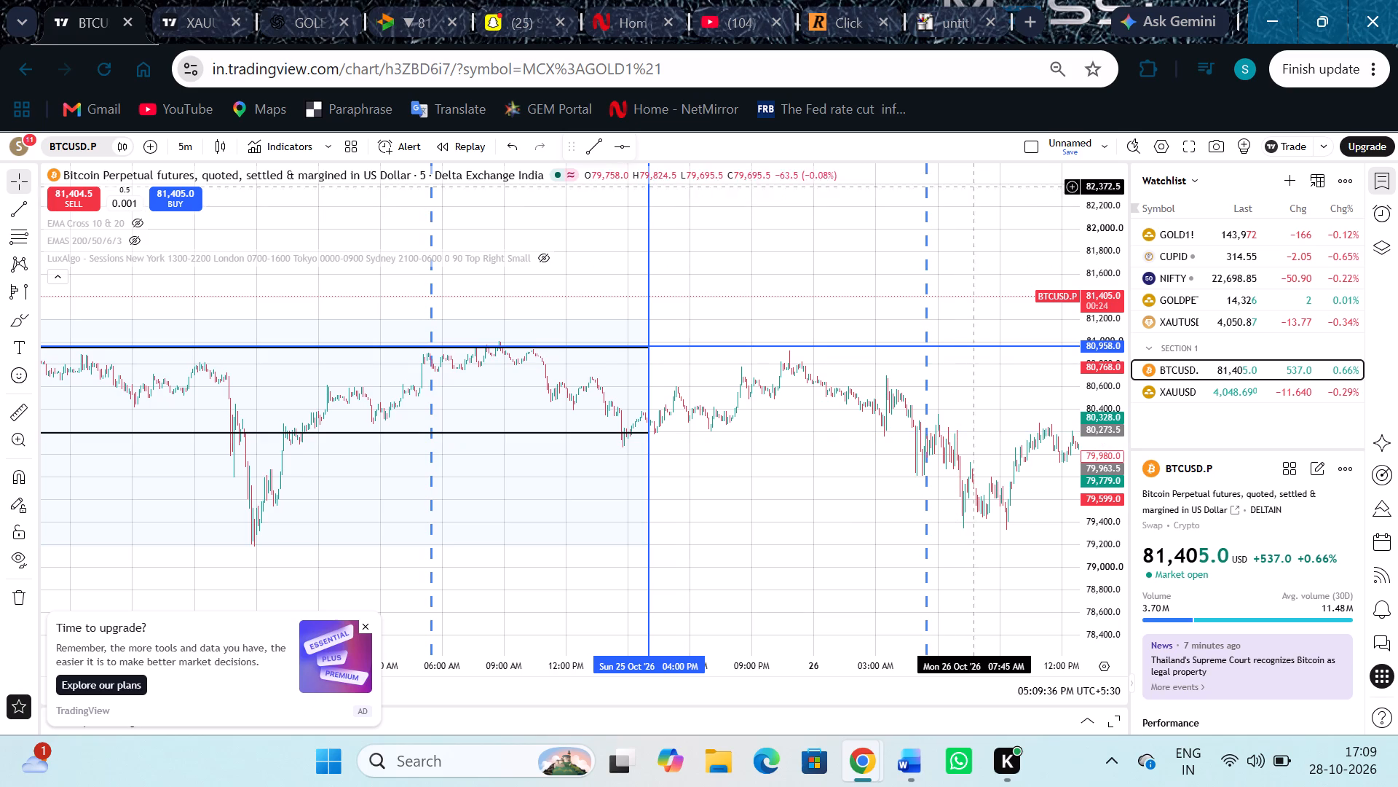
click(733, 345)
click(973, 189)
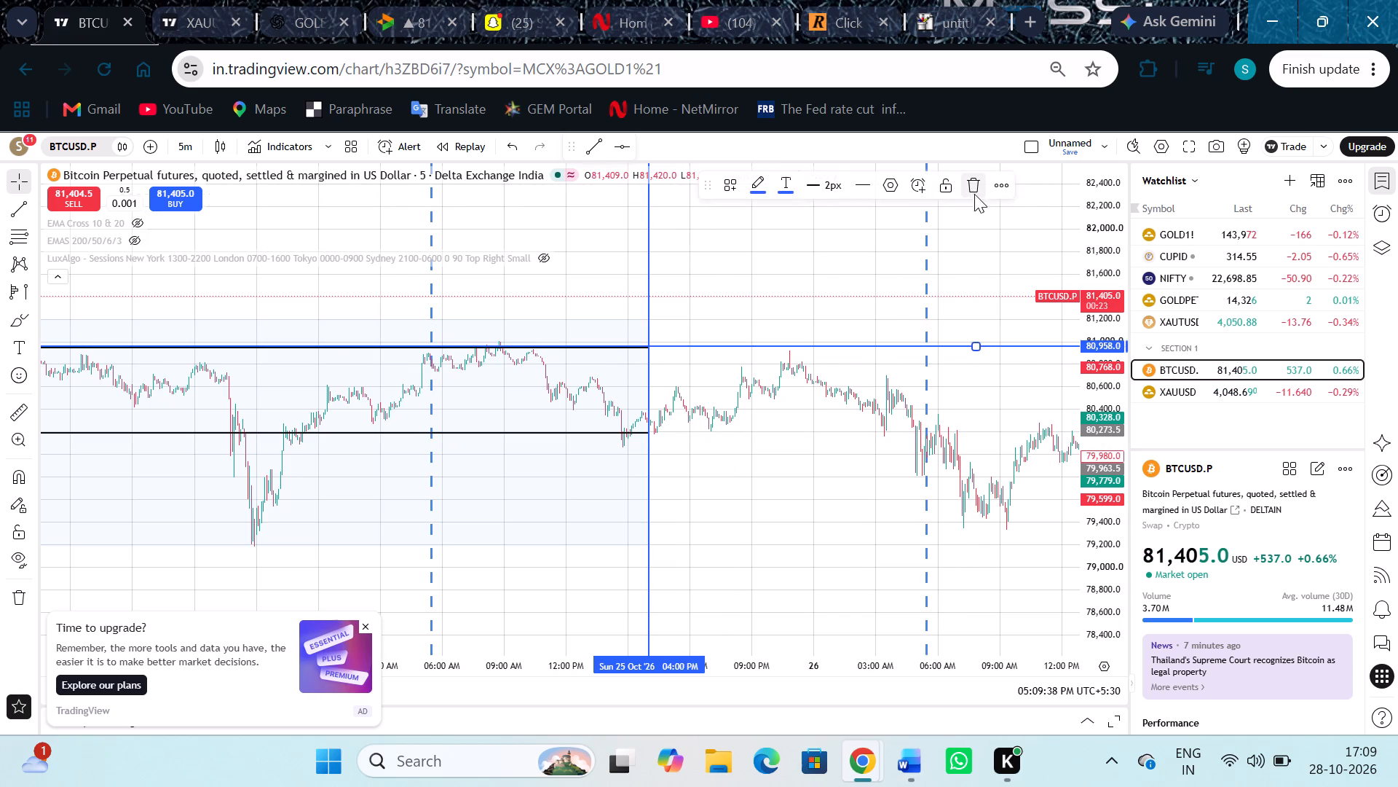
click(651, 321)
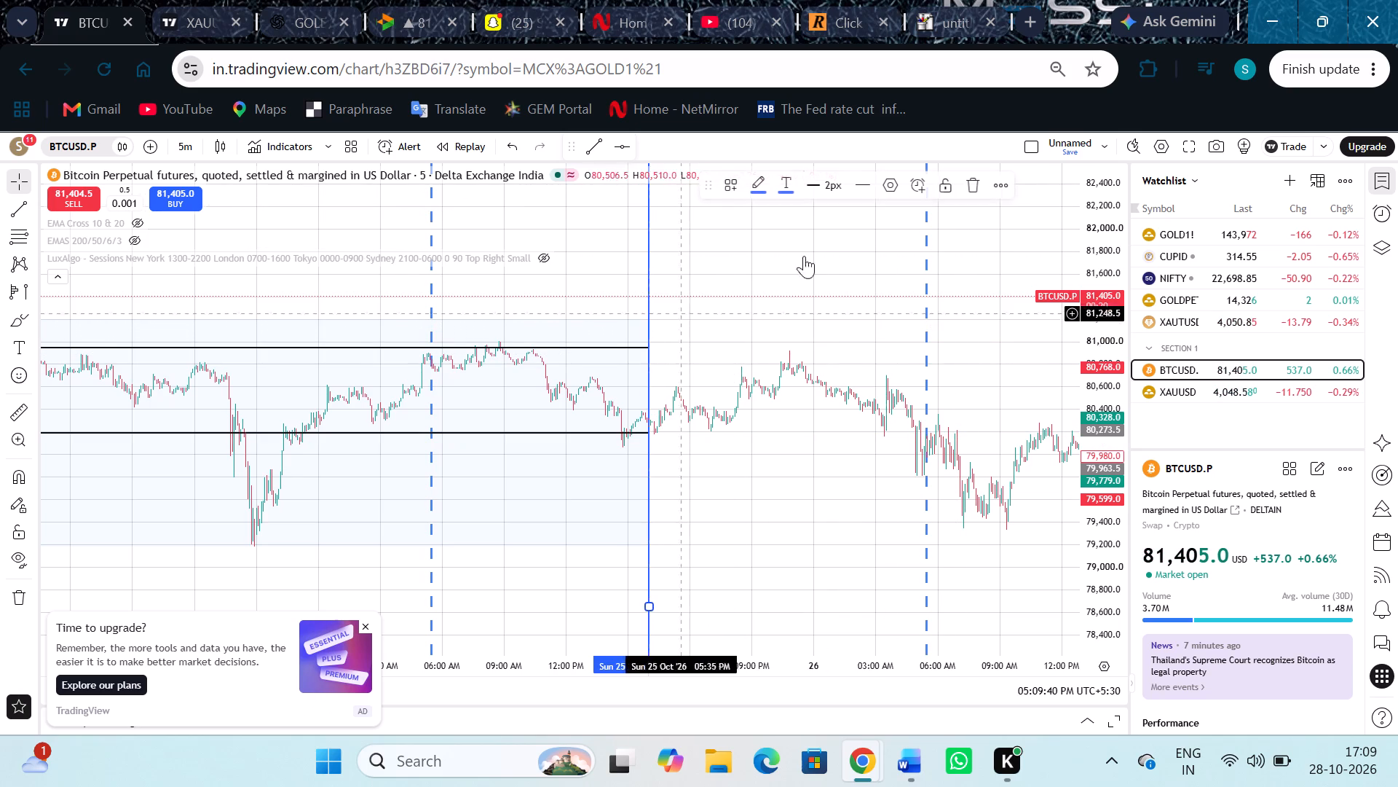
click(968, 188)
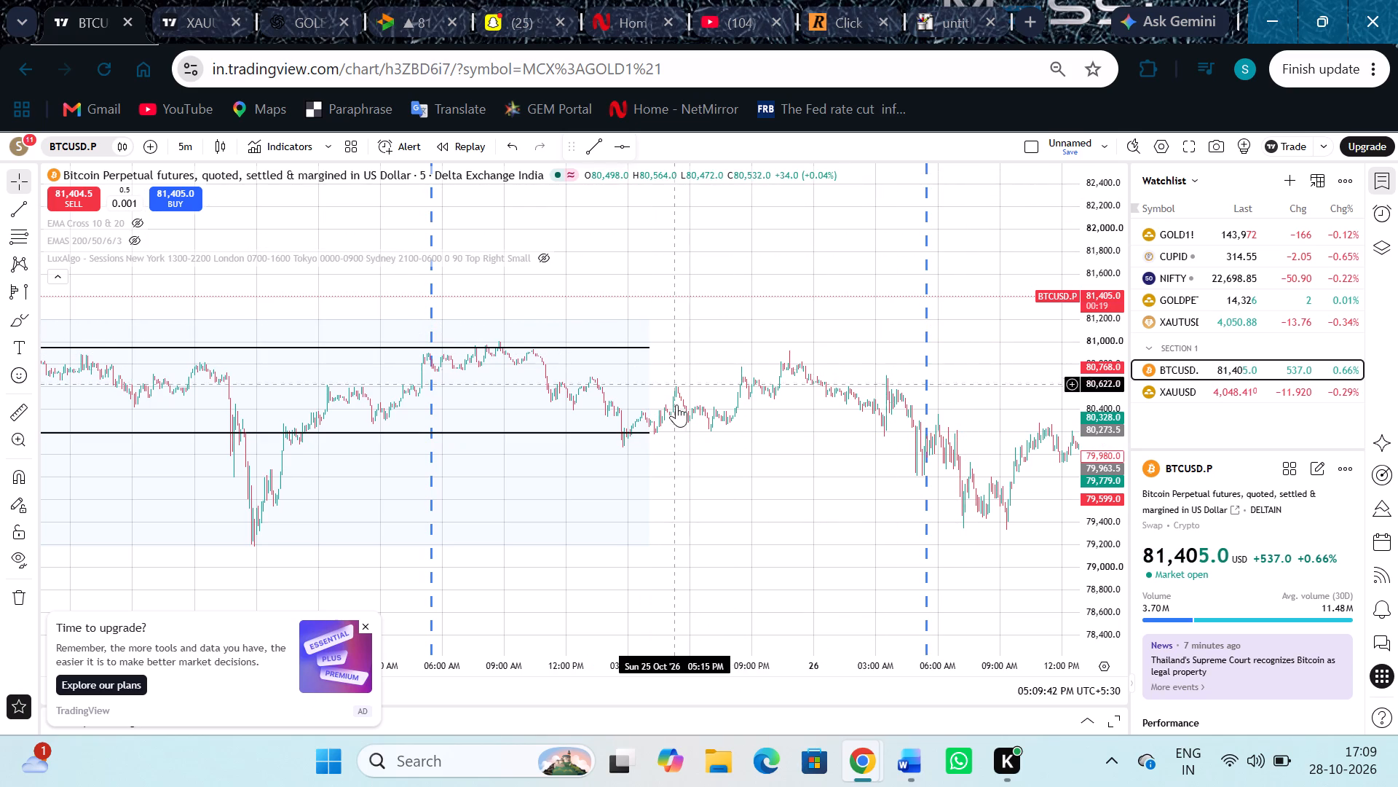
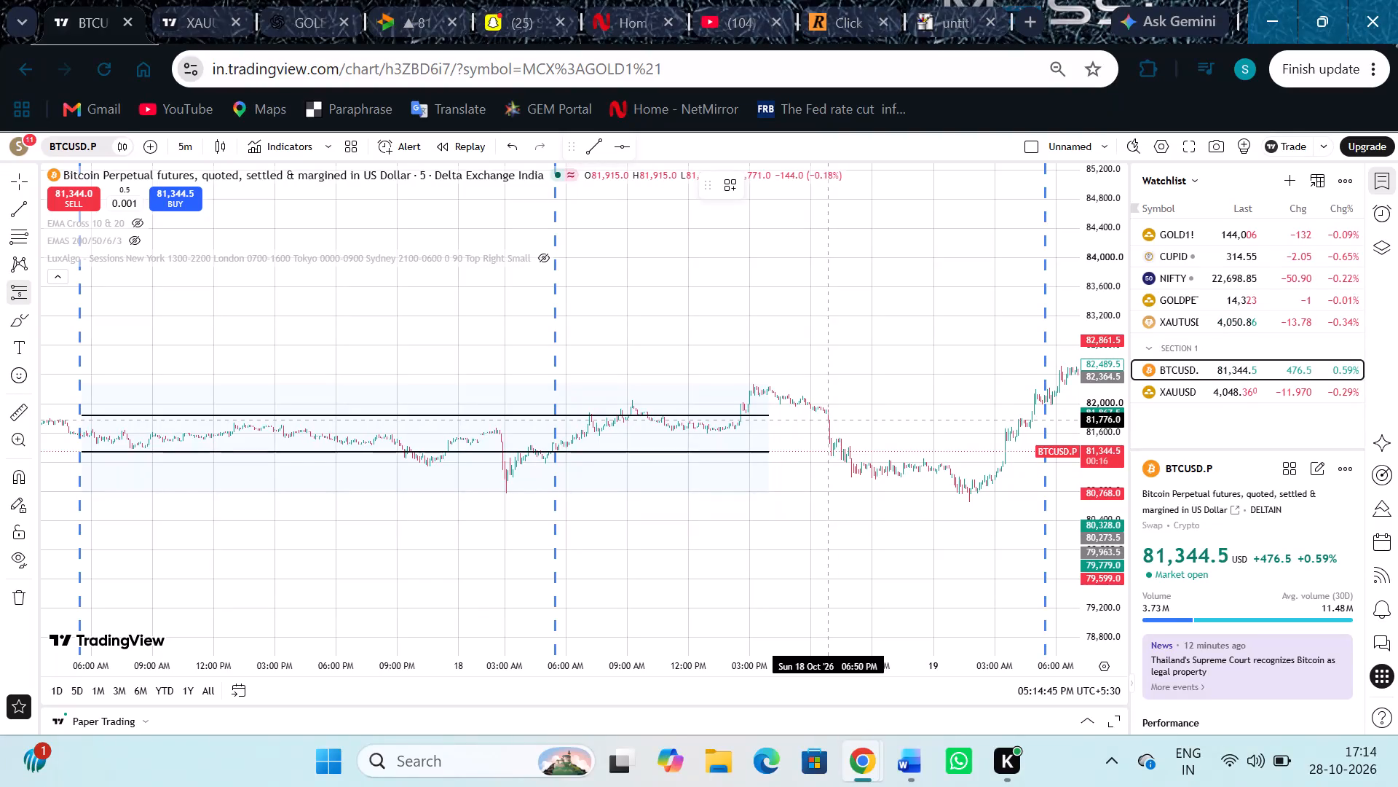
Place a short position on 18 October, 06:50 PM, with its entry at 81,776.
click(828, 420)
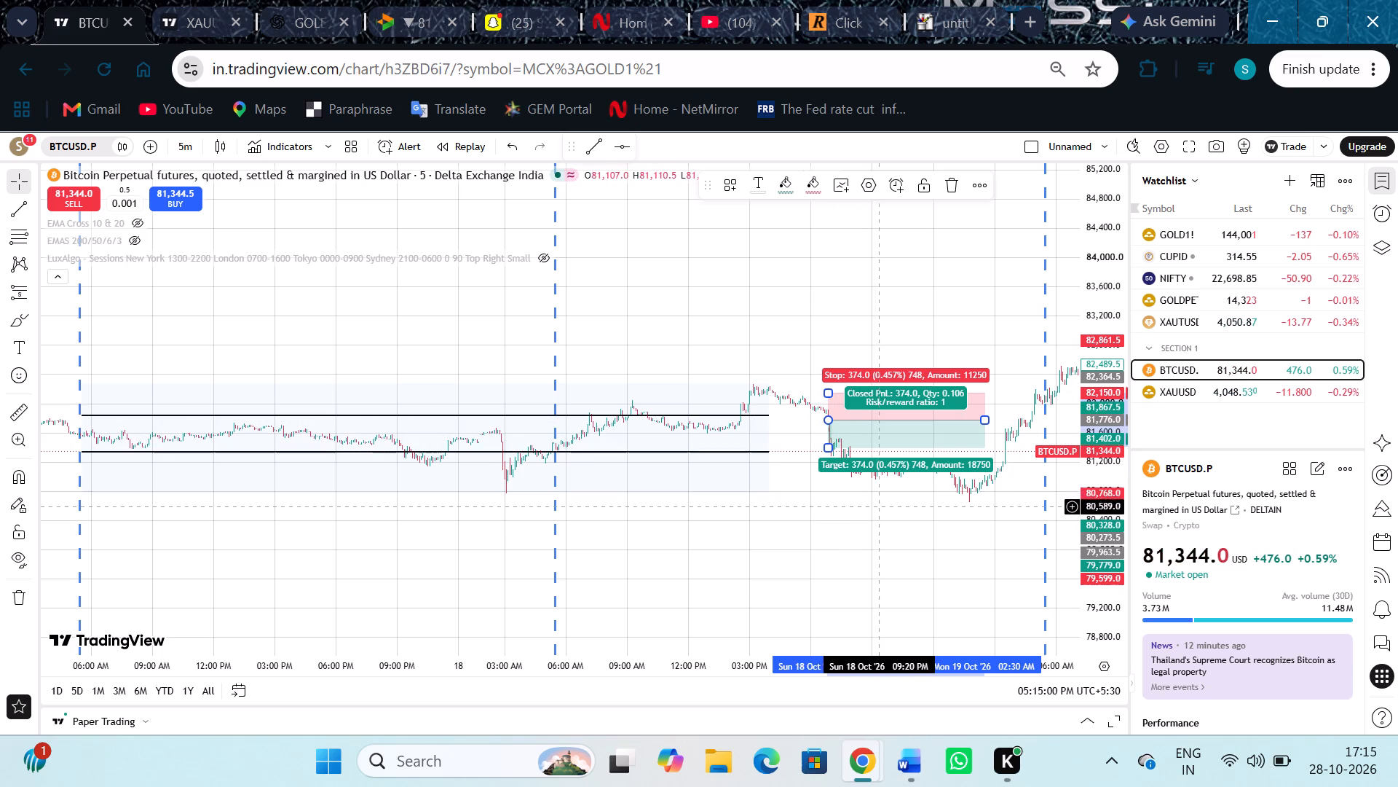
drag(909, 568, 742, 567)
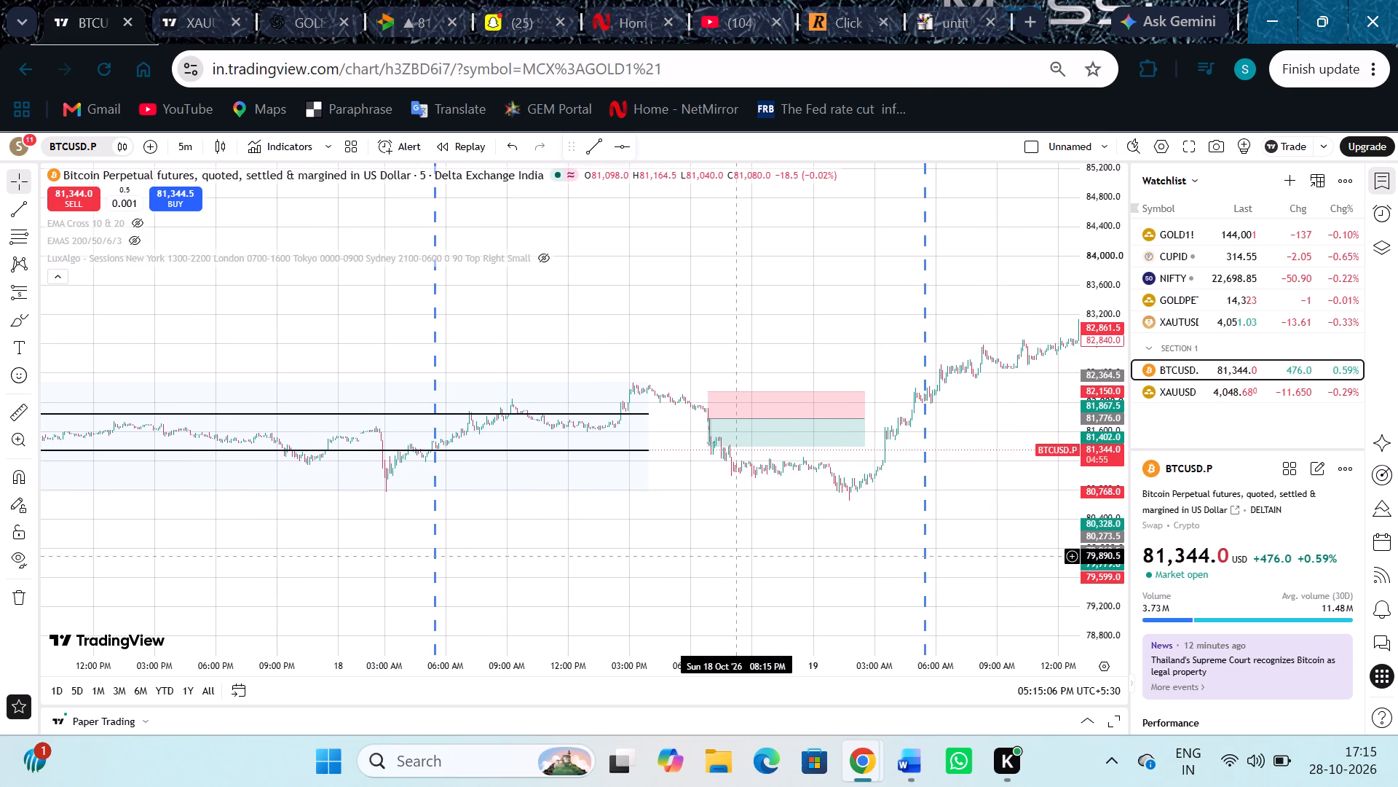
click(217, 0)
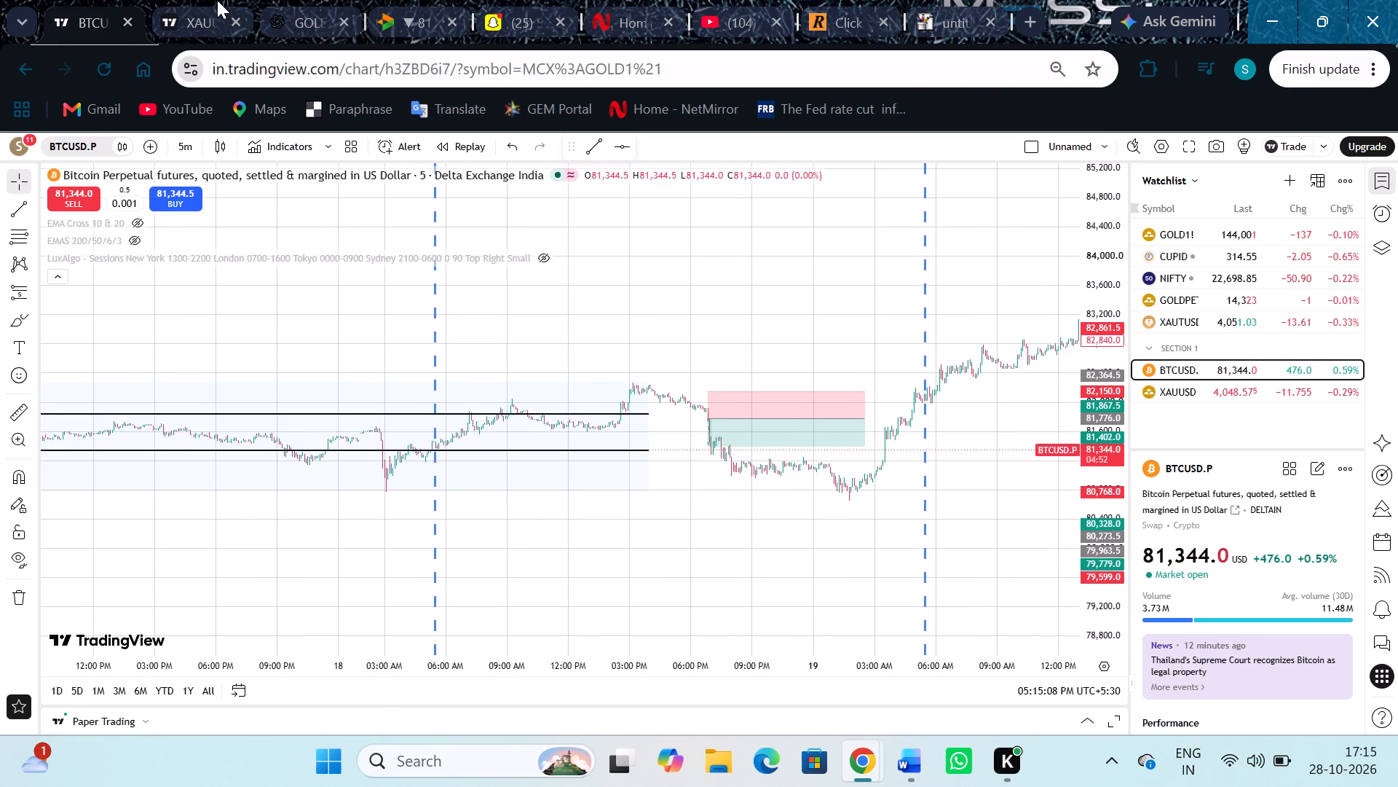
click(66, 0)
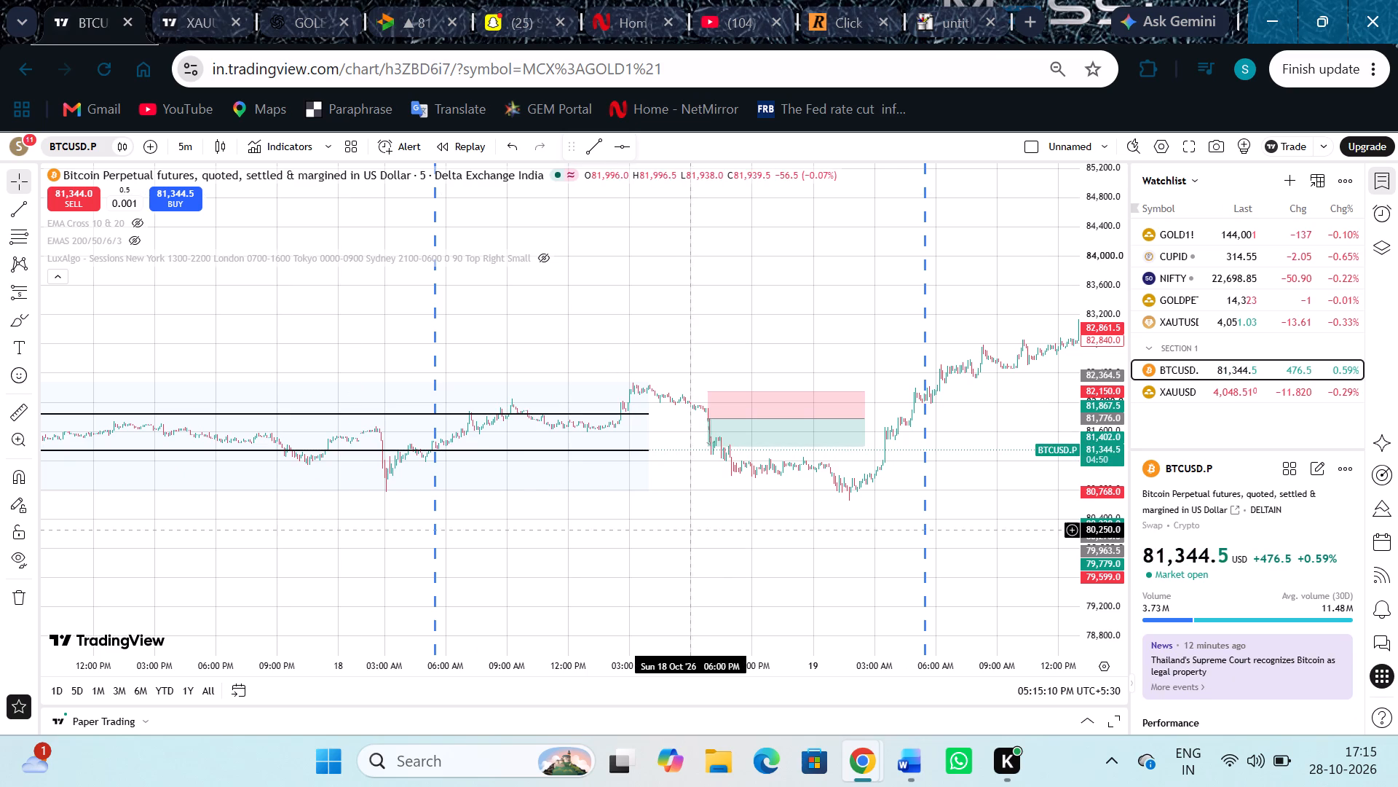
Delete the fixed range volume profile that spans 17 October, 05:35 AM to 18 October, 03:55 PM.
drag(601, 497, 867, 528)
click(842, 475)
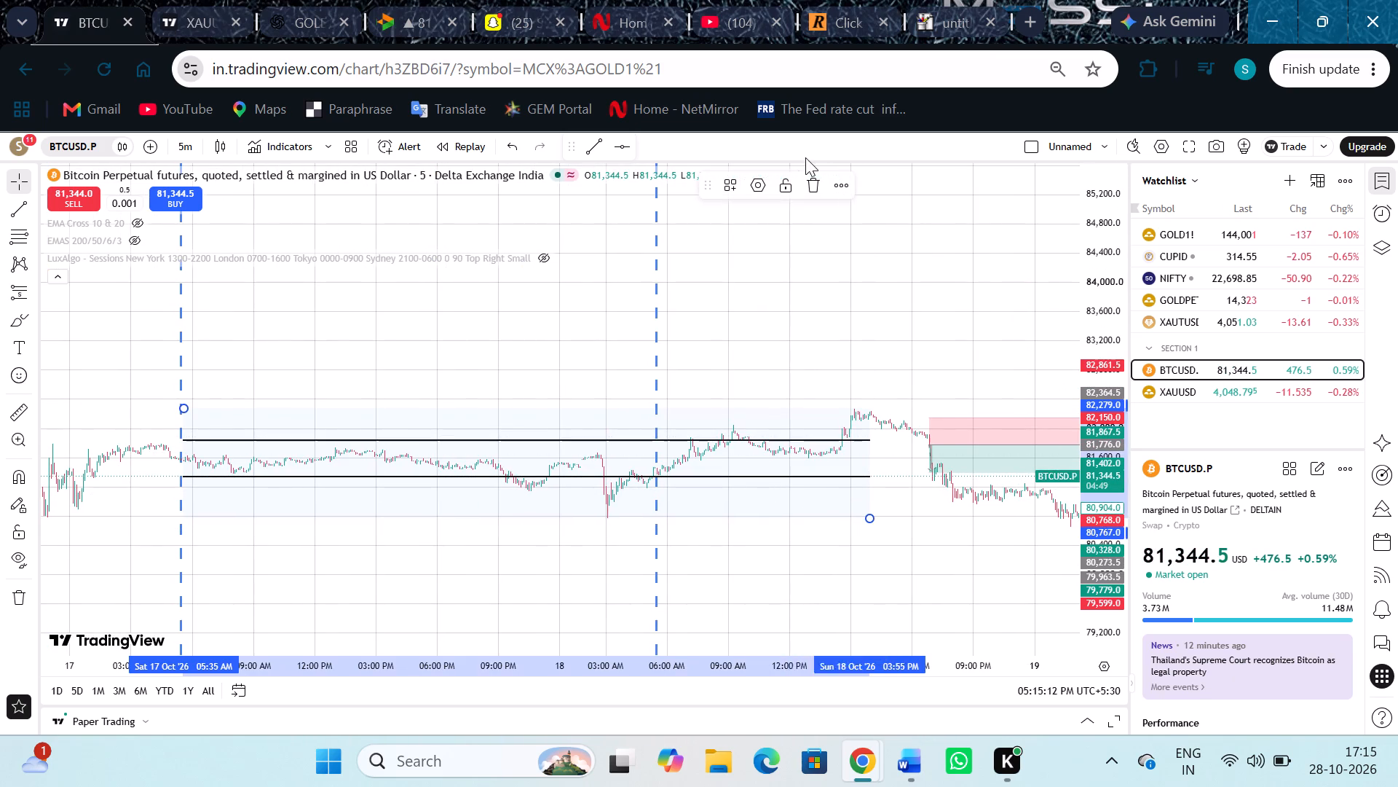
click(812, 173)
Draw a fixed range volume profile from the 16 October dashed vertical line, at 05:35 AM, to 17 October, 03:55 PM.
drag(367, 515, 505, 512)
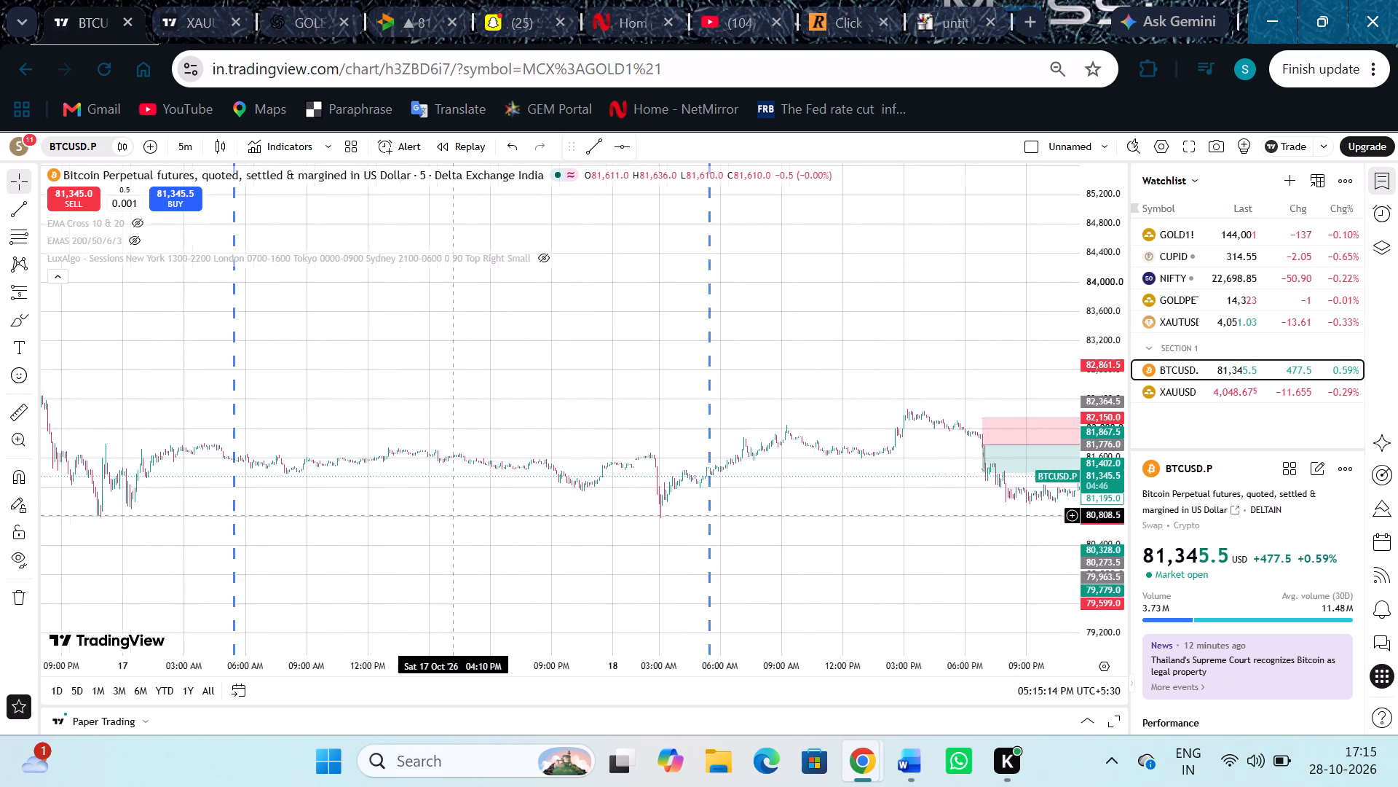
drag(505, 512, 778, 506)
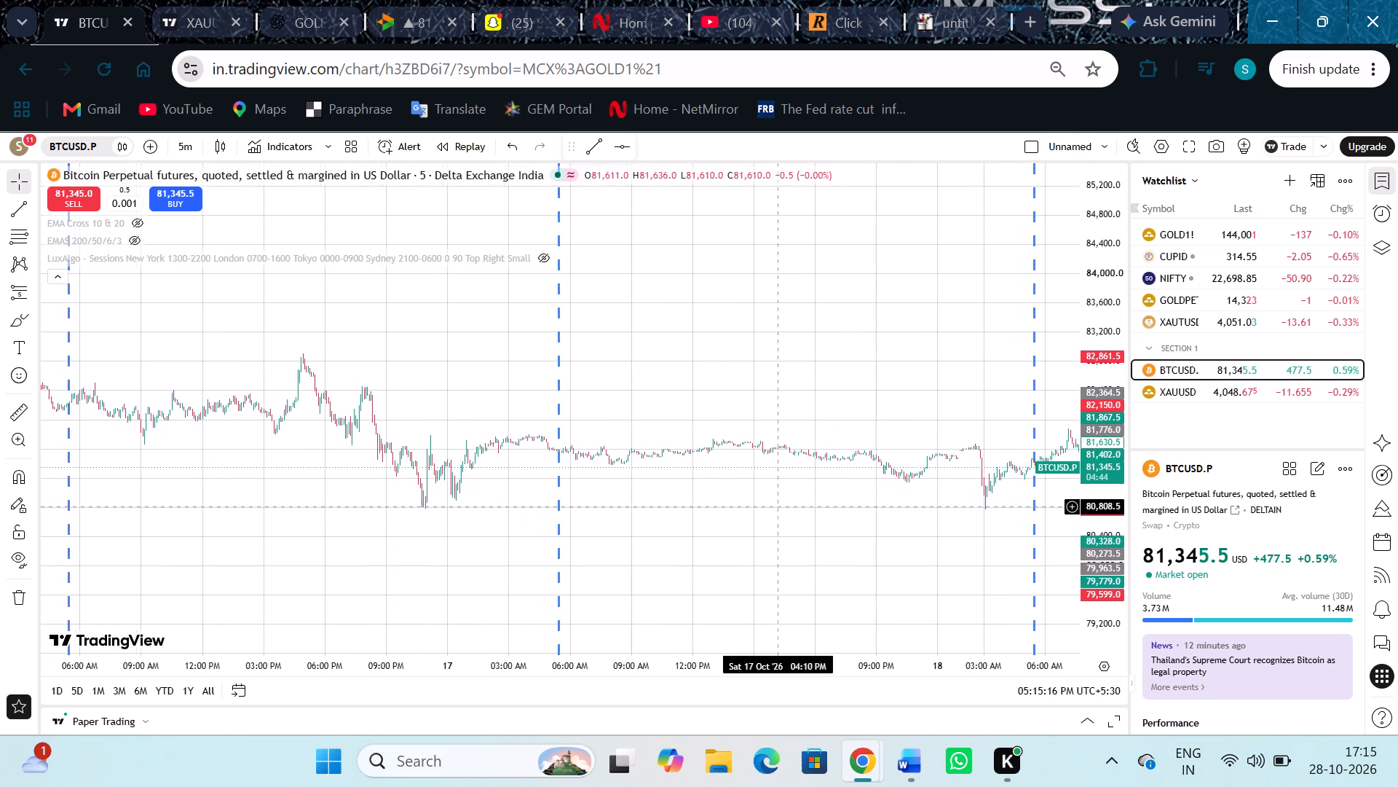
drag(778, 506, 775, 506)
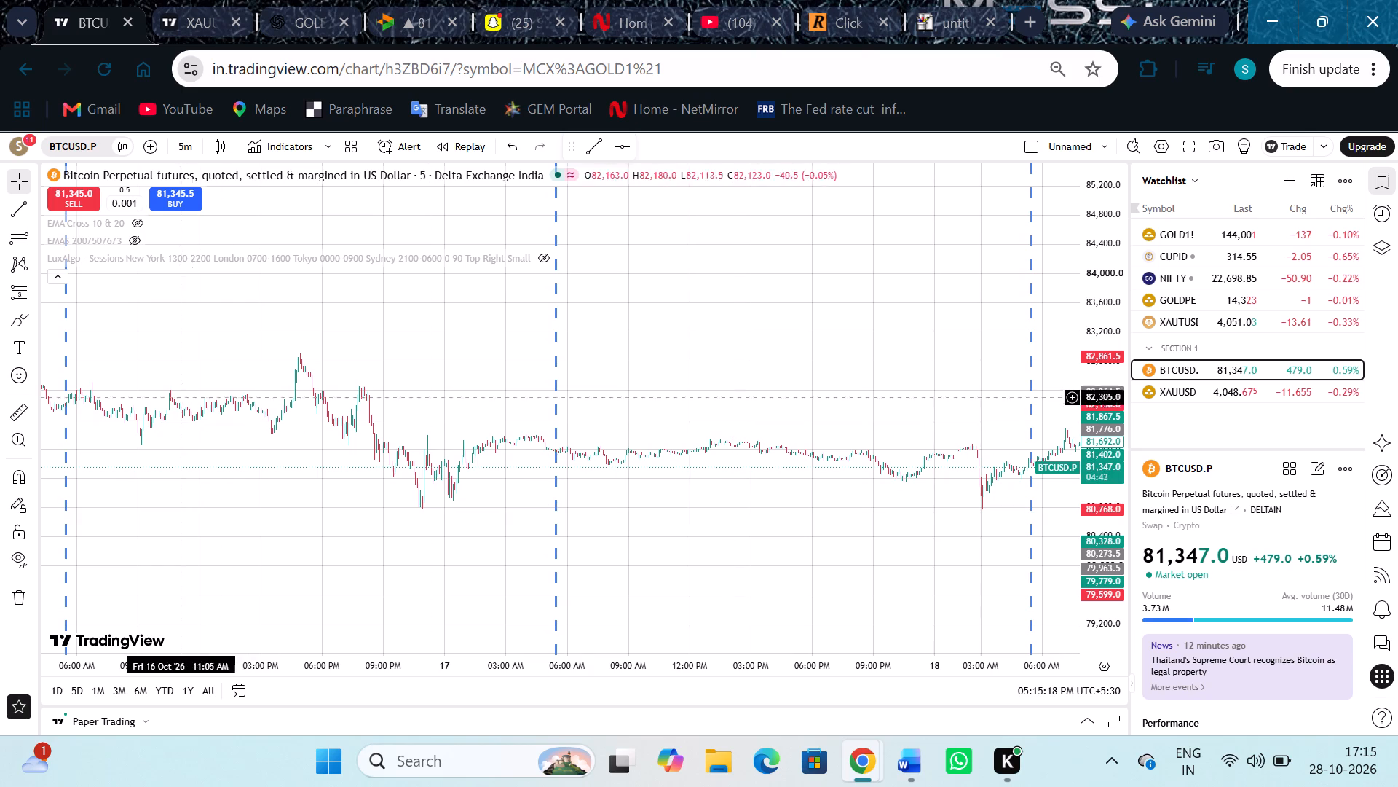
click(30, 300)
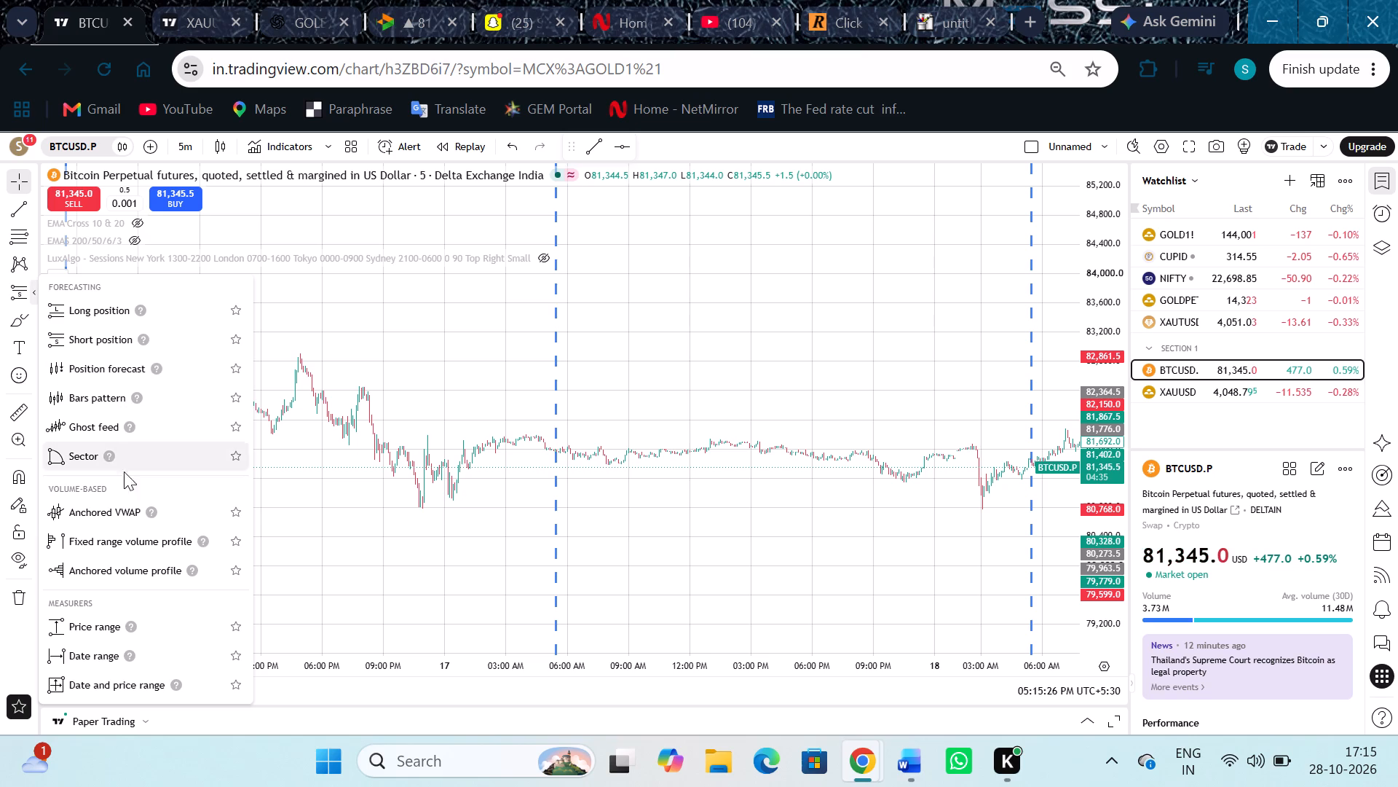
click(145, 535)
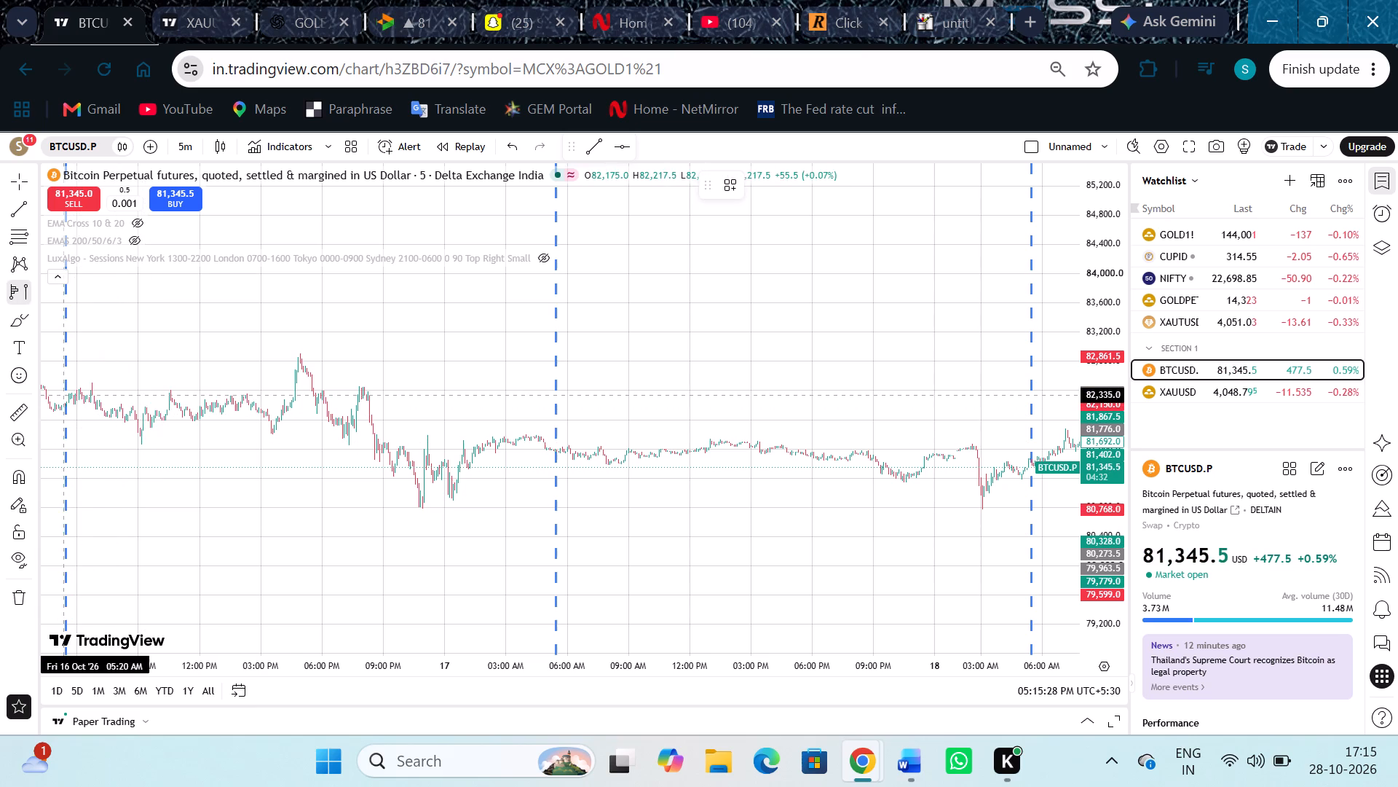
click(68, 399)
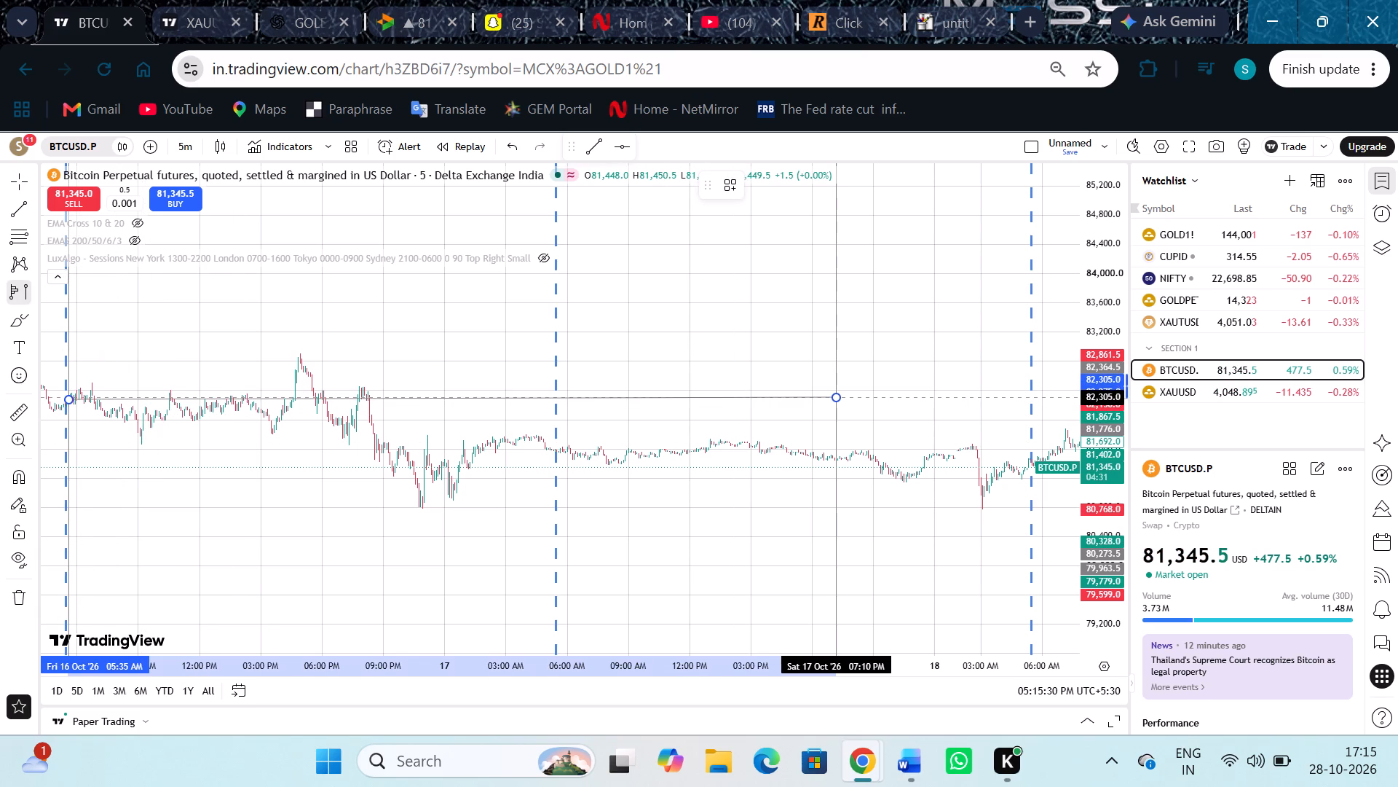
click(771, 414)
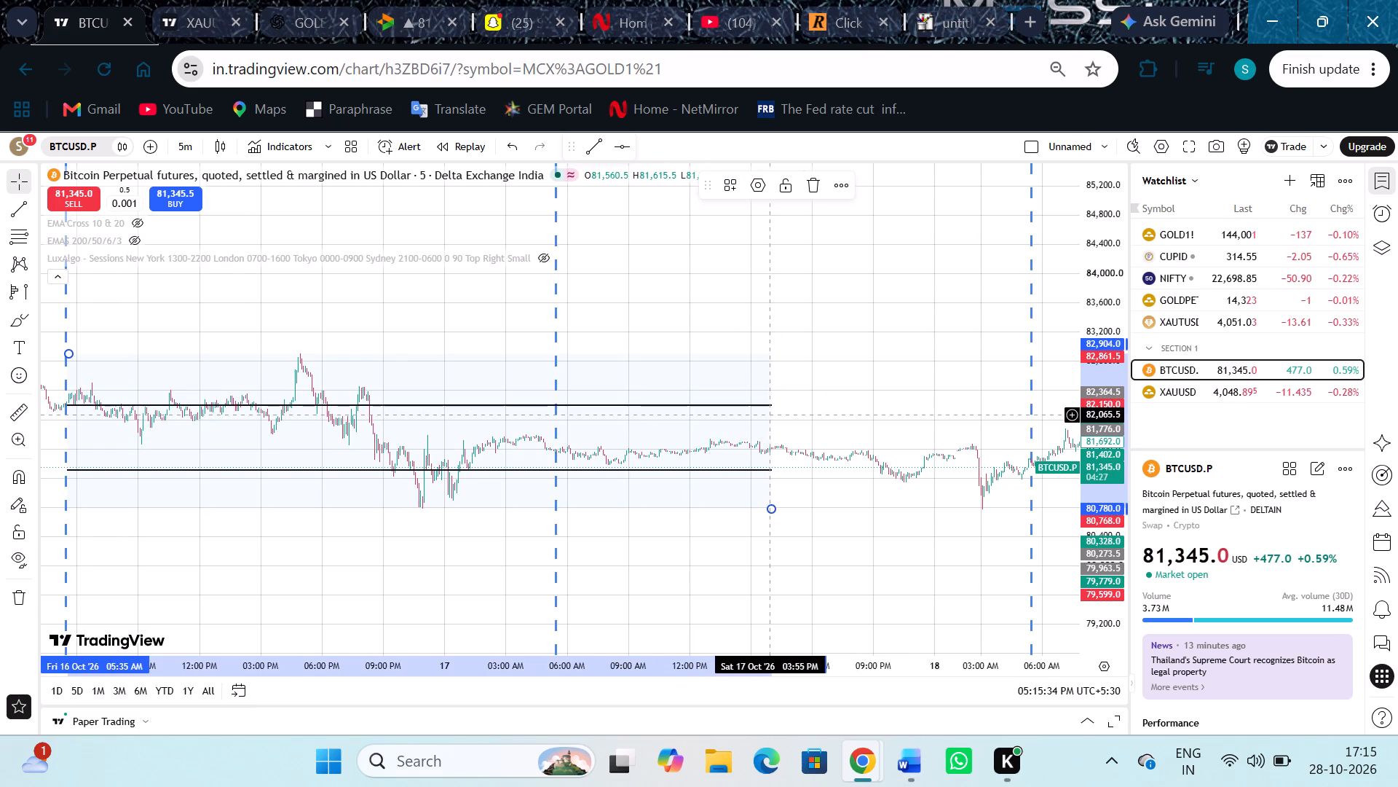
Place a long position on 18 October, 03:40 AM, with its entry at 81,287.5, near the profile's lower value-area line.
drag(977, 541, 775, 542)
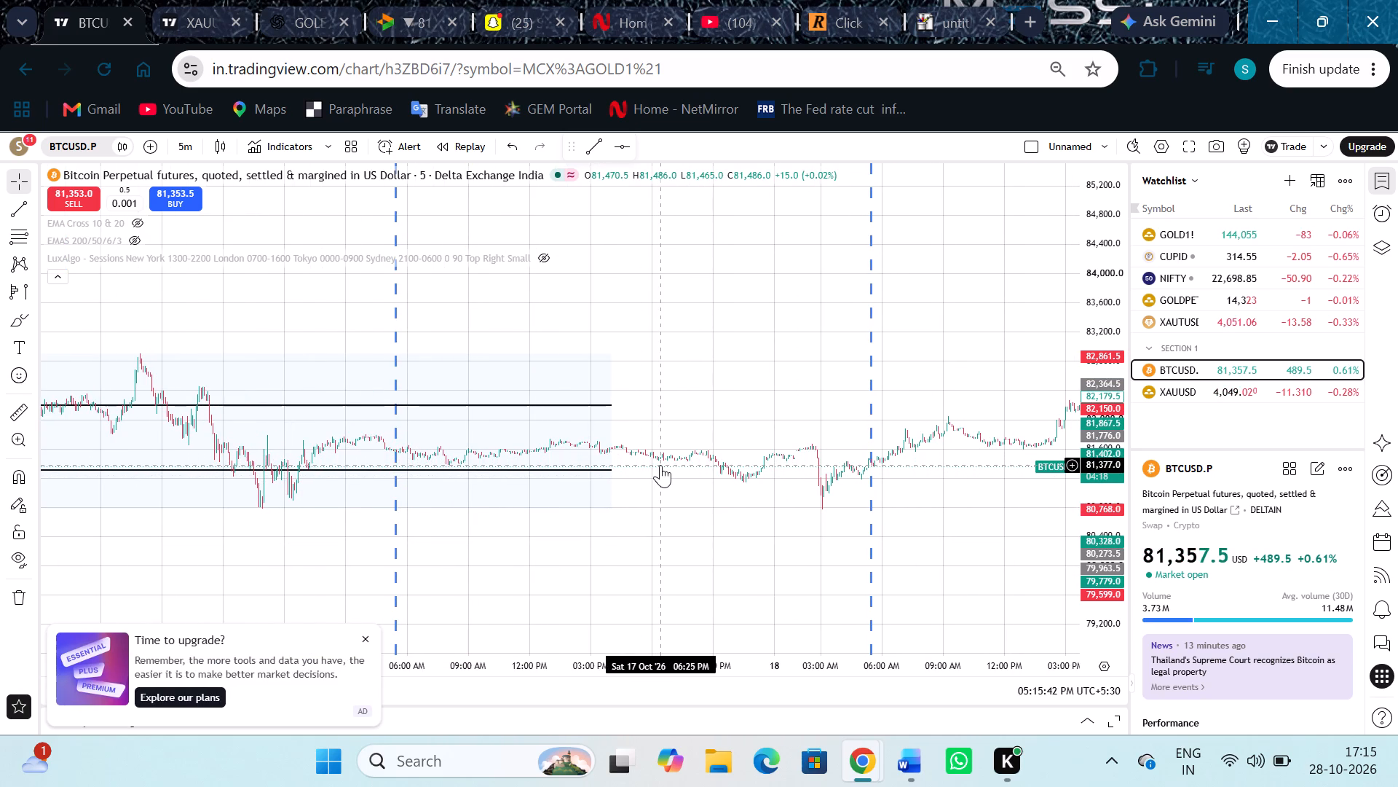
click(31, 289)
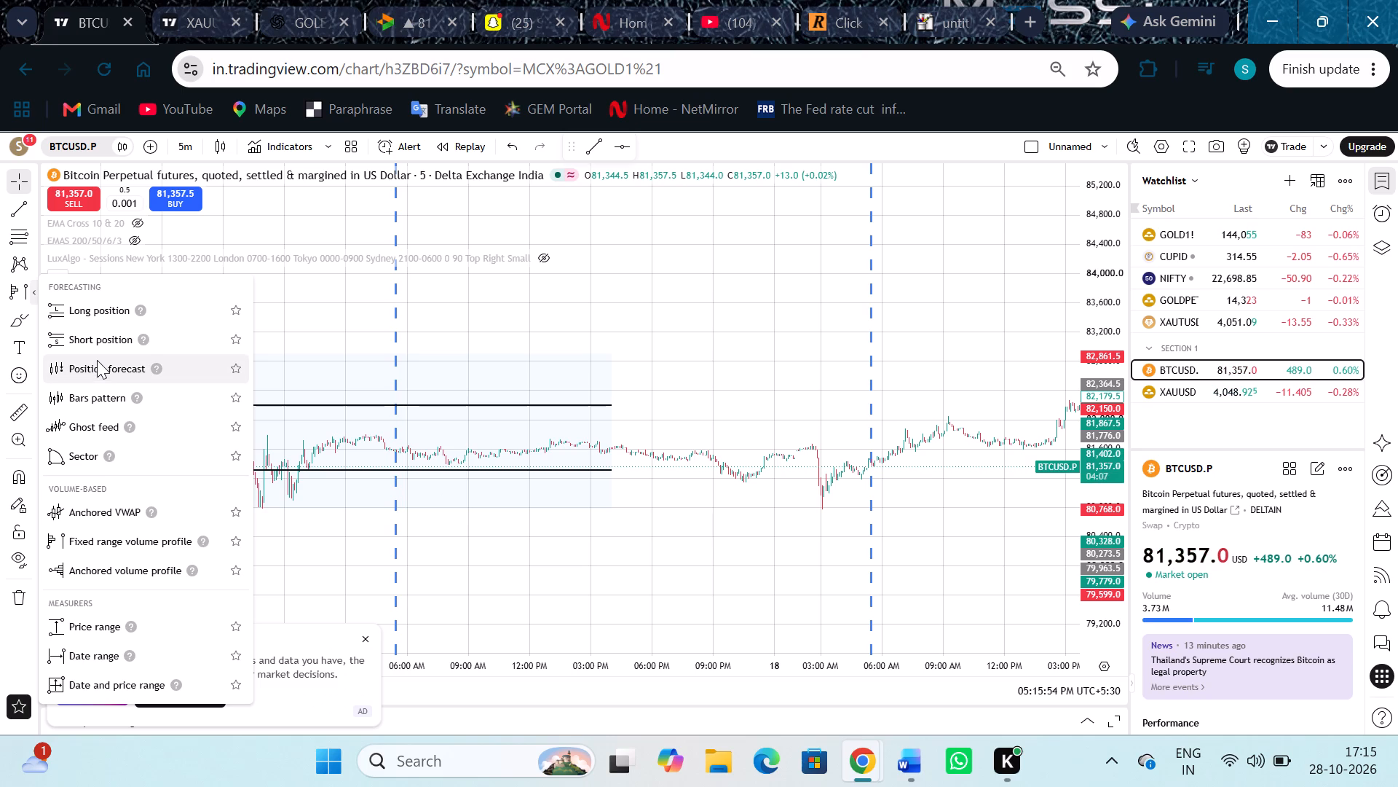
click(100, 313)
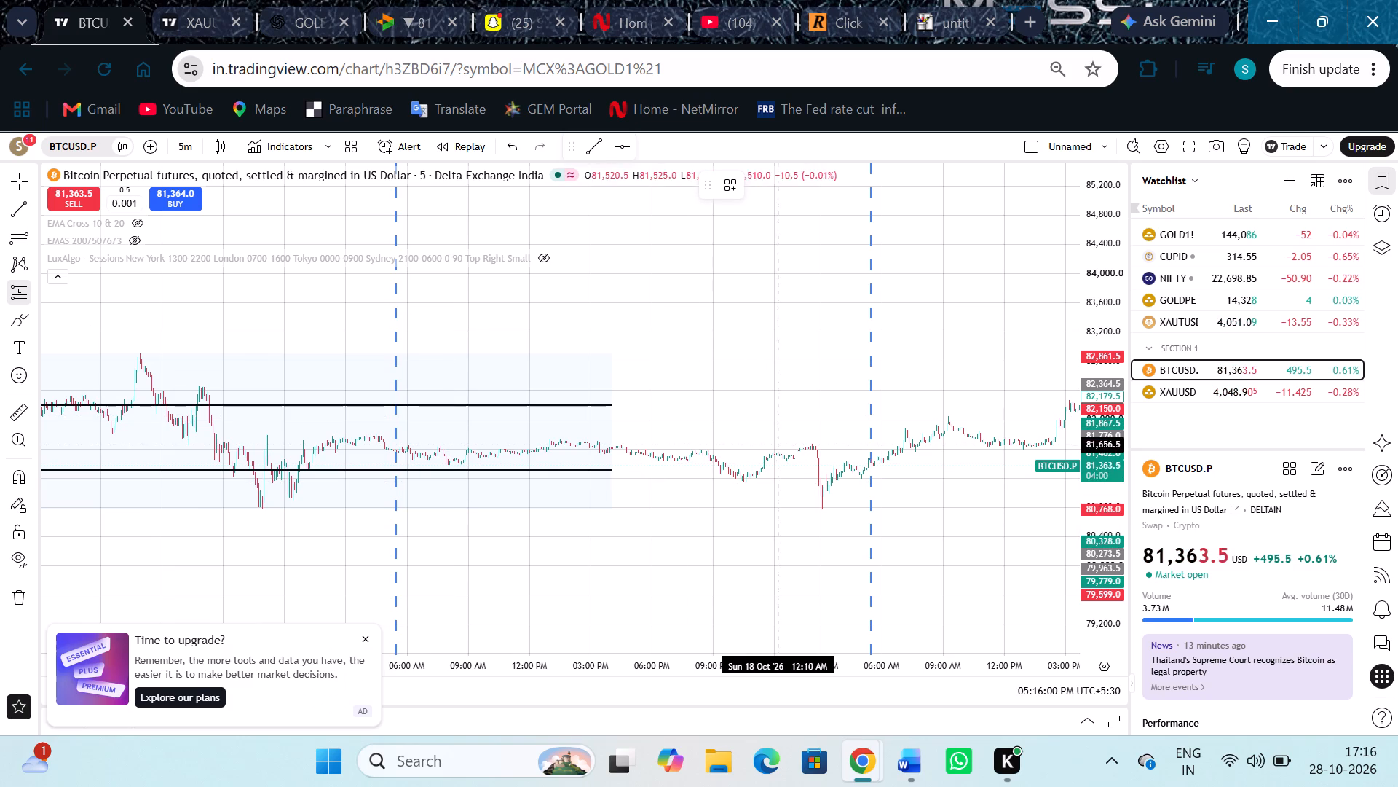
click(834, 471)
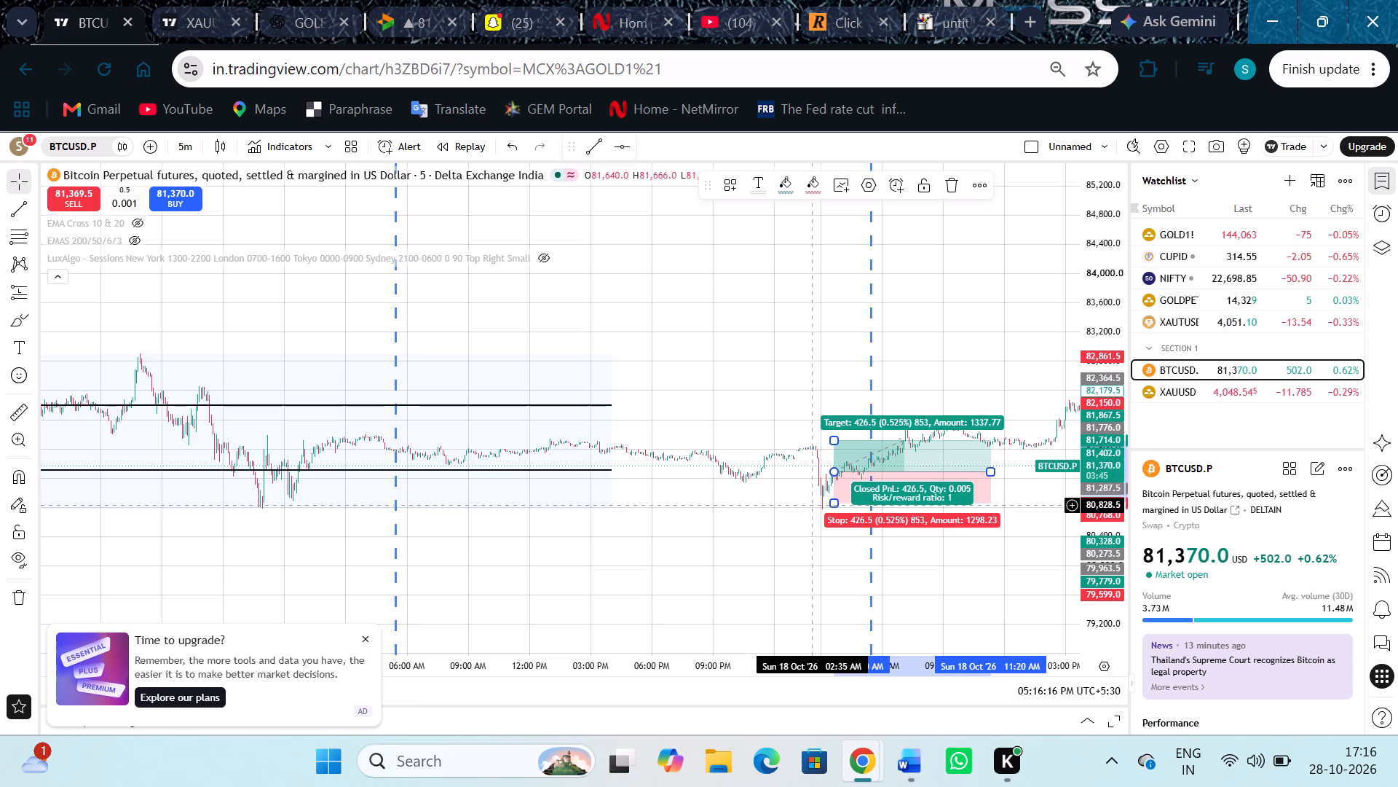
Dismiss the upgrade advert and the ad-free plan offer covering the chart.
click(366, 639)
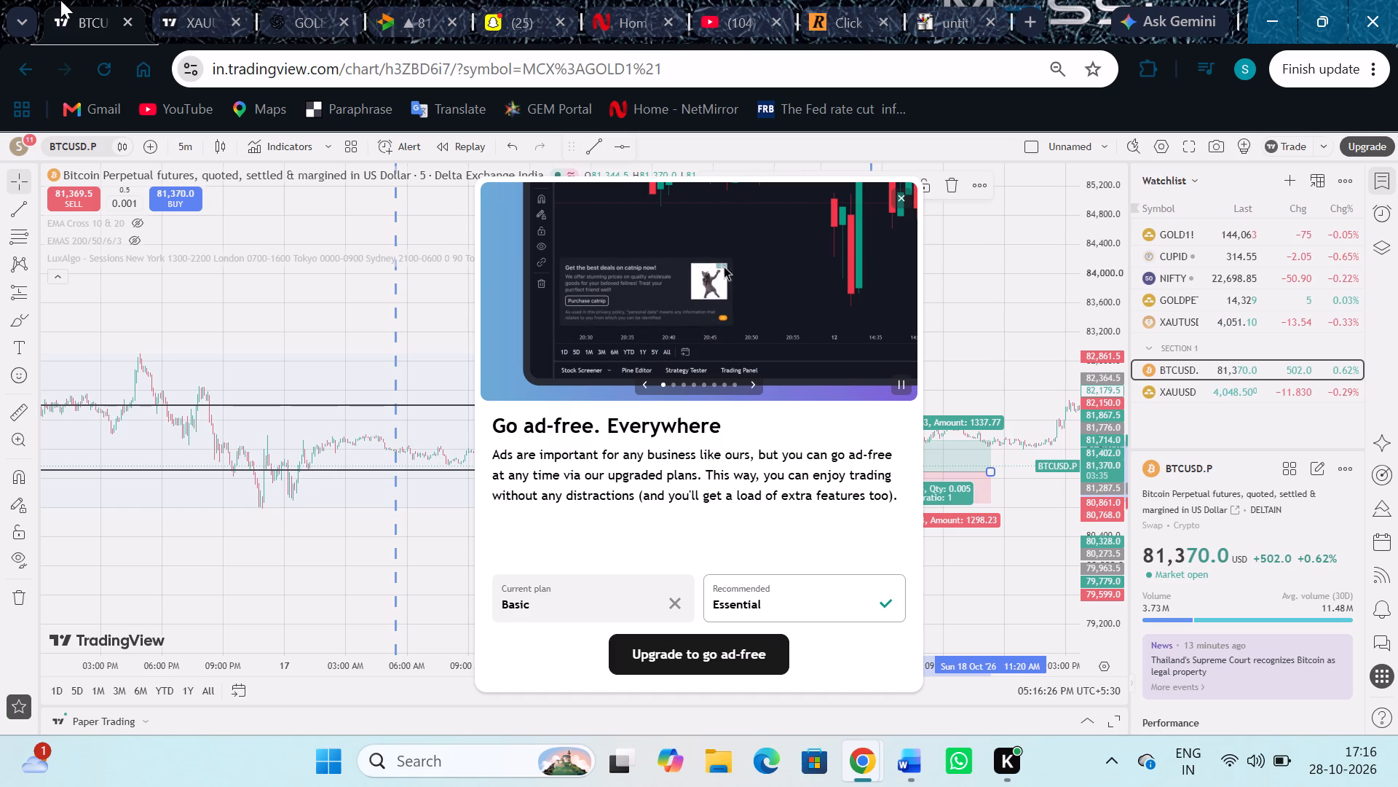
click(905, 199)
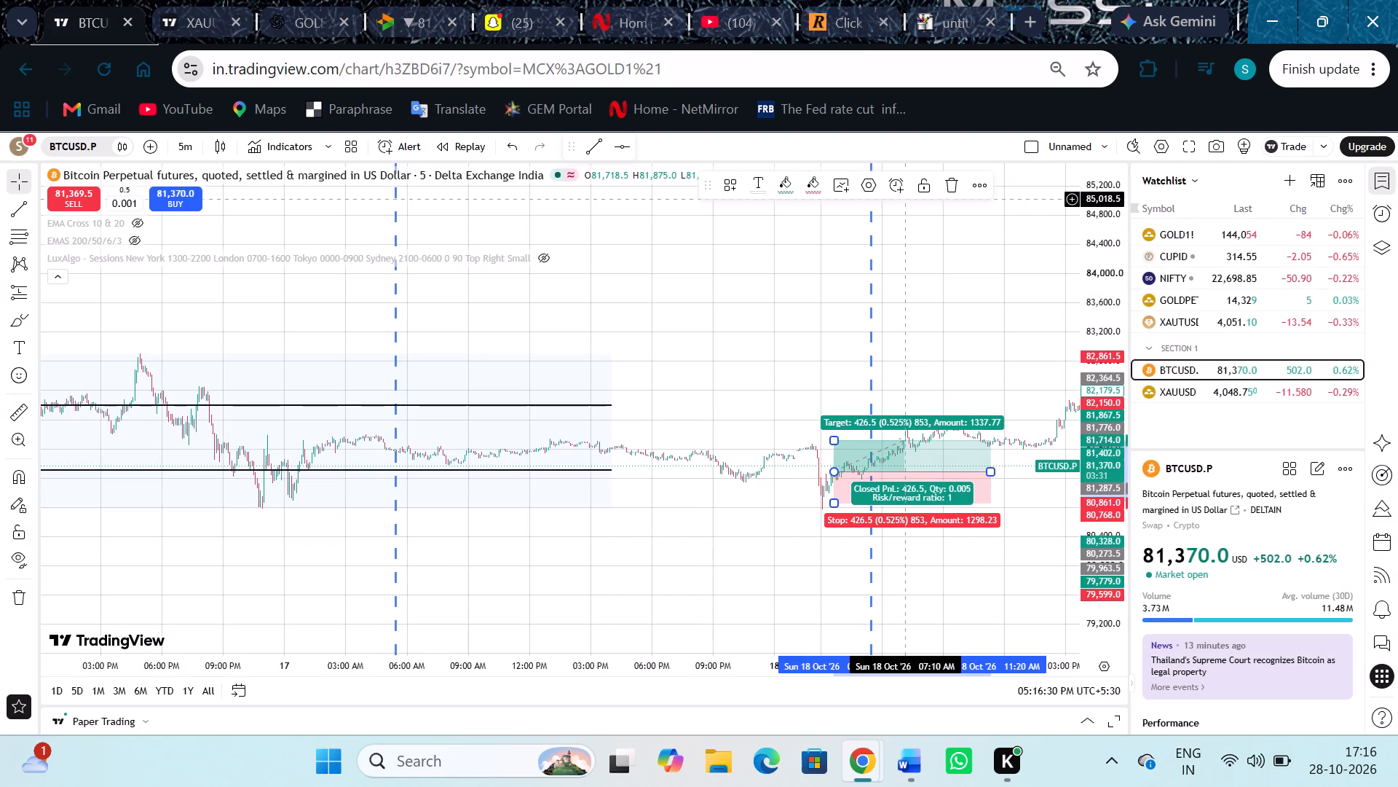
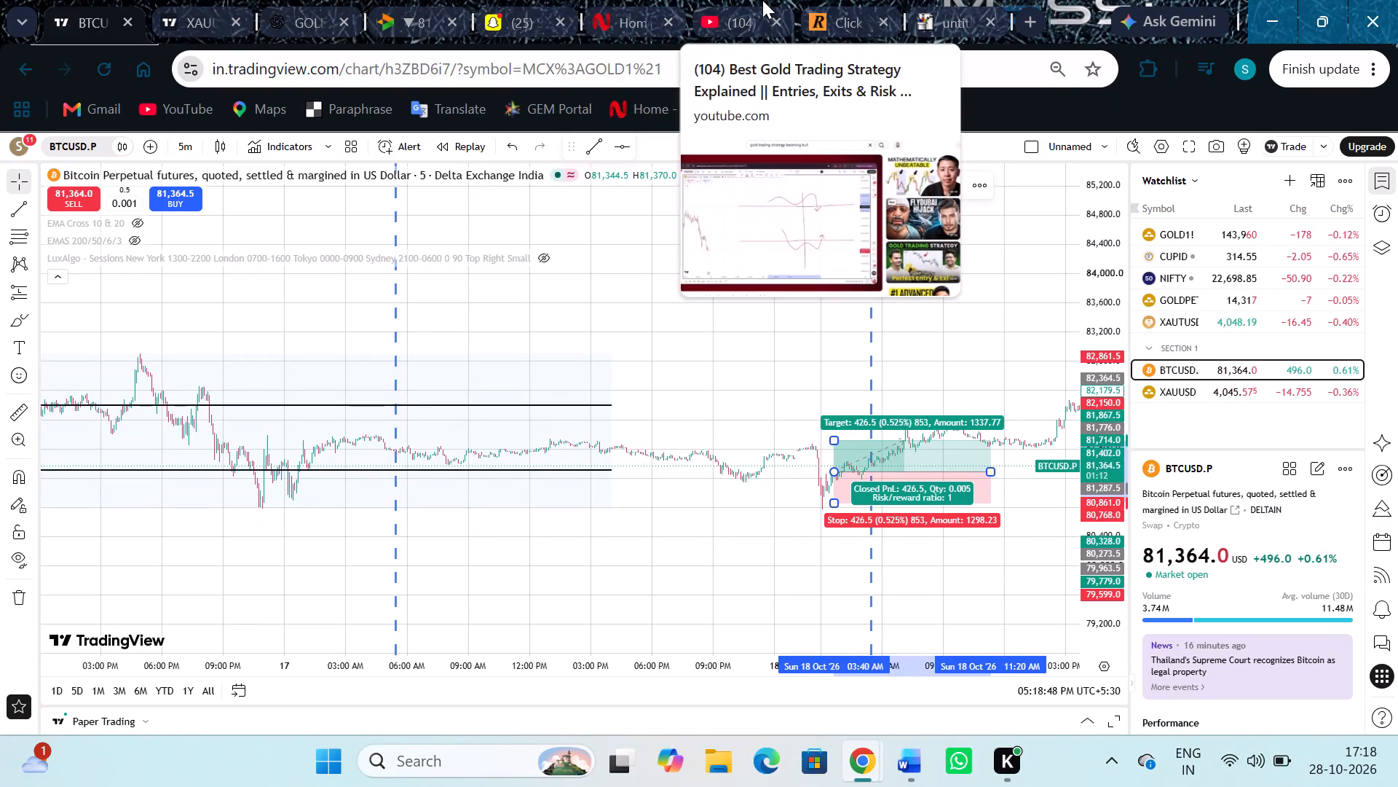
Switch to the click counter page and raise the win counter to 4.
scroll(926, 0, down, 1)
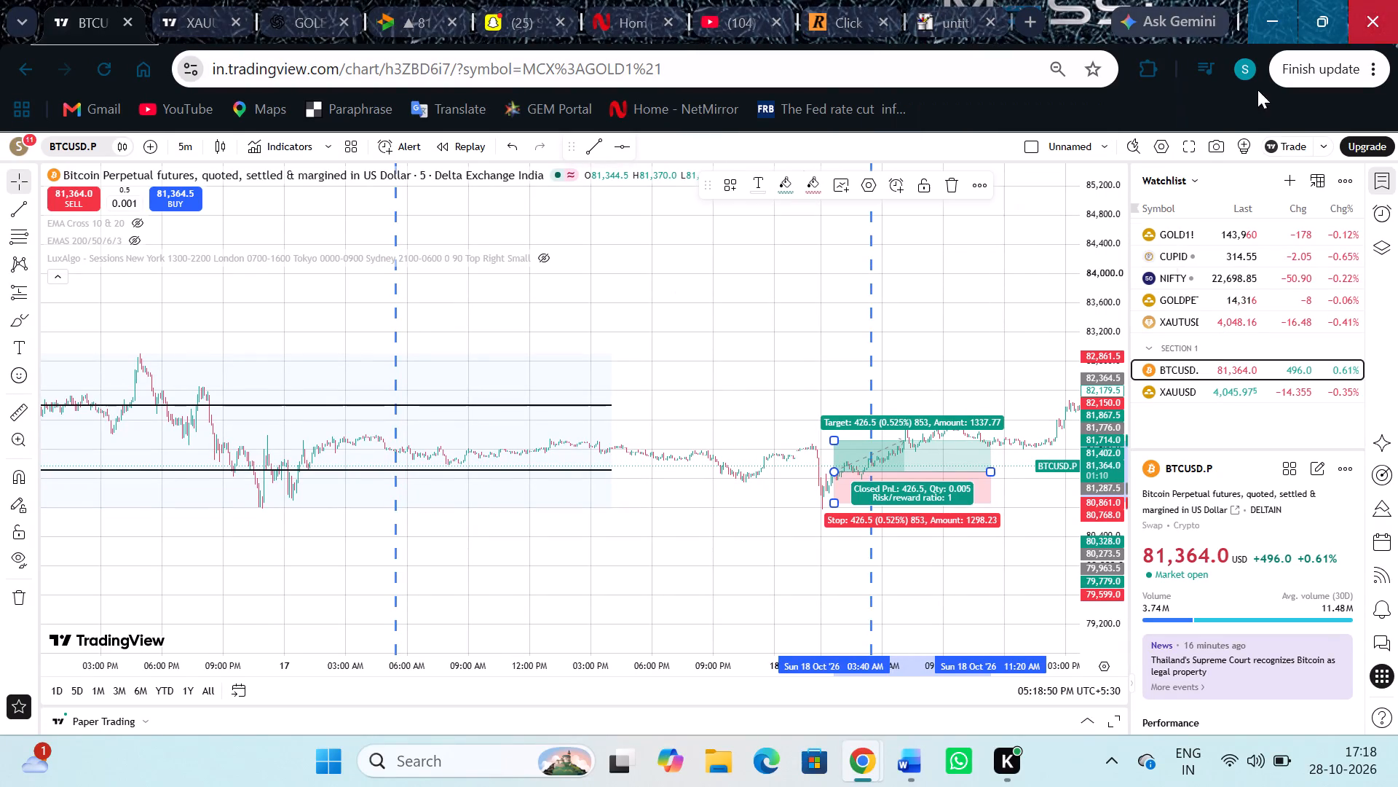
click(838, 0)
click(649, 424)
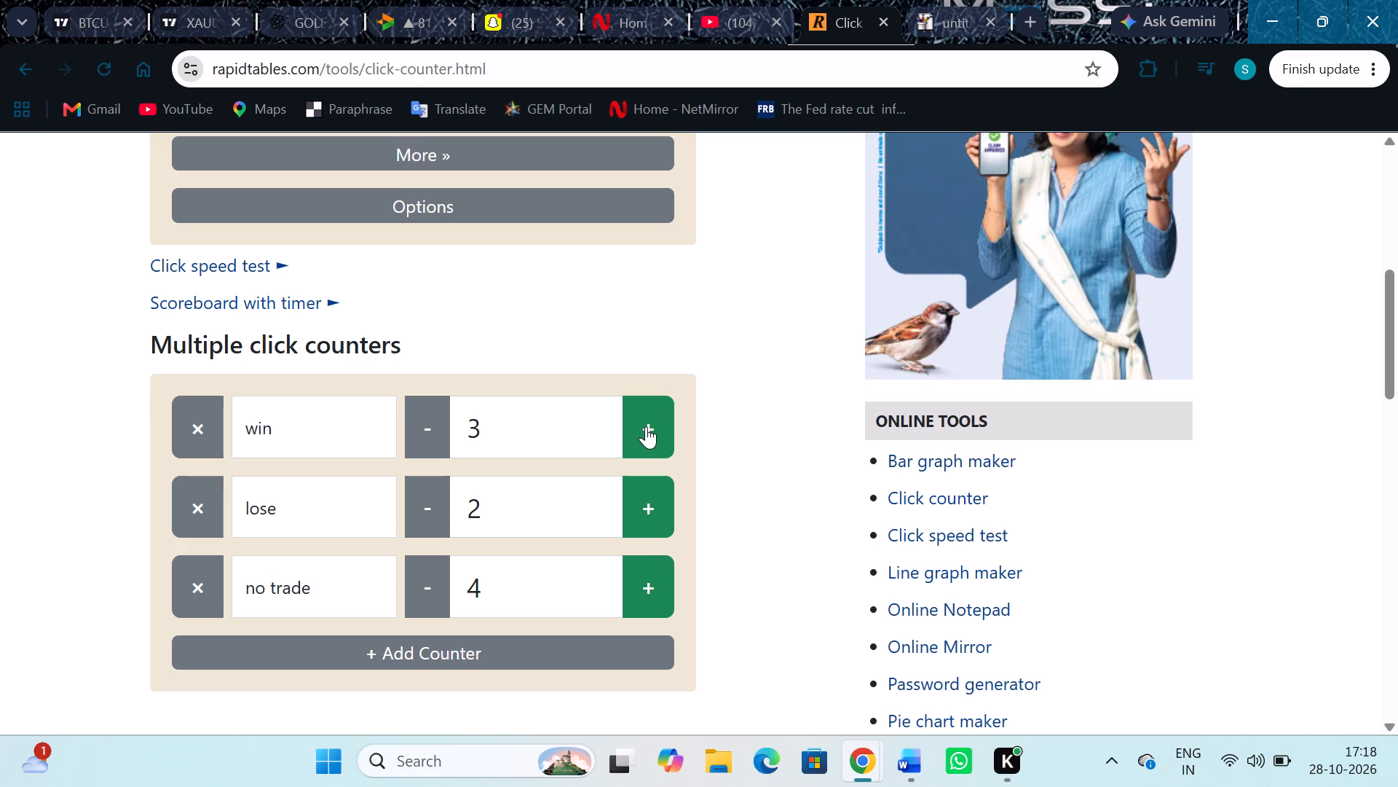
Return to the BTCUSD.P chart and delete the fixed range volume profile that starts at the 16 October dashed vertical line.
click(67, 0)
click(210, 0)
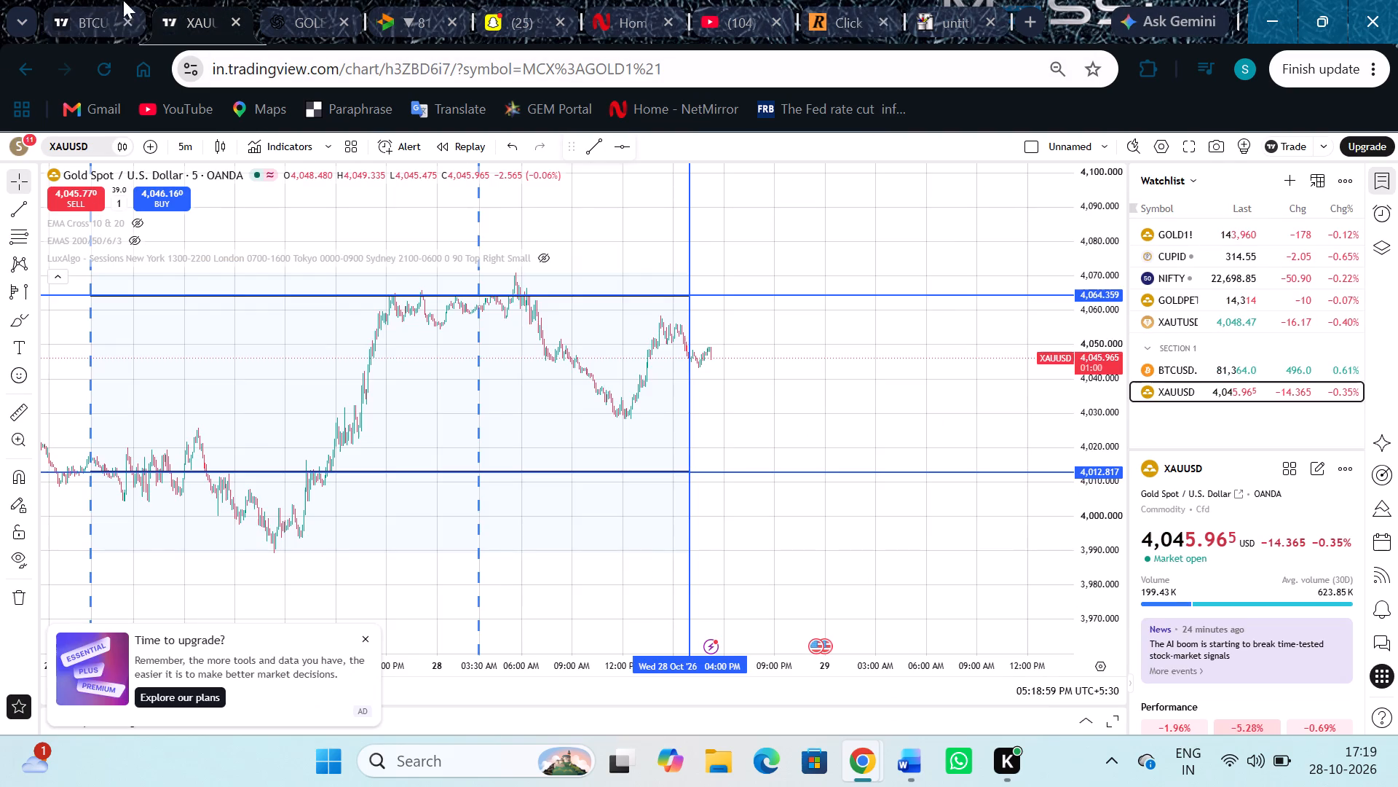
click(44, 0)
drag(308, 334, 778, 333)
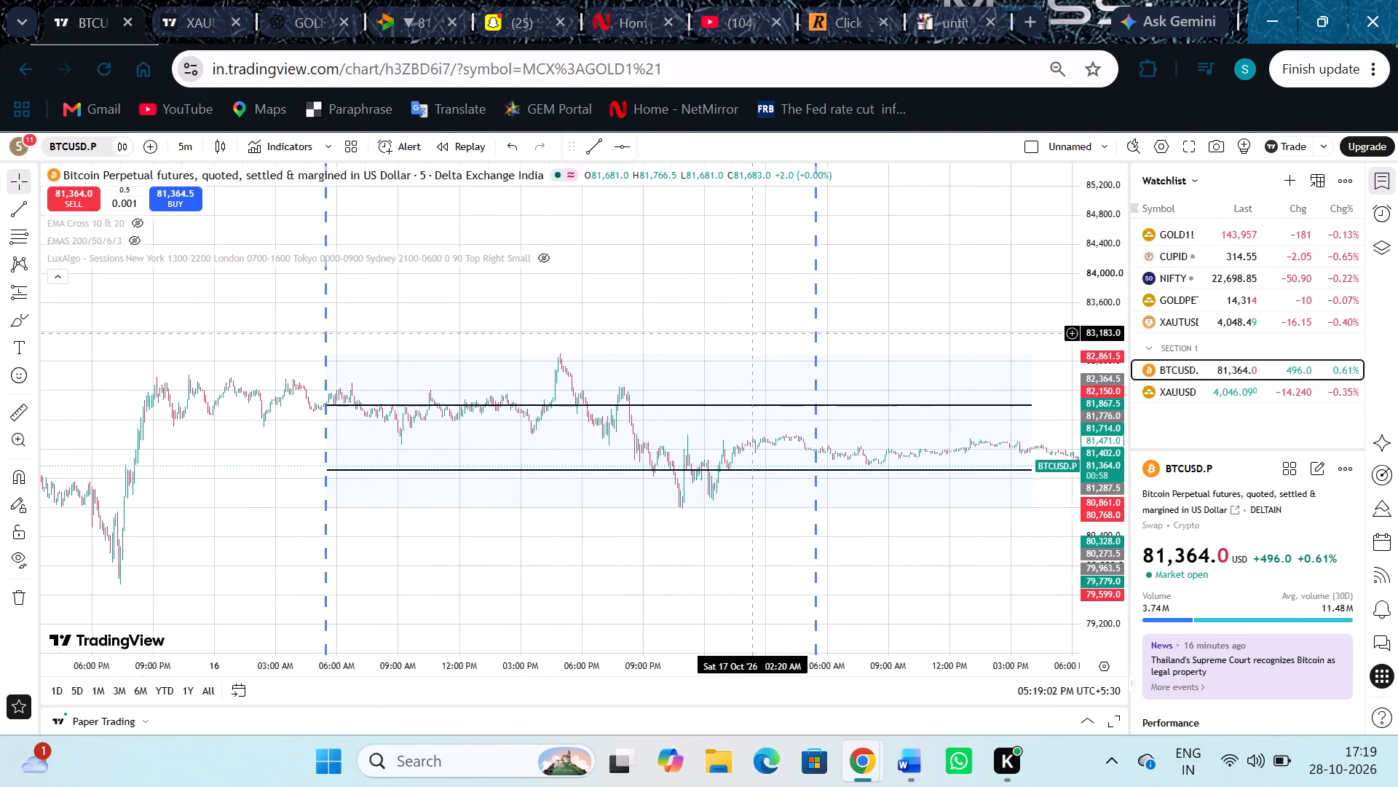
drag(778, 333, 996, 269)
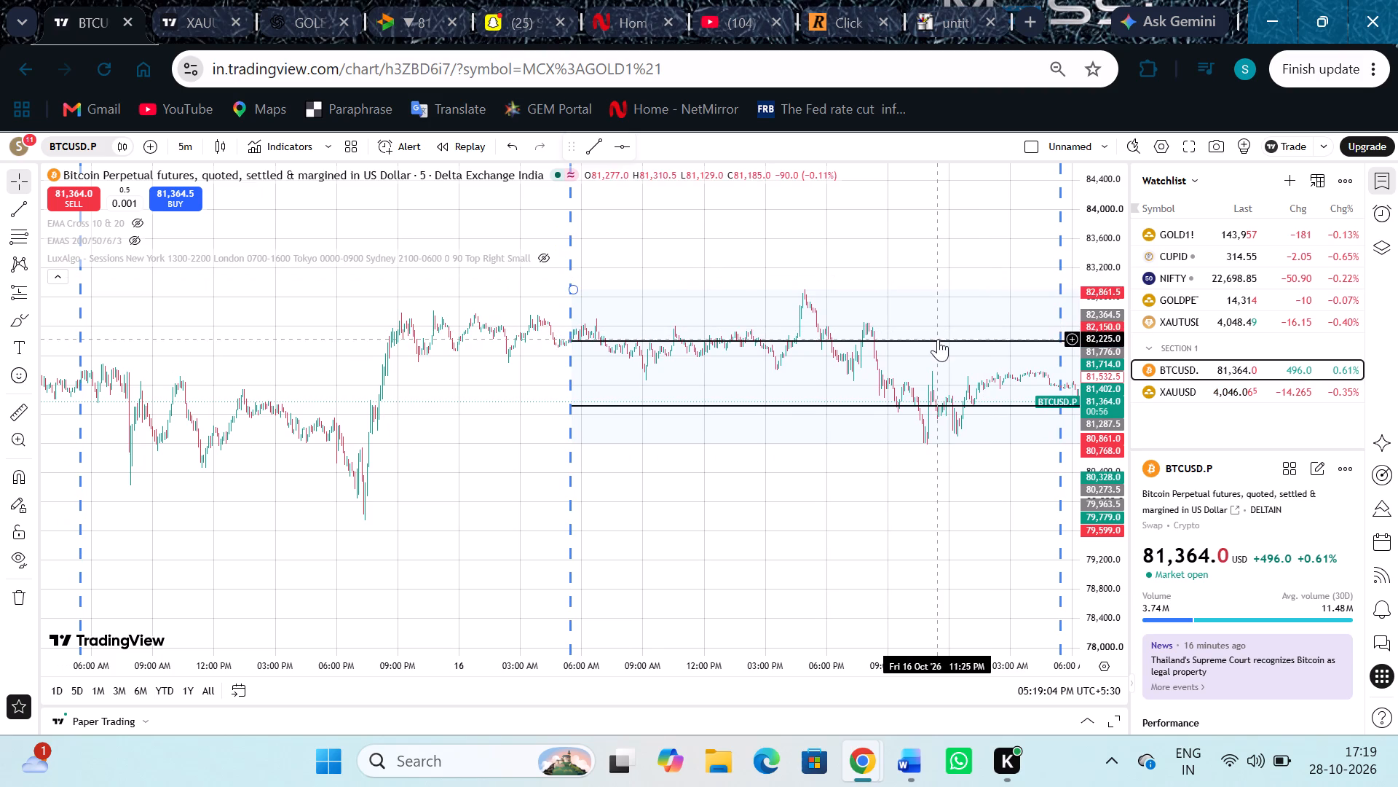
click(938, 340)
click(818, 181)
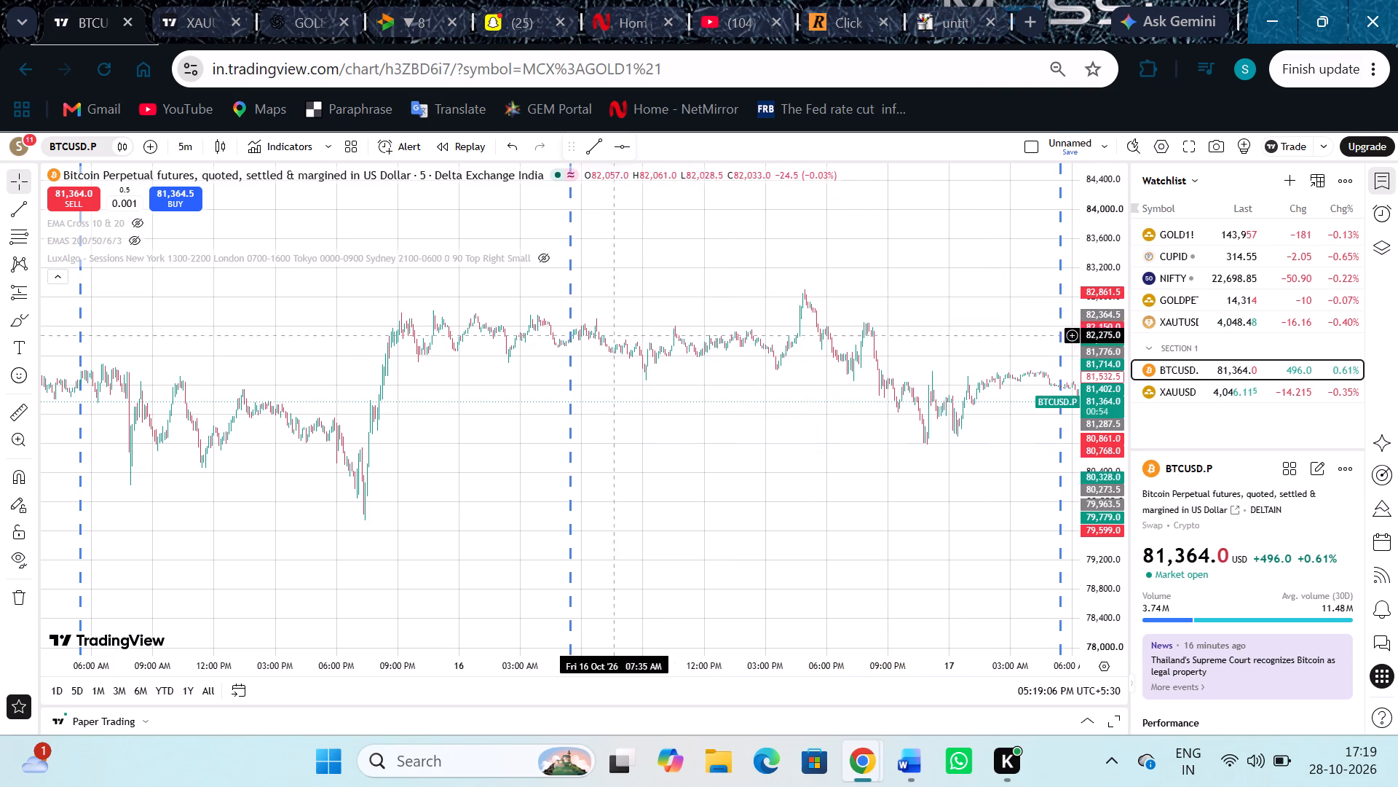
Draw a fixed range volume profile from the 15 October dashed vertical line, at 05:35 AM, to 16 October, 04:00 PM.
click(32, 294)
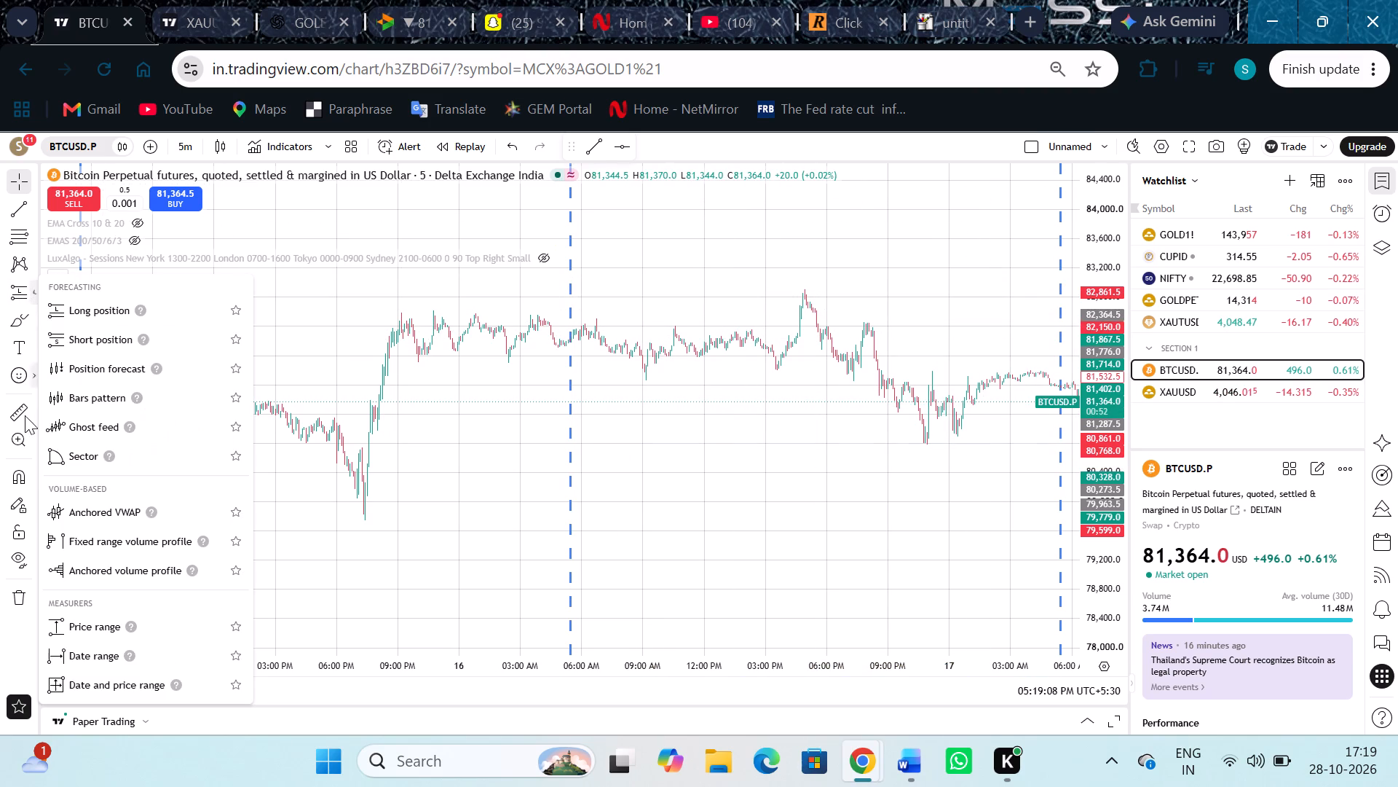
click(79, 534)
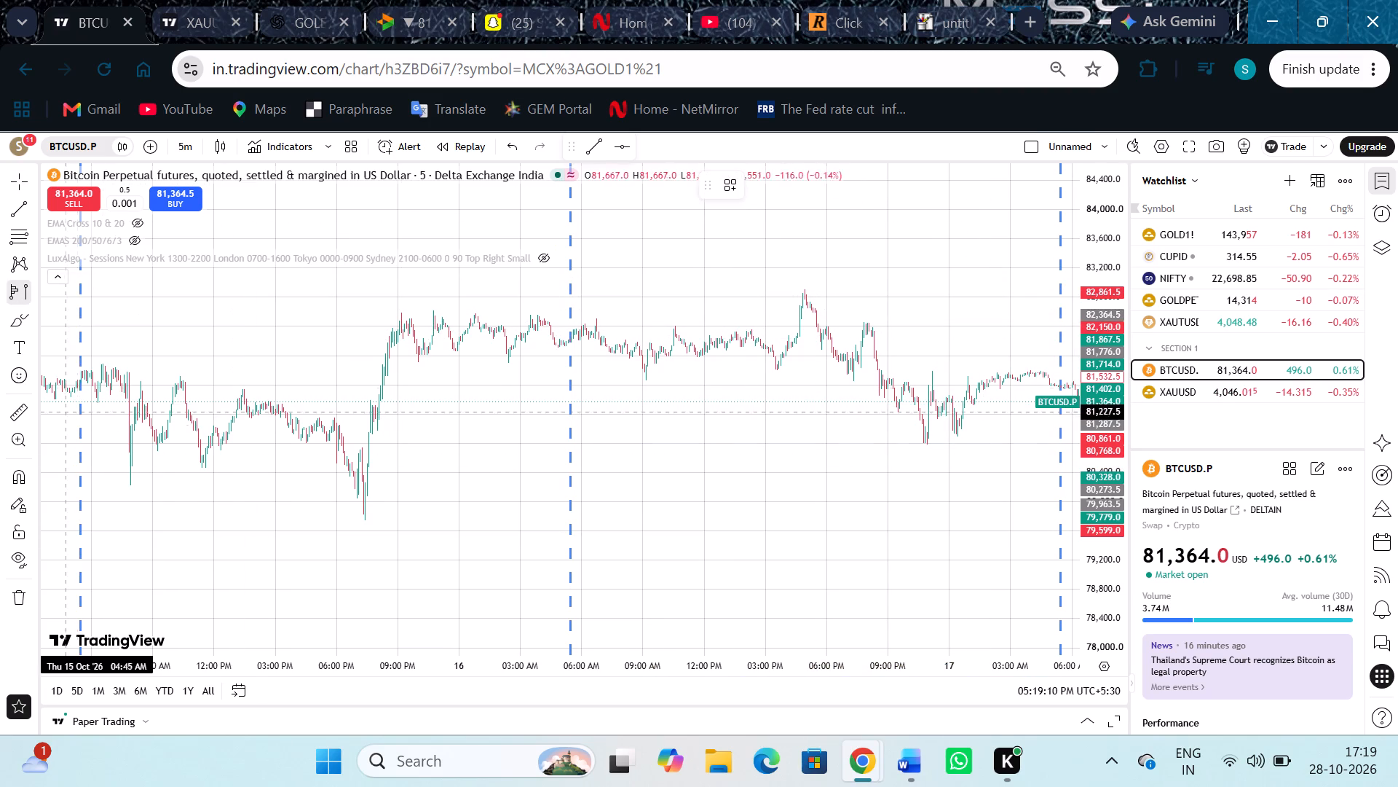
click(82, 373)
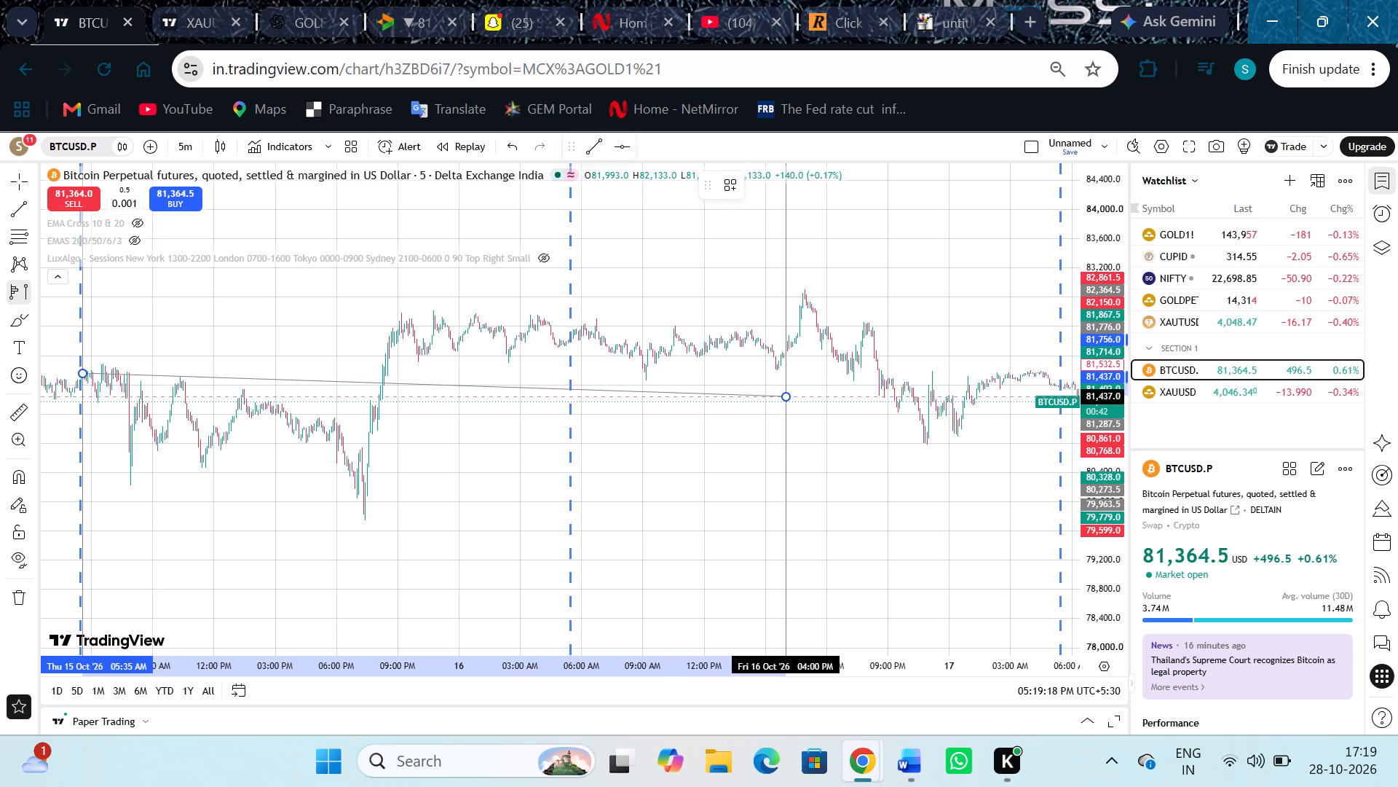
click(786, 396)
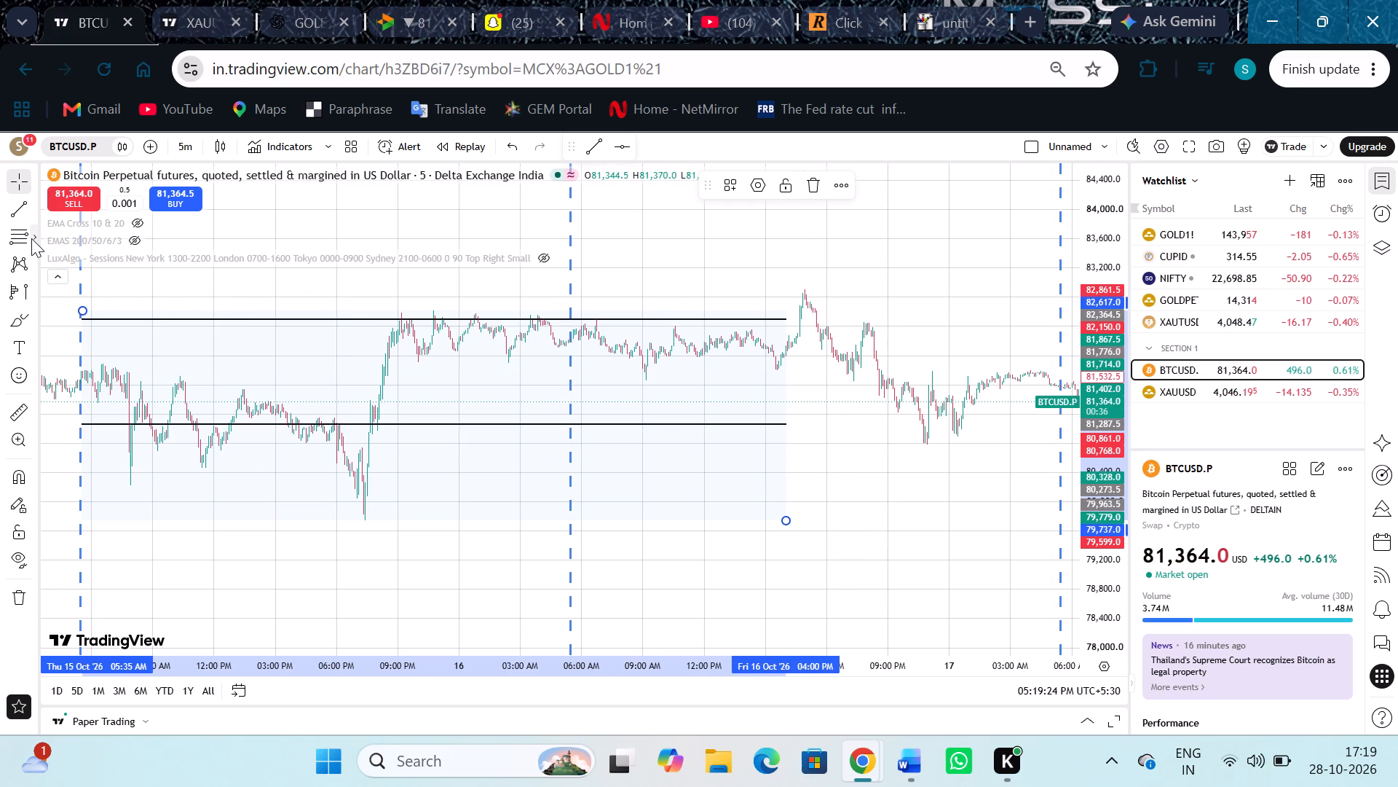
Place a short position on 16 October, 05:30 PM, with its entry at 82,404.5, near the profile's upper value-area line.
click(36, 283)
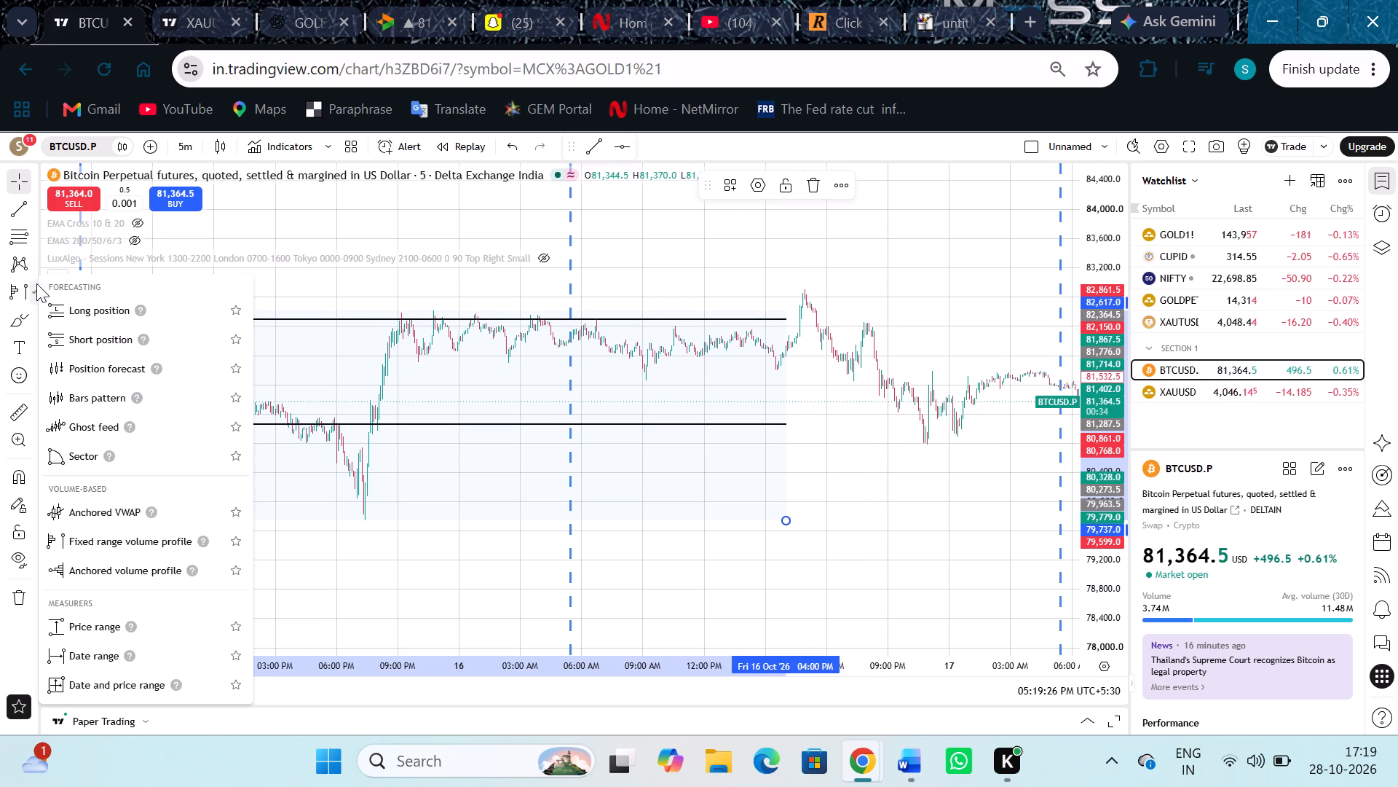
click(70, 340)
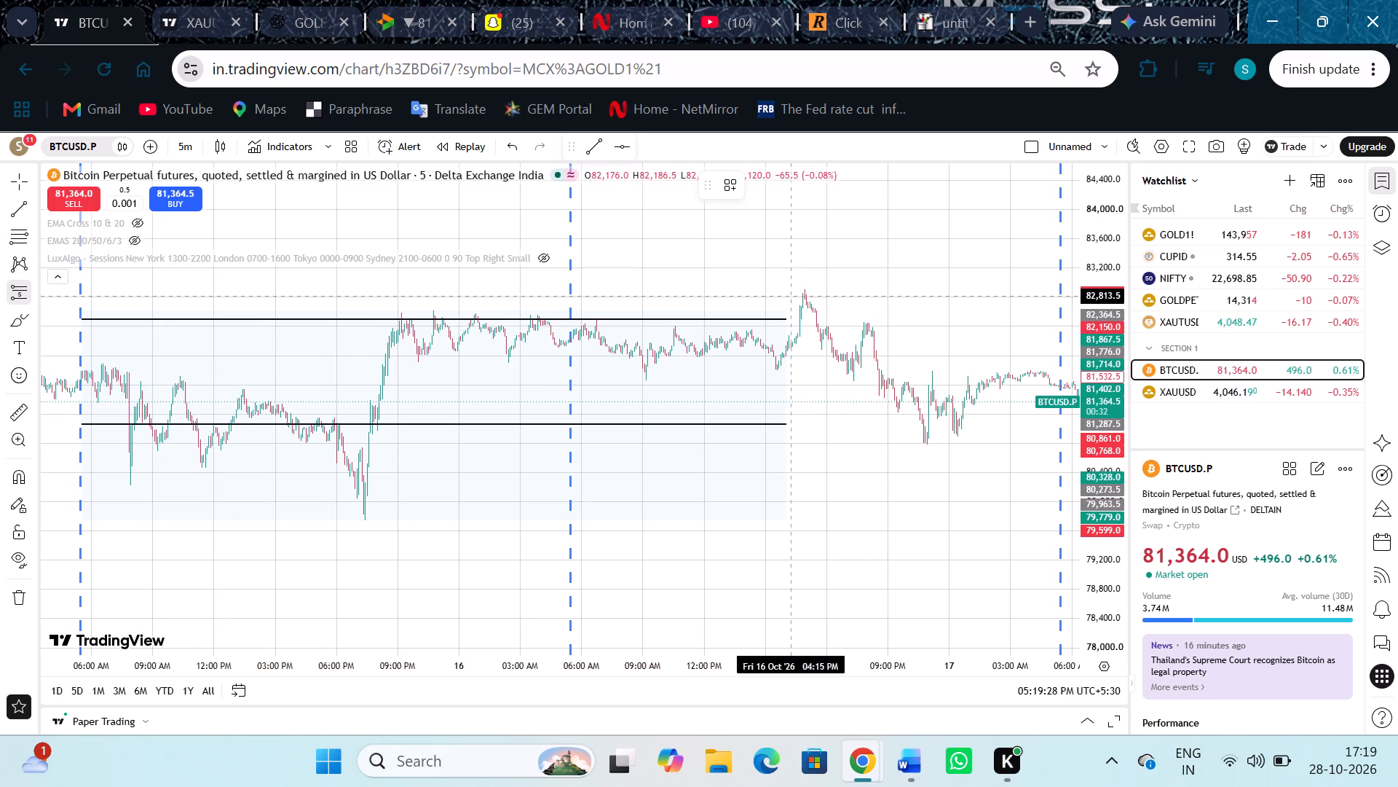
click(816, 326)
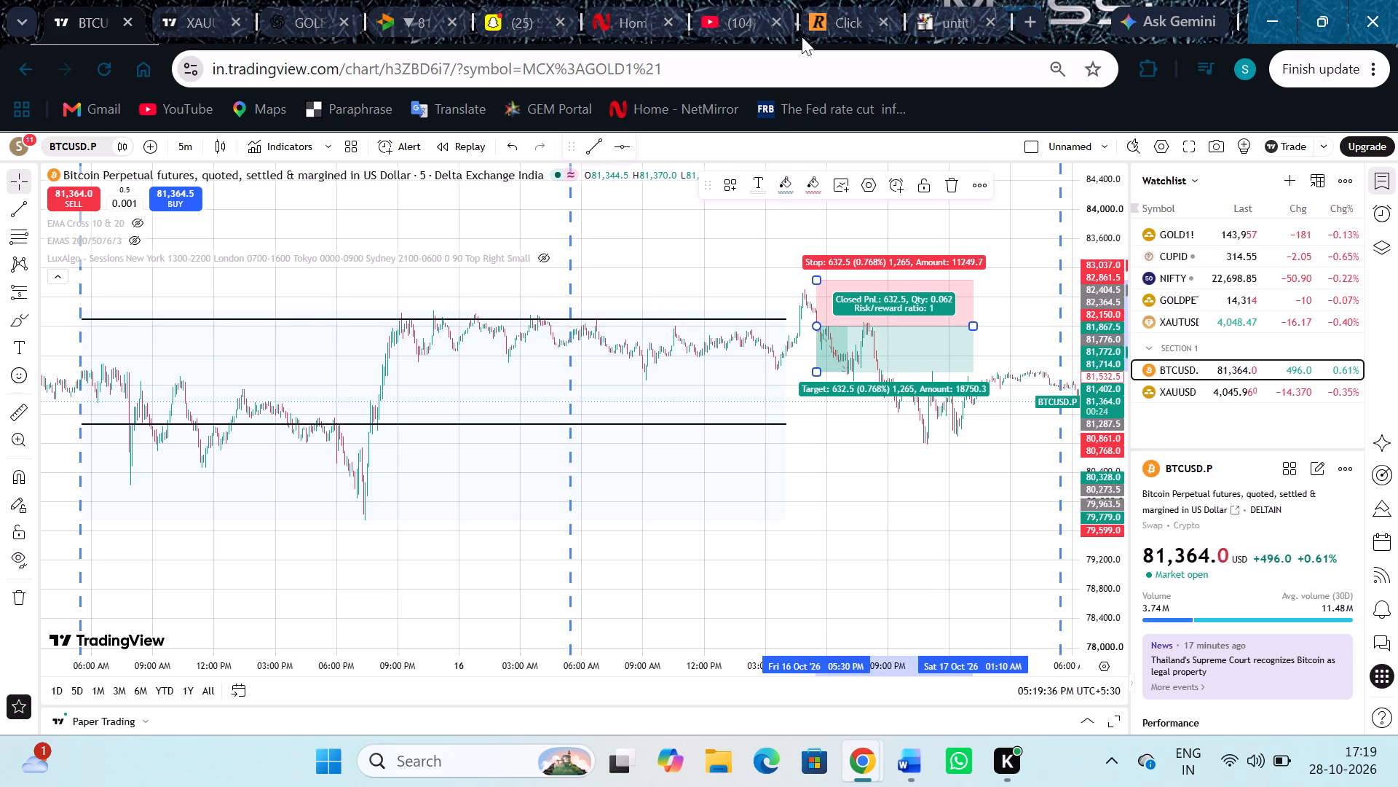
Switch to the click counter page and raise the win counter to 5.
click(832, 12)
click(648, 428)
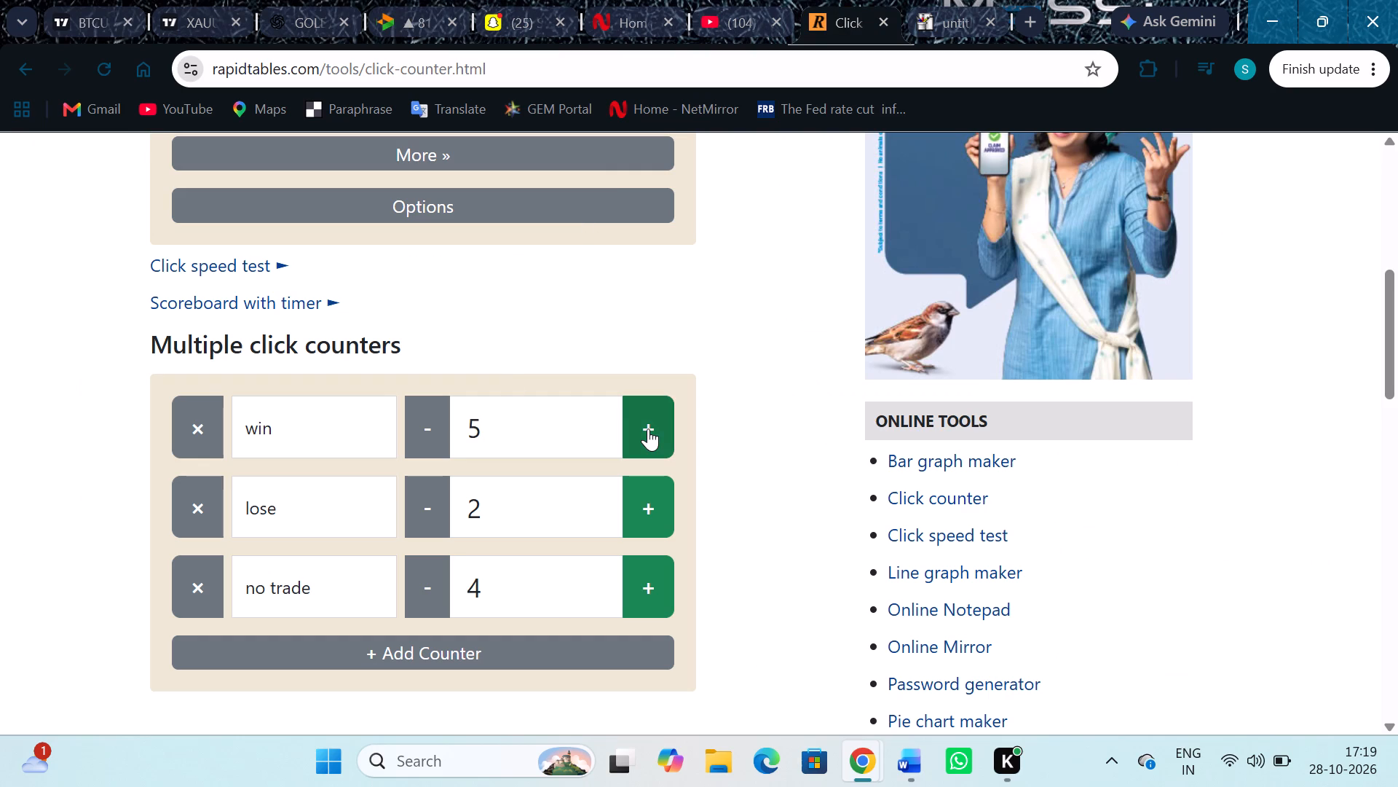
Return to the BTCUSD.P chart and delete the fixed range volume profile that spans 15 October, 05:35 AM to 16 October, 04:00 PM.
click(50, 0)
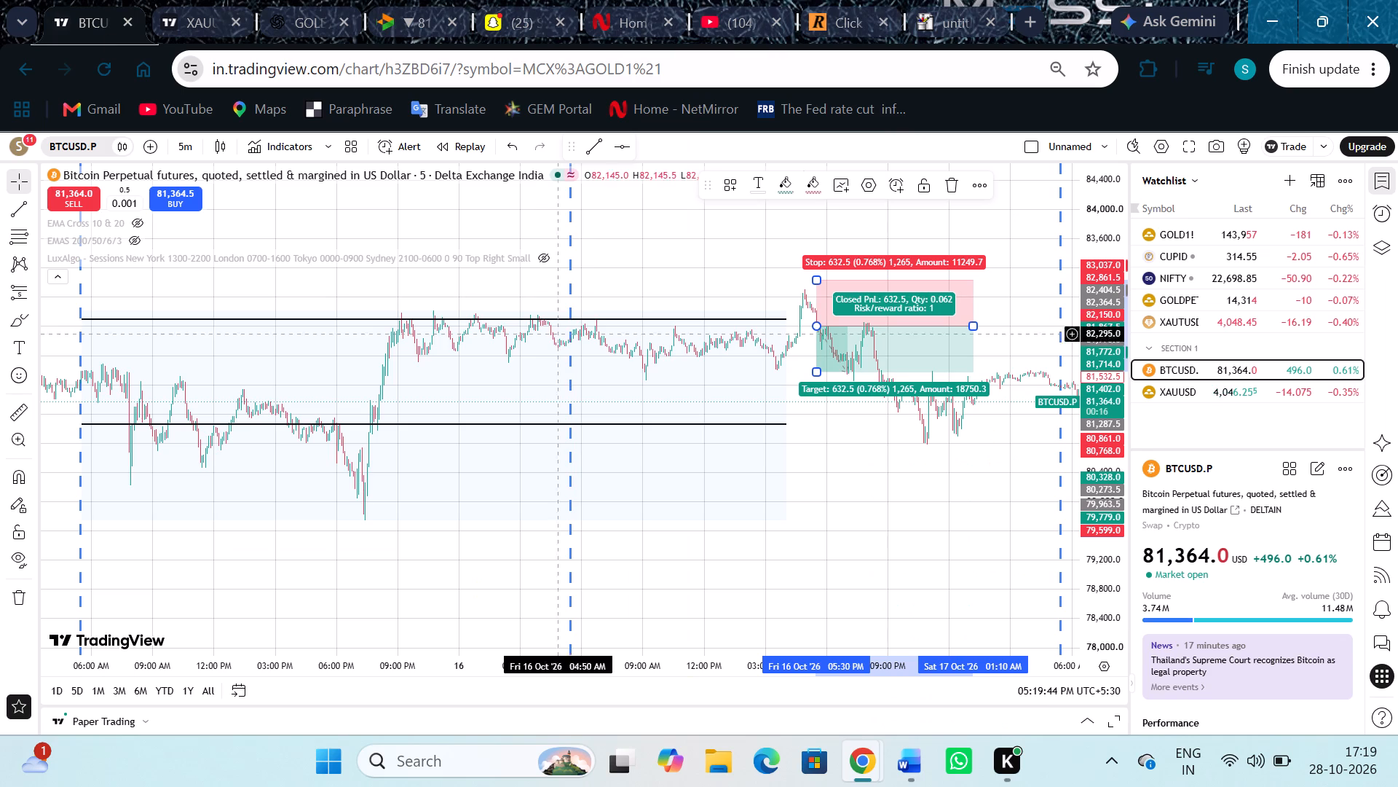
click(542, 425)
click(805, 192)
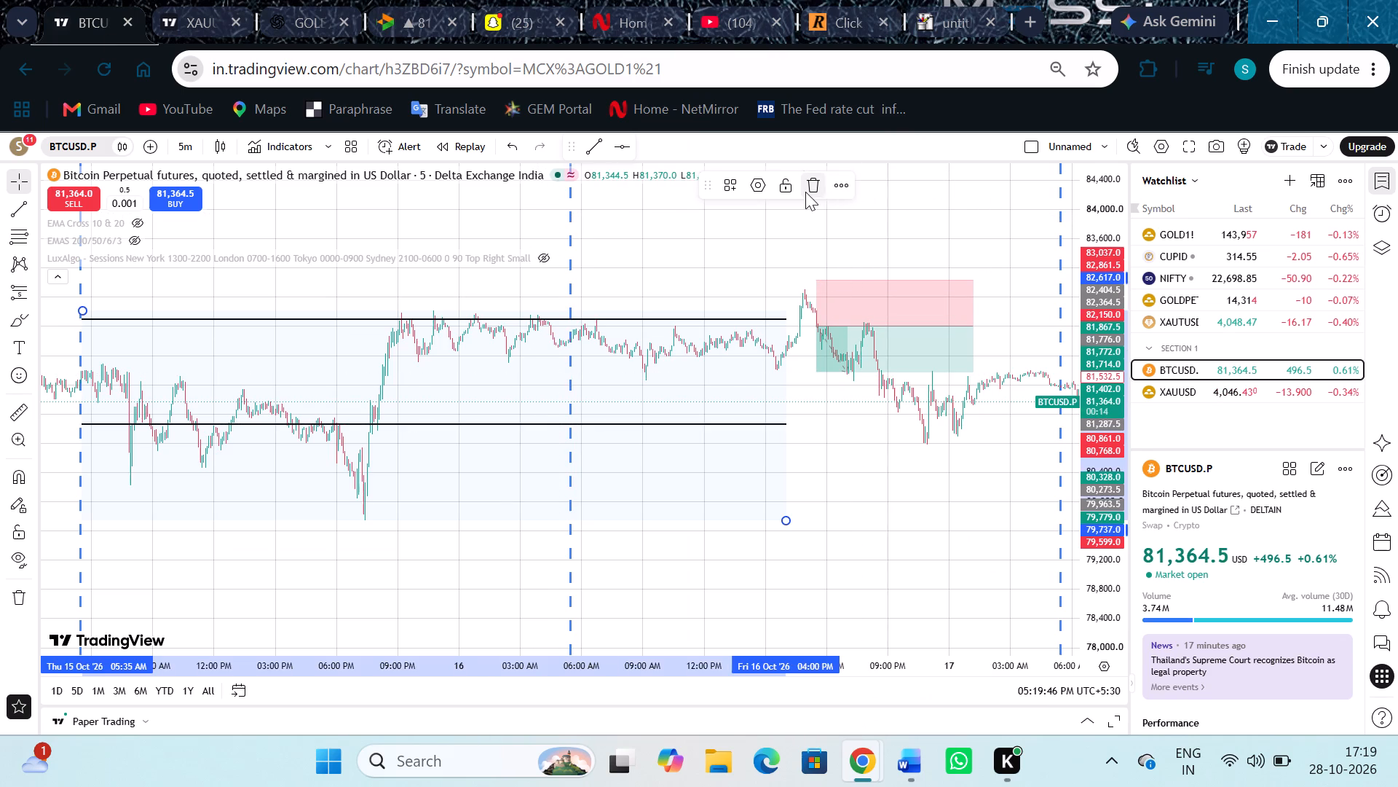
Draw a fixed range volume profile from the 14 October dashed vertical line, at 05:25 AM, to 15 October, 04:00 PM.
drag(408, 466, 745, 436)
drag(541, 418, 716, 502)
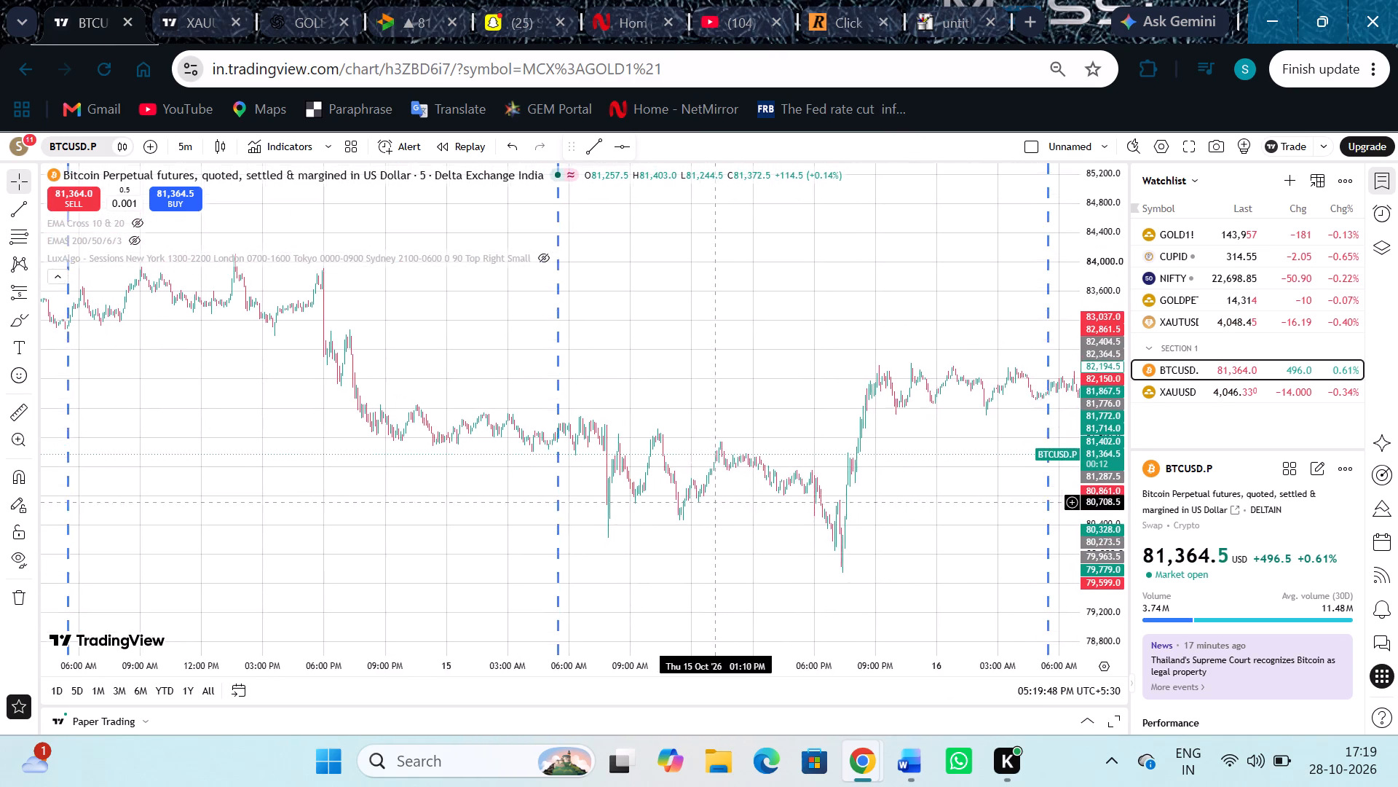
drag(716, 502, 718, 532)
scroll(717, 528, down, 2)
drag(708, 520, 598, 536)
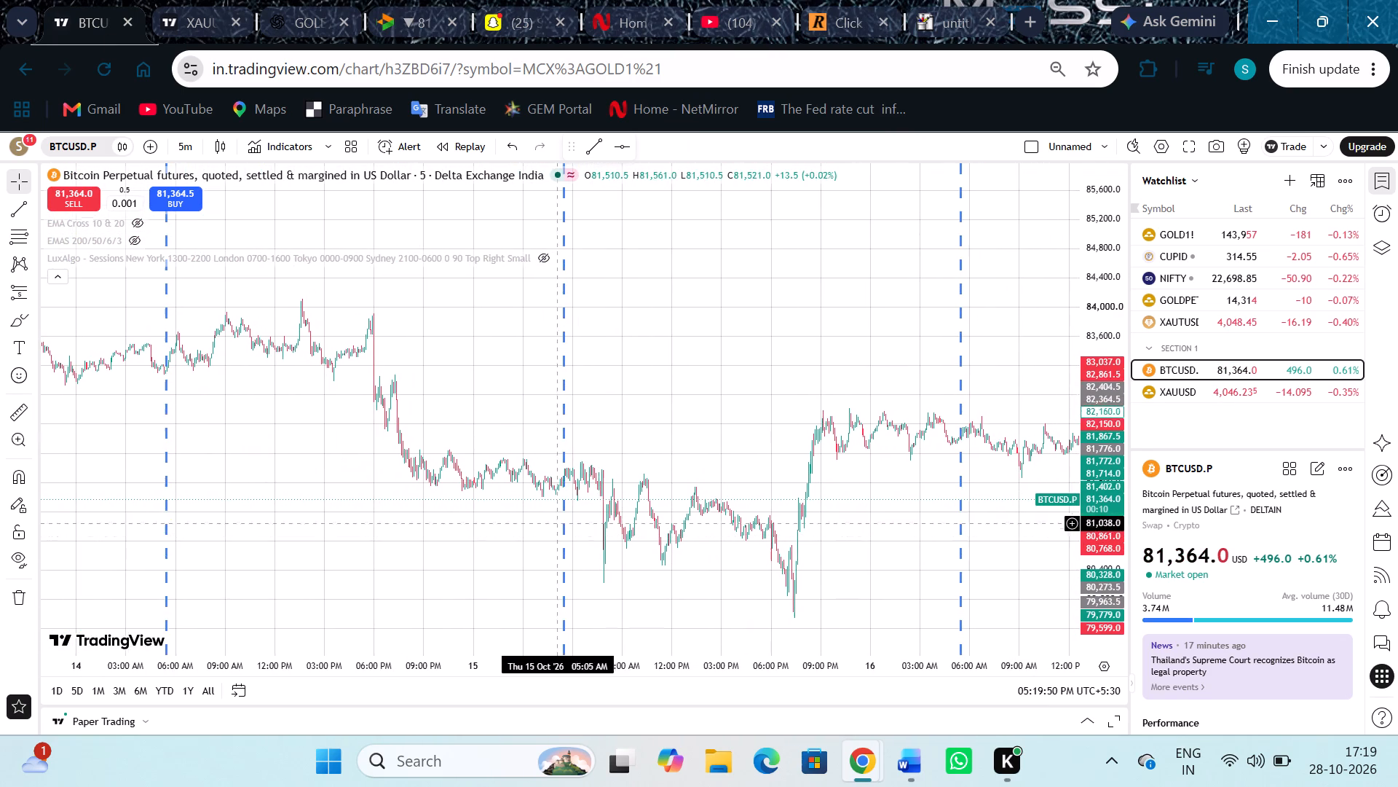
click(32, 289)
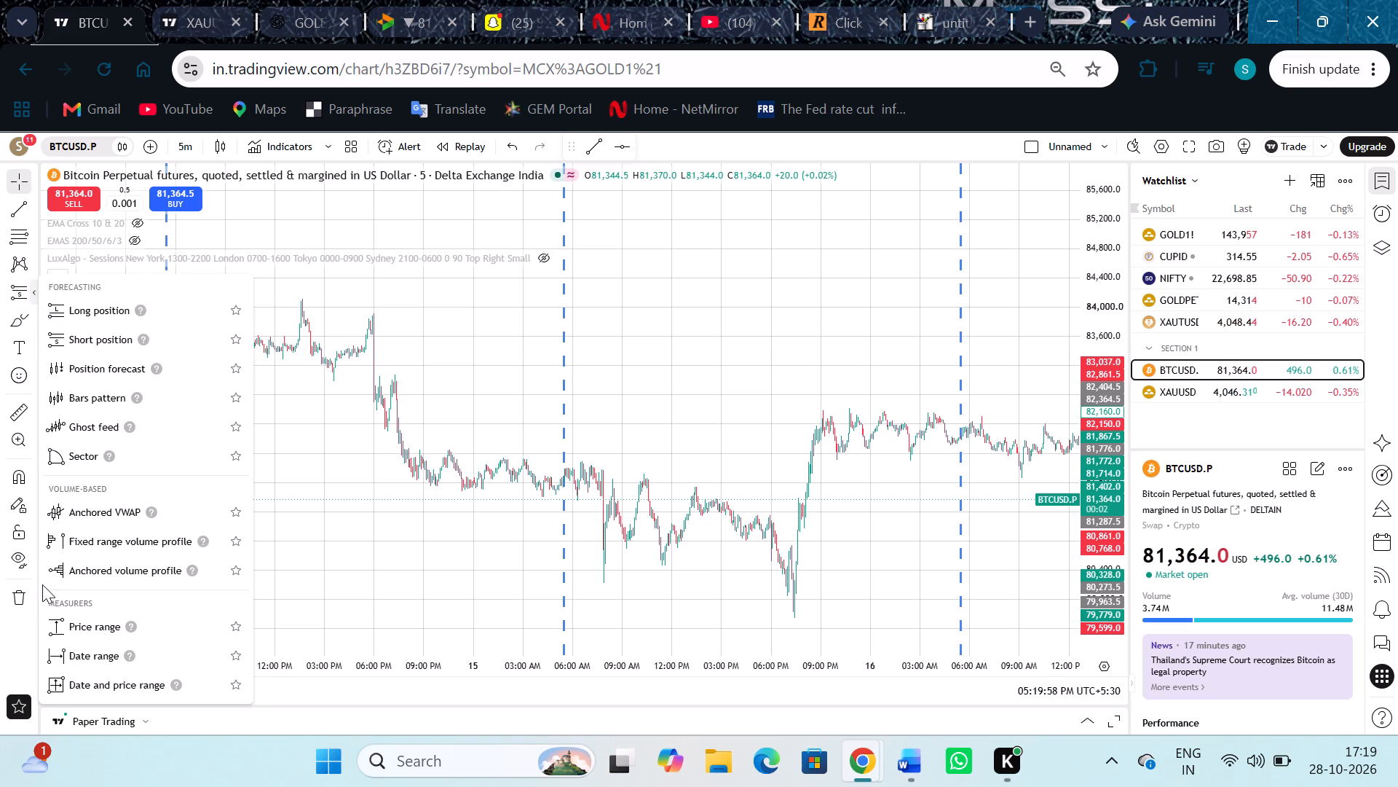
click(51, 541)
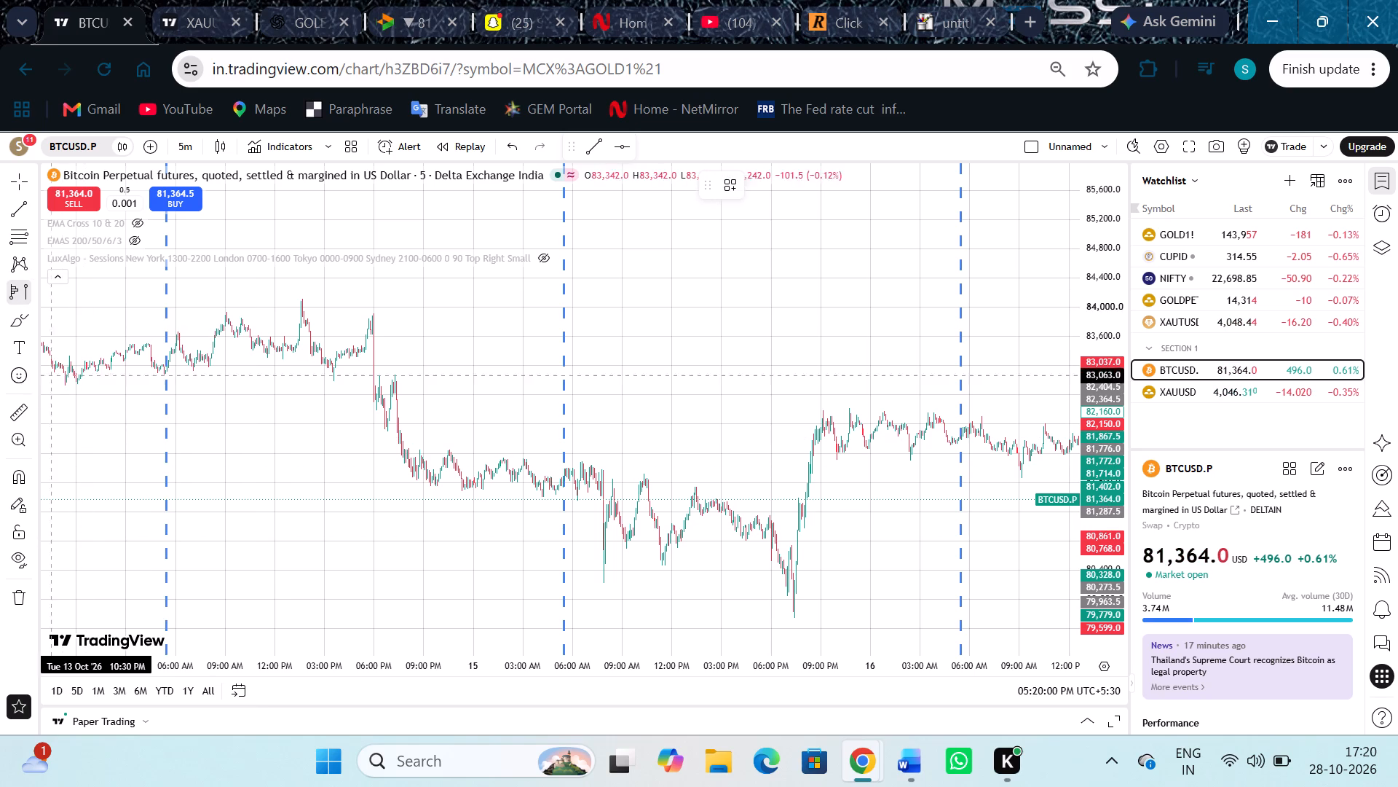
click(165, 372)
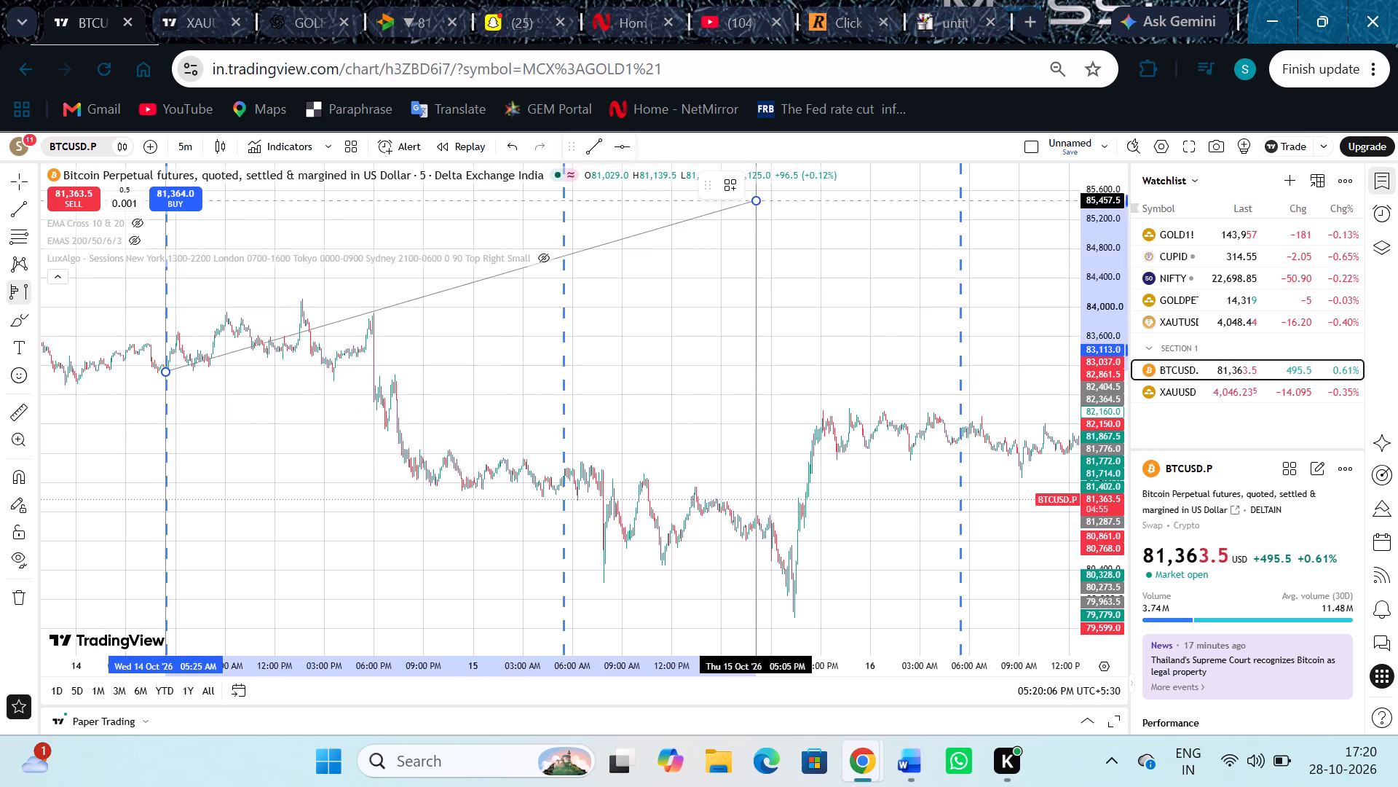
click(738, 380)
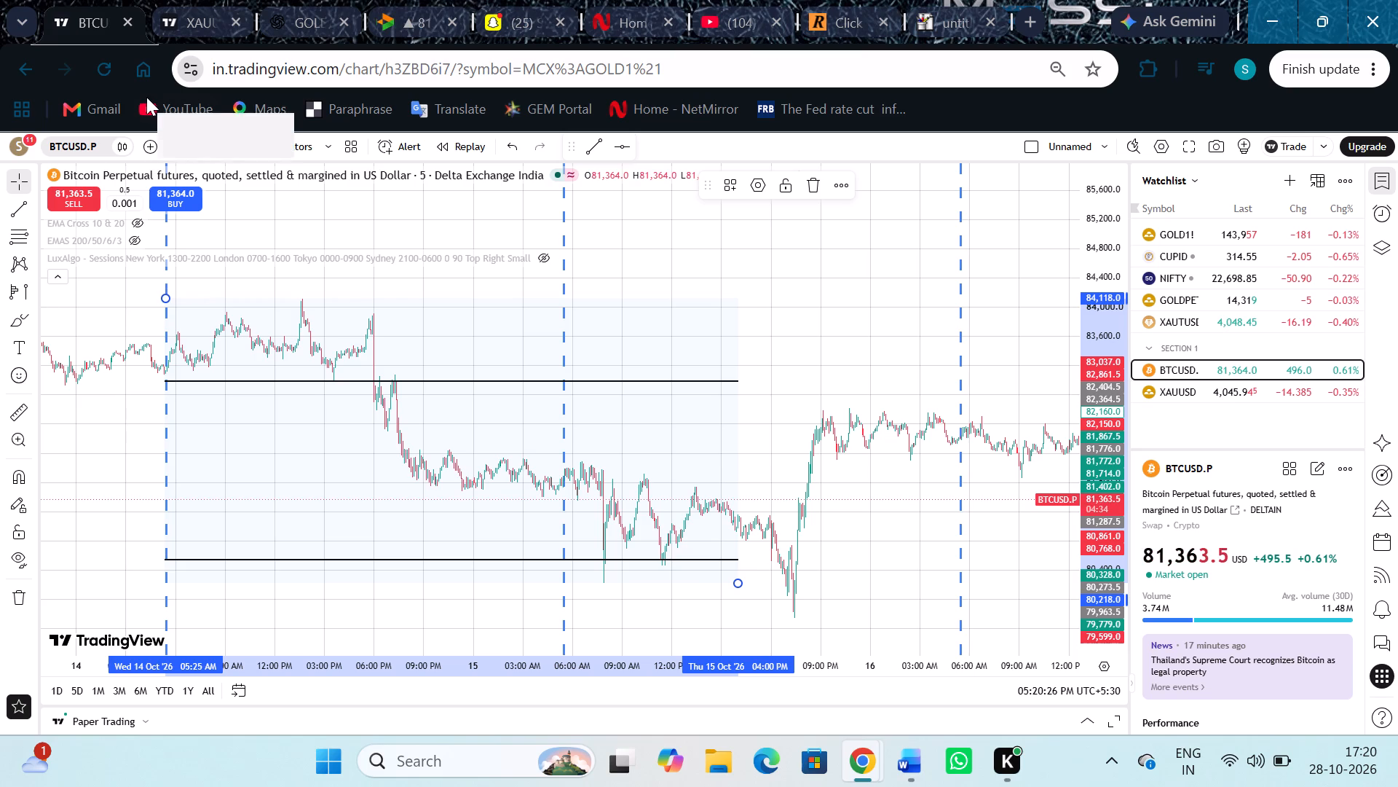
Place a long position on 15 October, 07:35 PM, with its entry at 80,978.0, above the profile's lower value-area line.
click(35, 289)
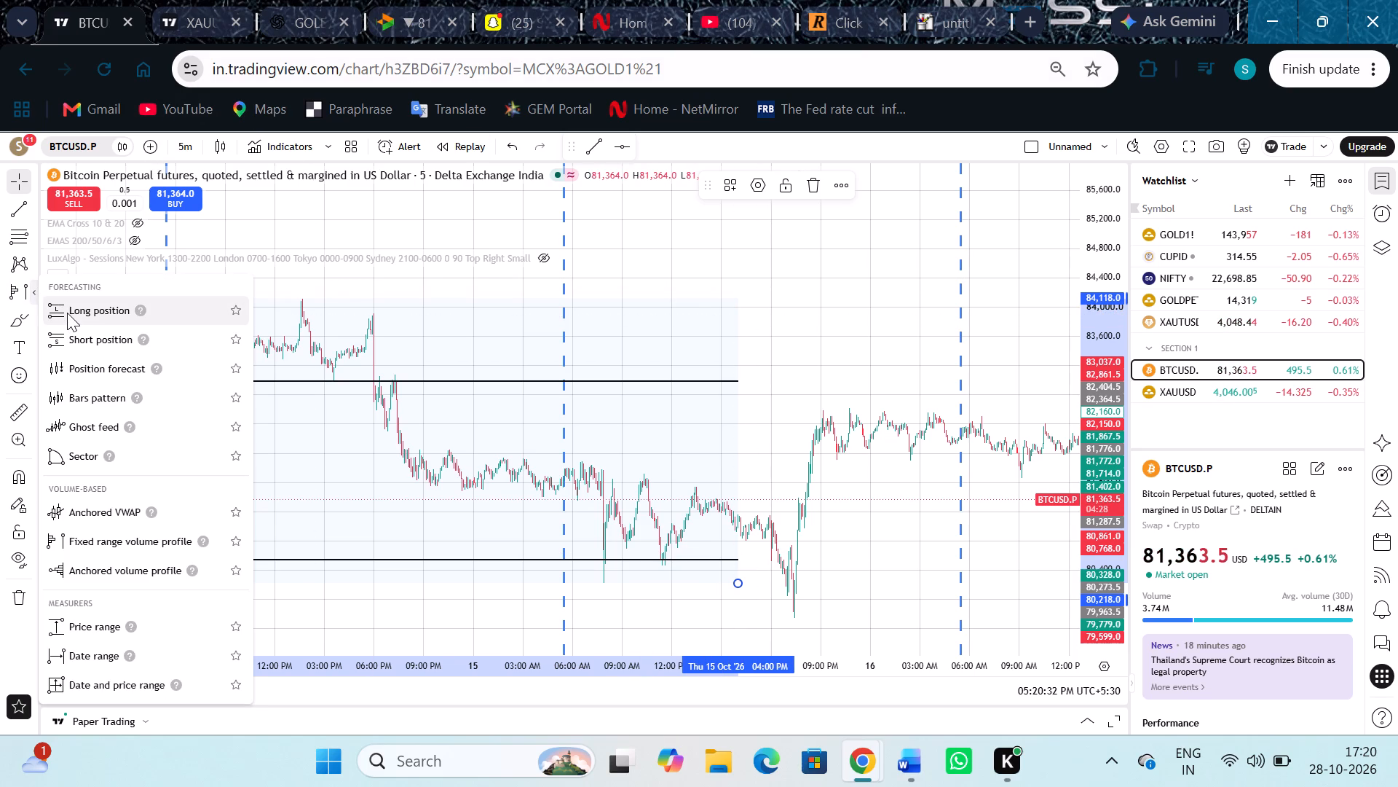
click(67, 313)
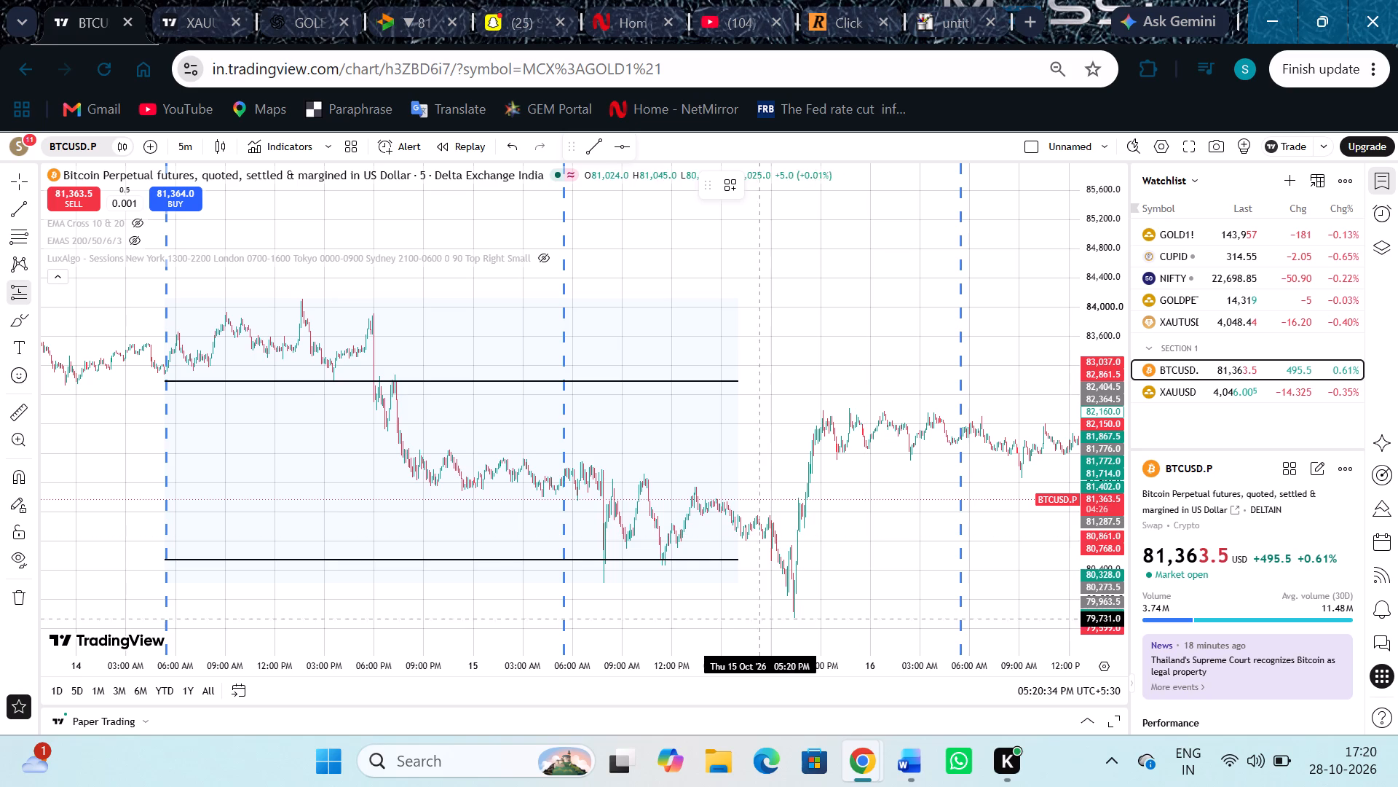
click(797, 528)
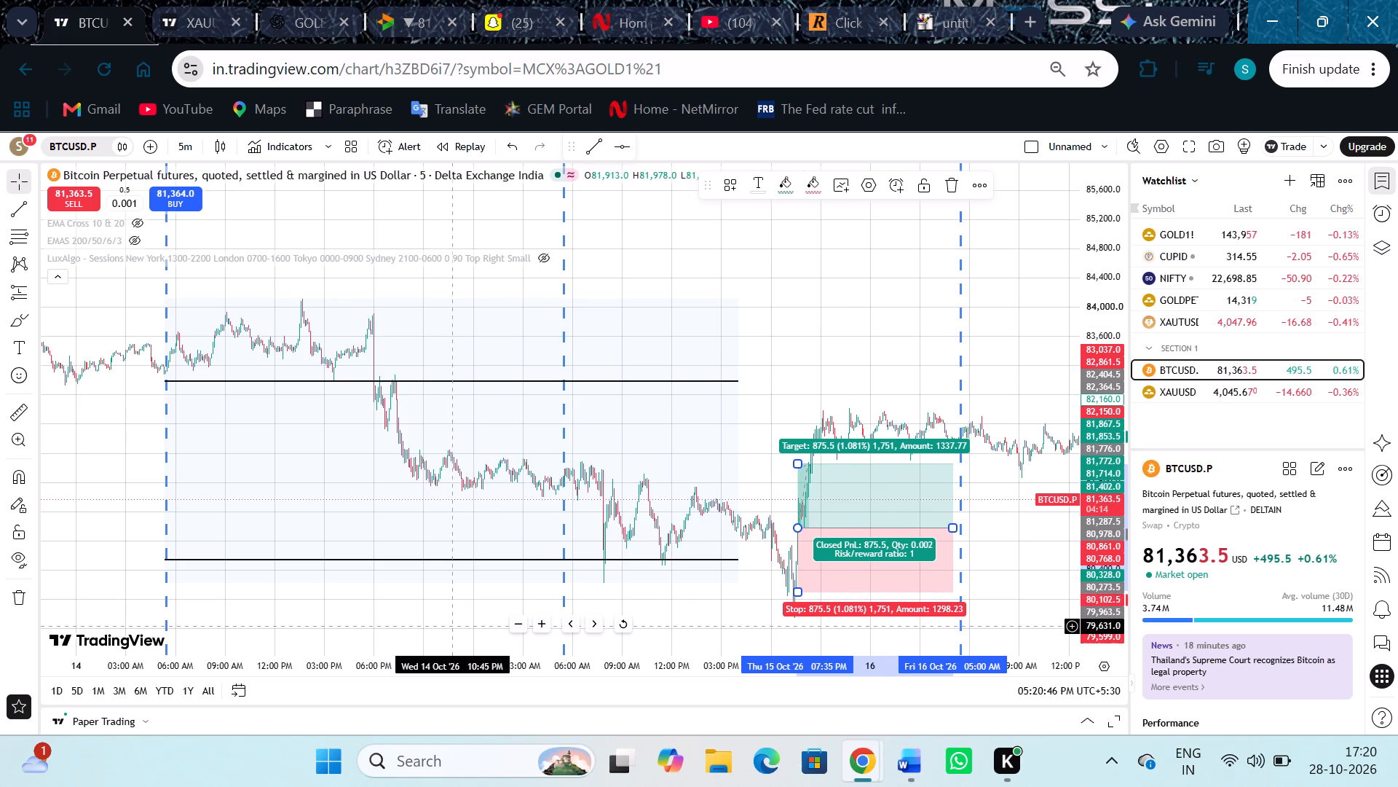
Go to 28 October 2026 and draw a fixed range volume profile from 27 October, 05:25 AM, to 28 October, 04:00 PM.
key(alt+g)
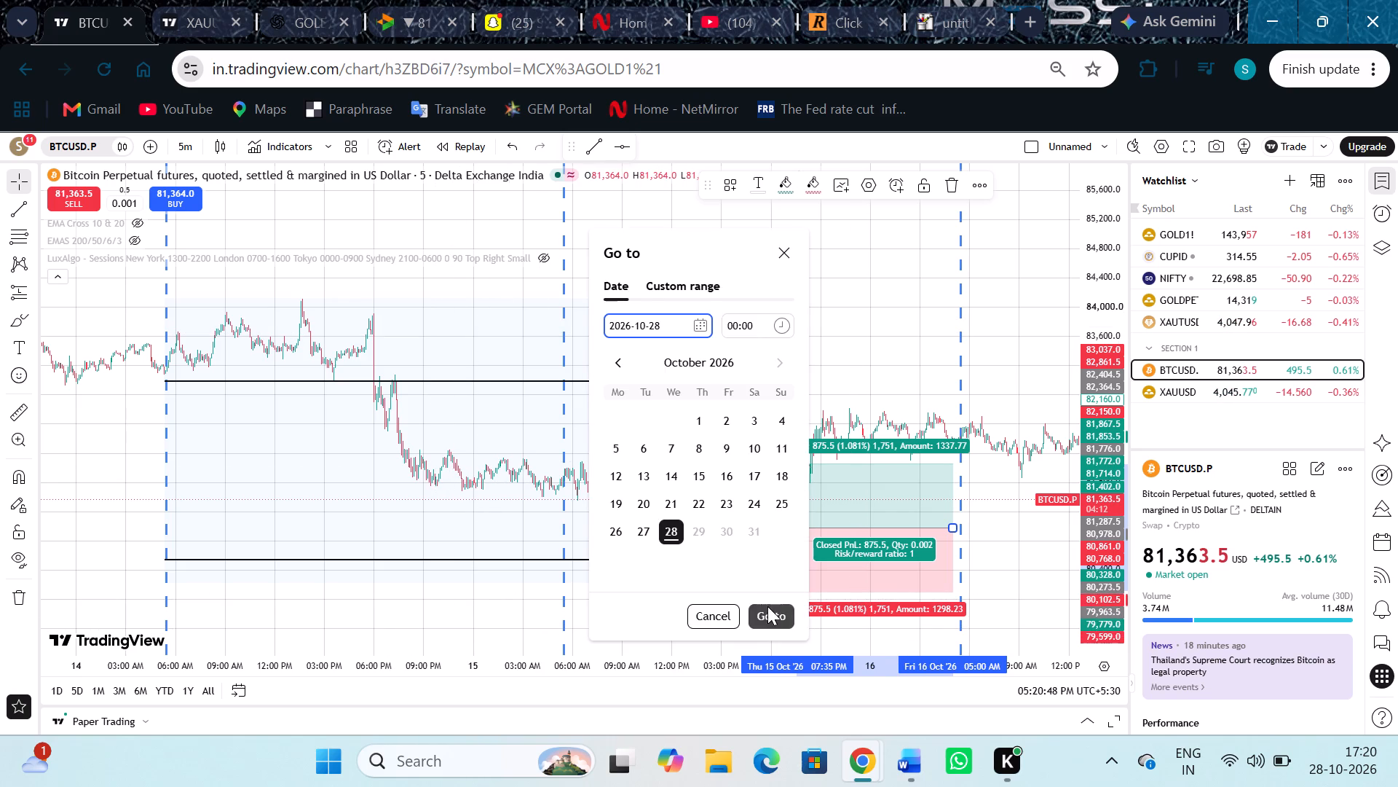
click(767, 606)
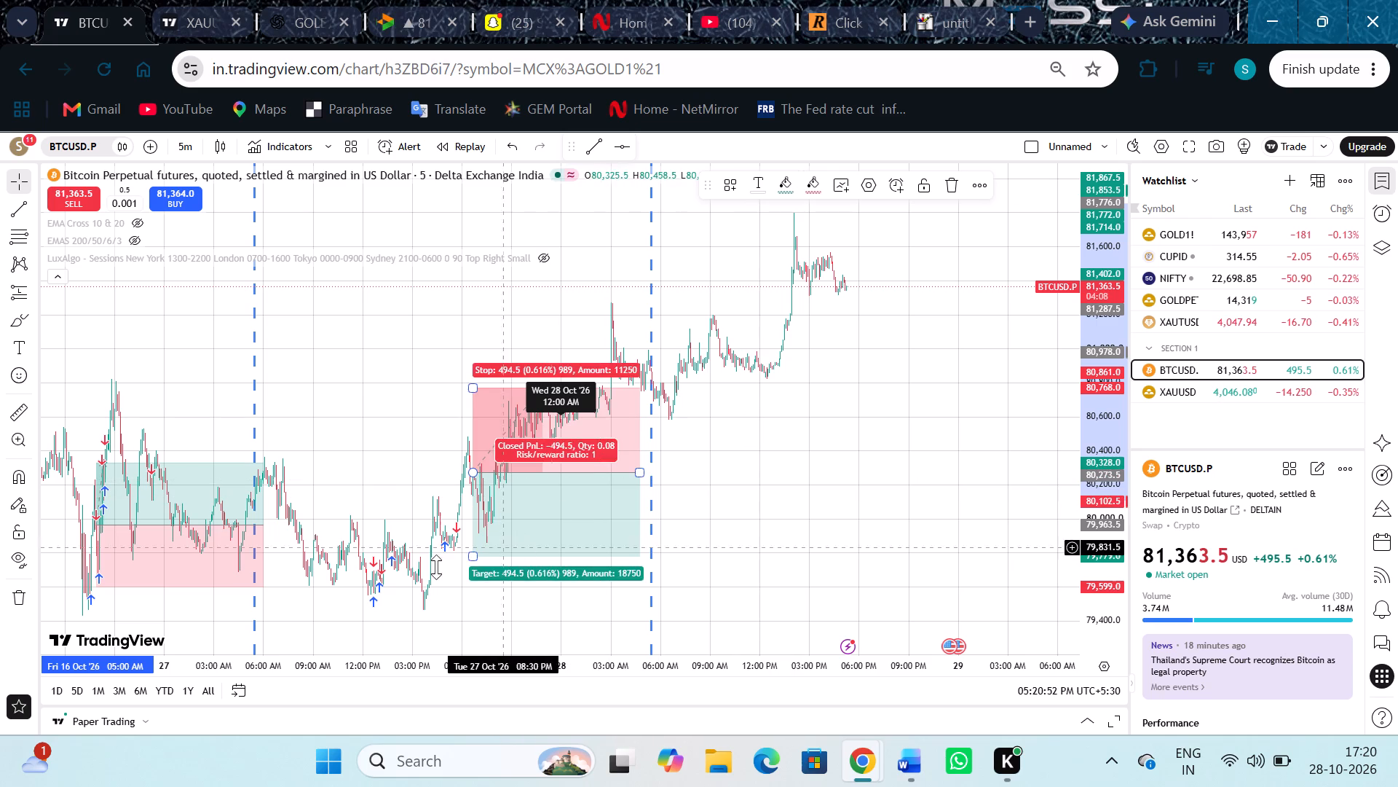
click(36, 294)
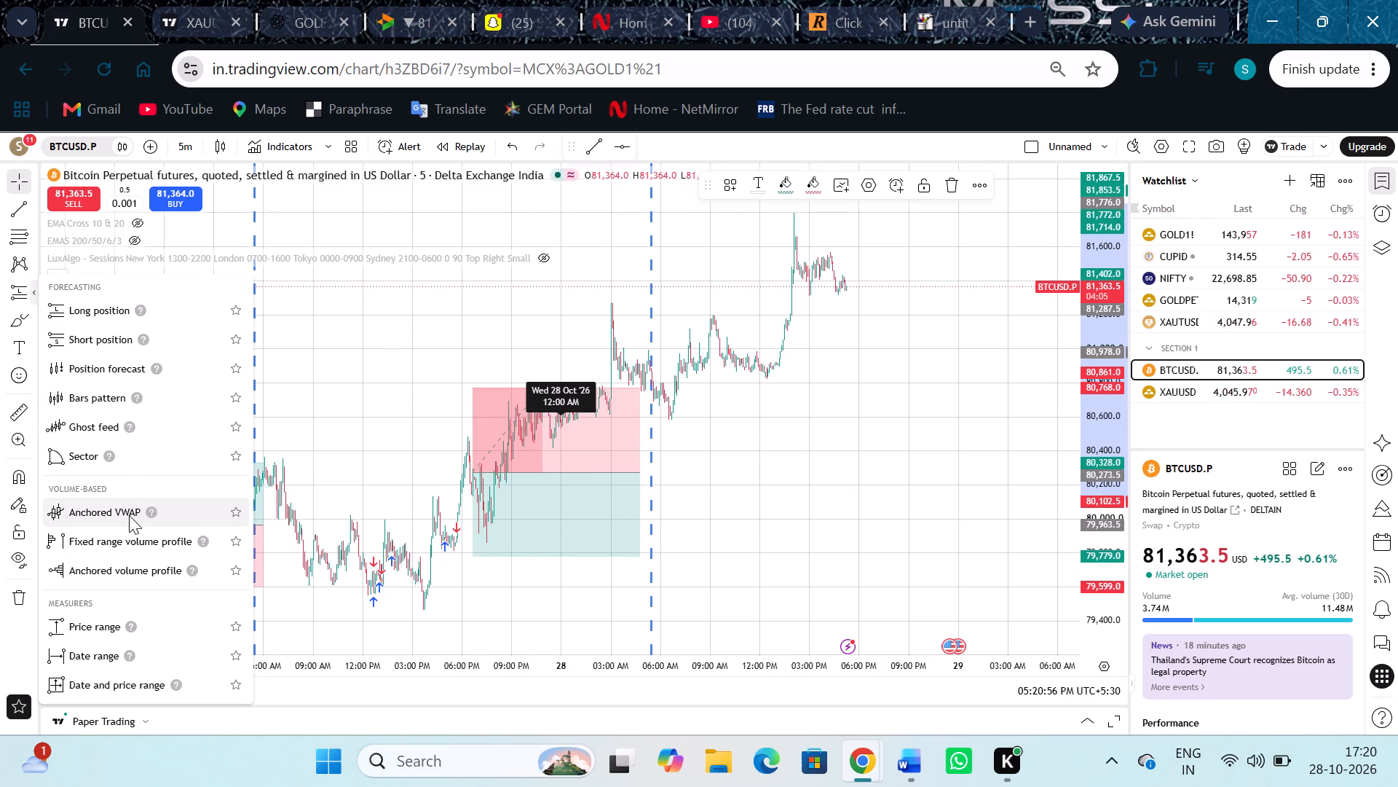
click(133, 530)
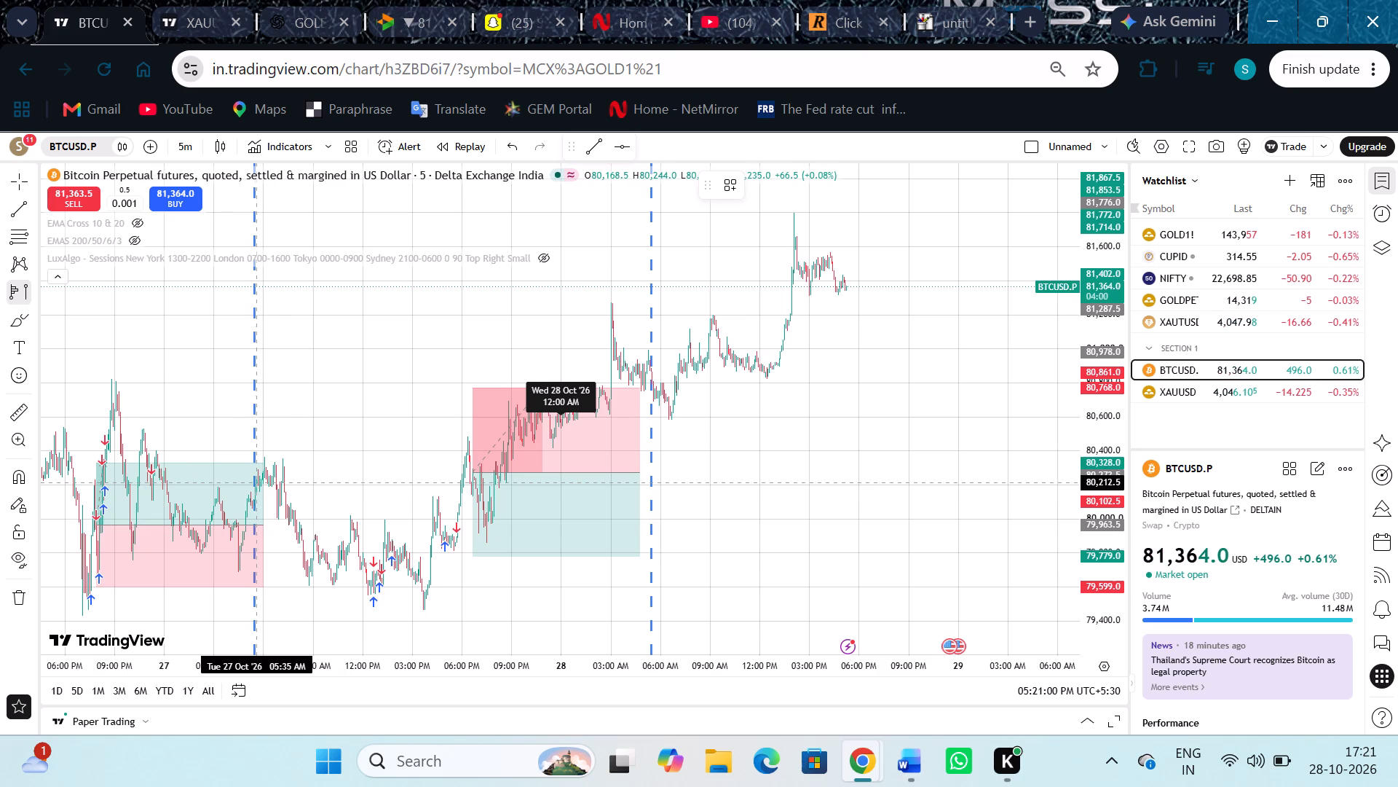
click(253, 483)
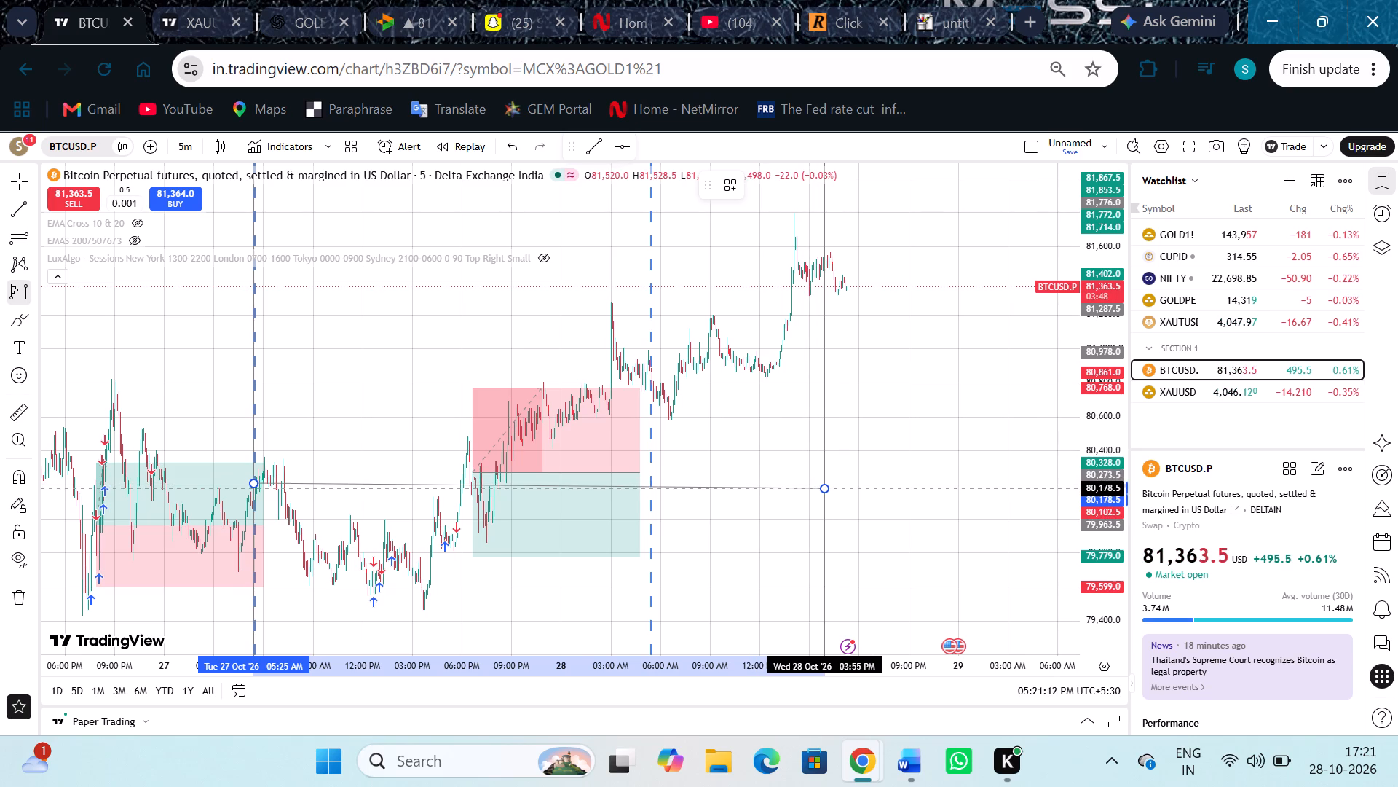
click(826, 488)
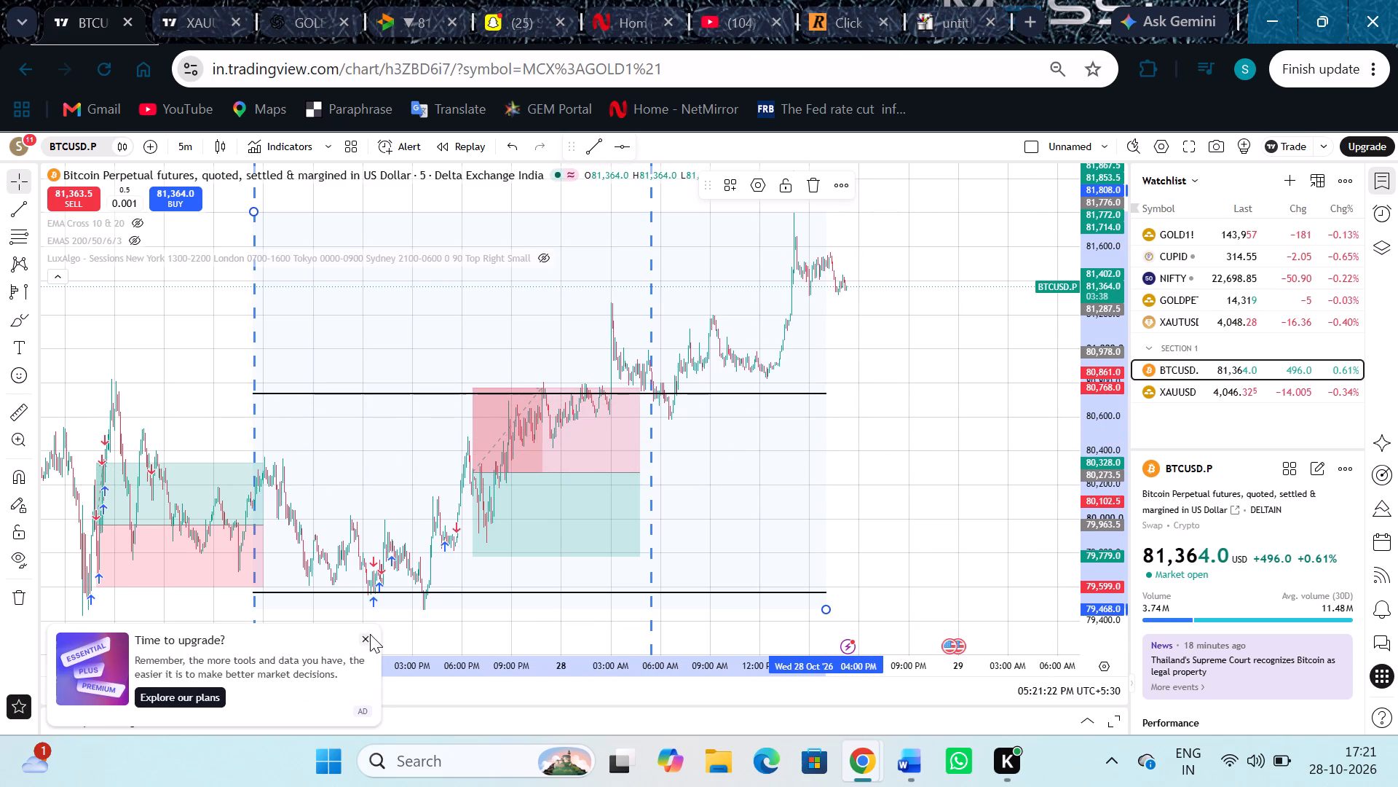
click(367, 639)
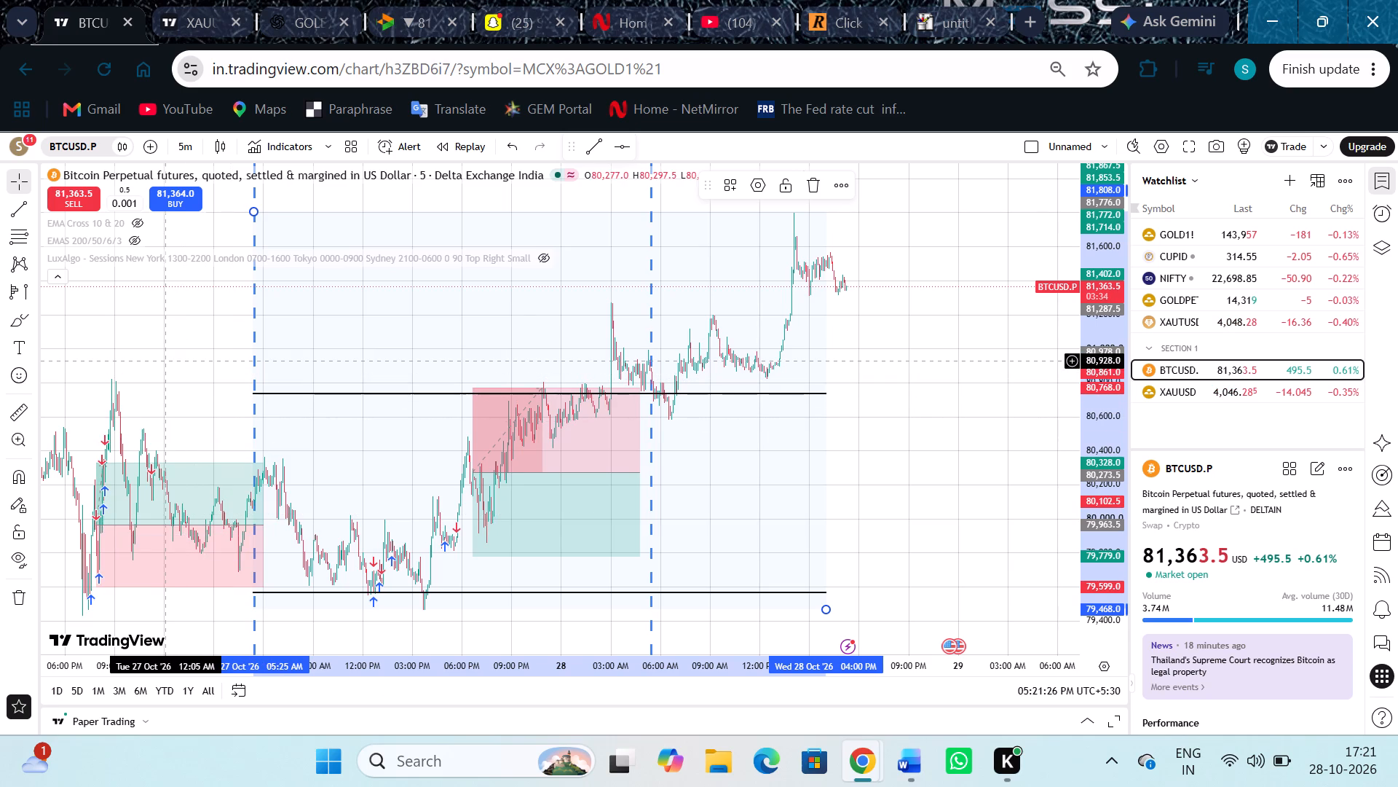
Go to 14 October 2026 and delete the fixed range volume profile that spans 14 October, 05:25 AM, to 15 October, 04:00 PM.
key(alt+g)
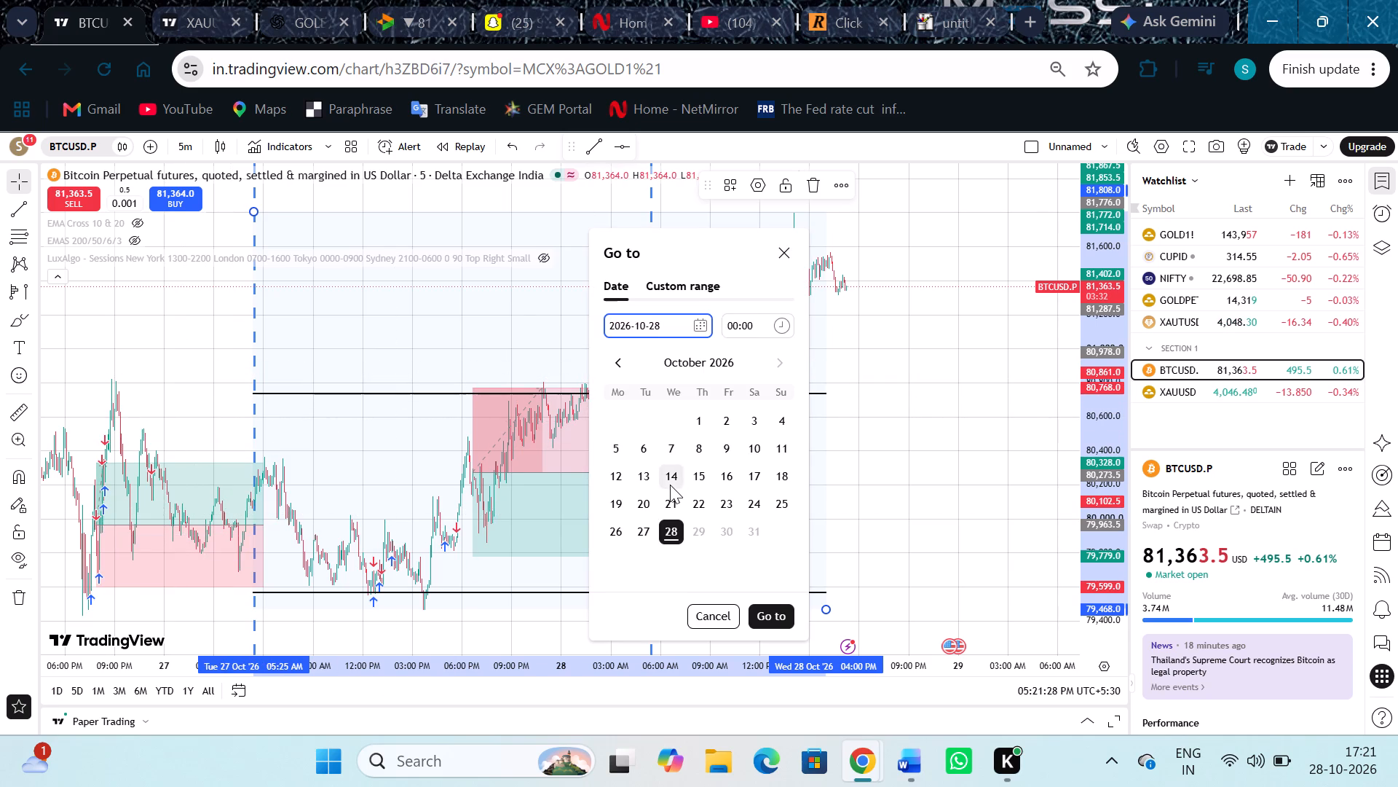
click(670, 485)
click(771, 611)
drag(548, 506, 288, 353)
scroll(396, 402, down, 1)
drag(1107, 276, 1107, 471)
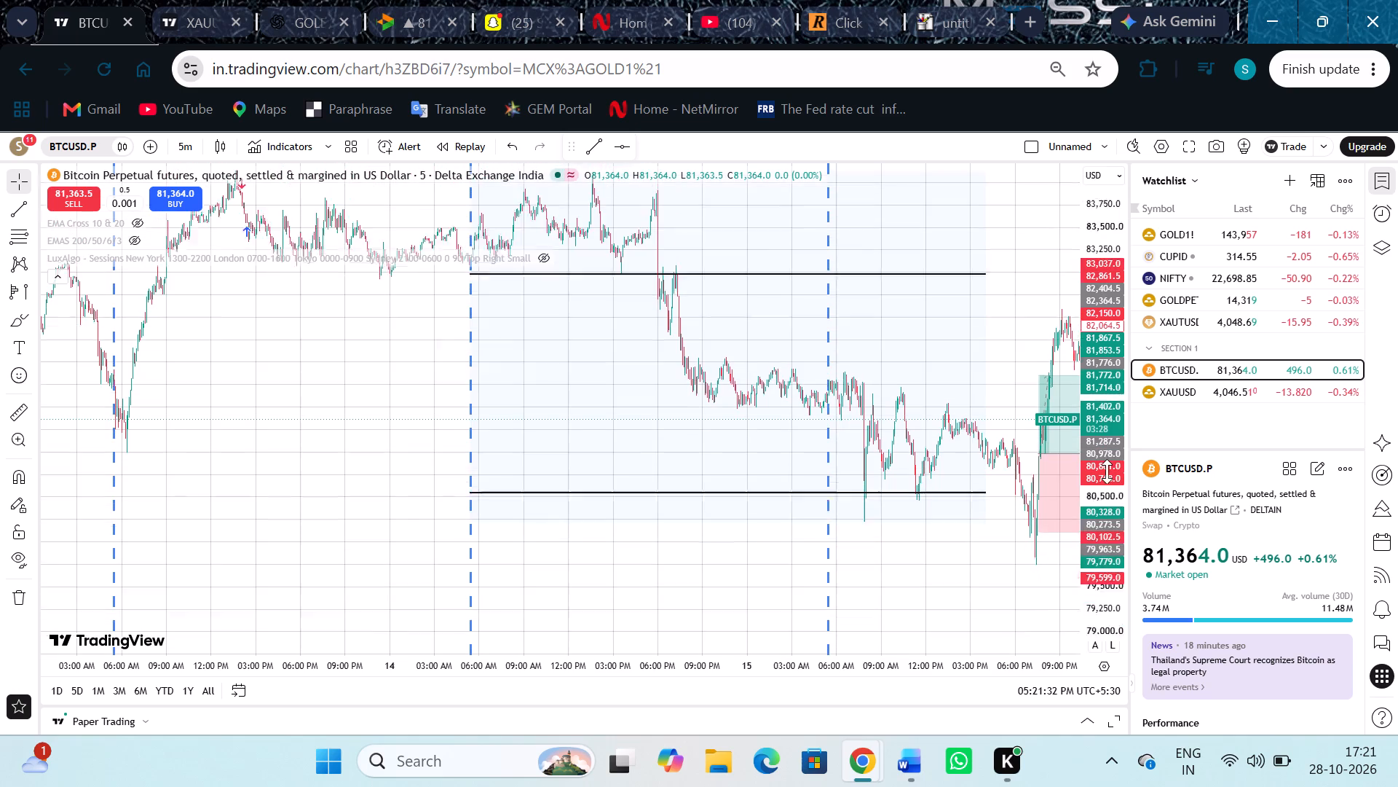
drag(1107, 471, 1110, 493)
drag(848, 547, 568, 555)
drag(486, 547, 785, 599)
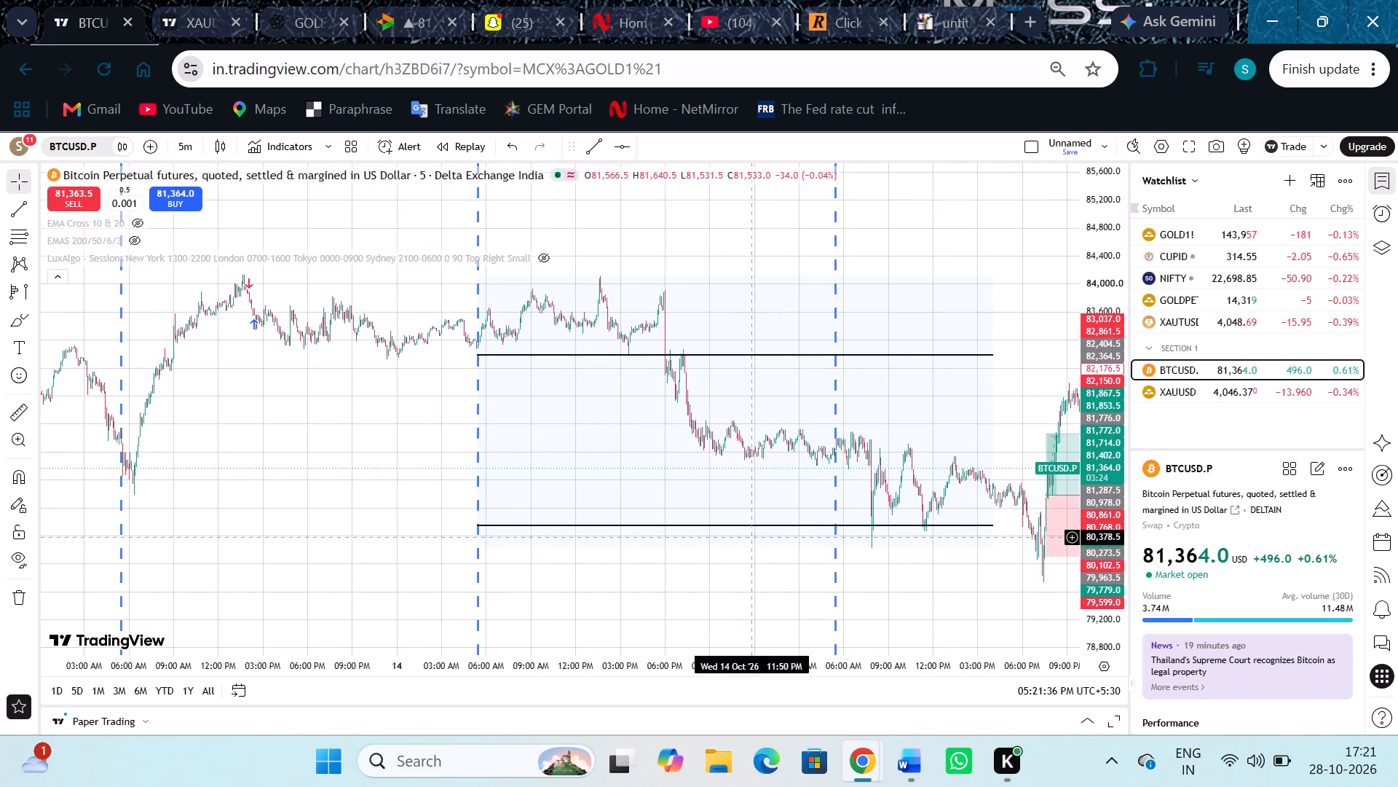
click(743, 528)
click(814, 195)
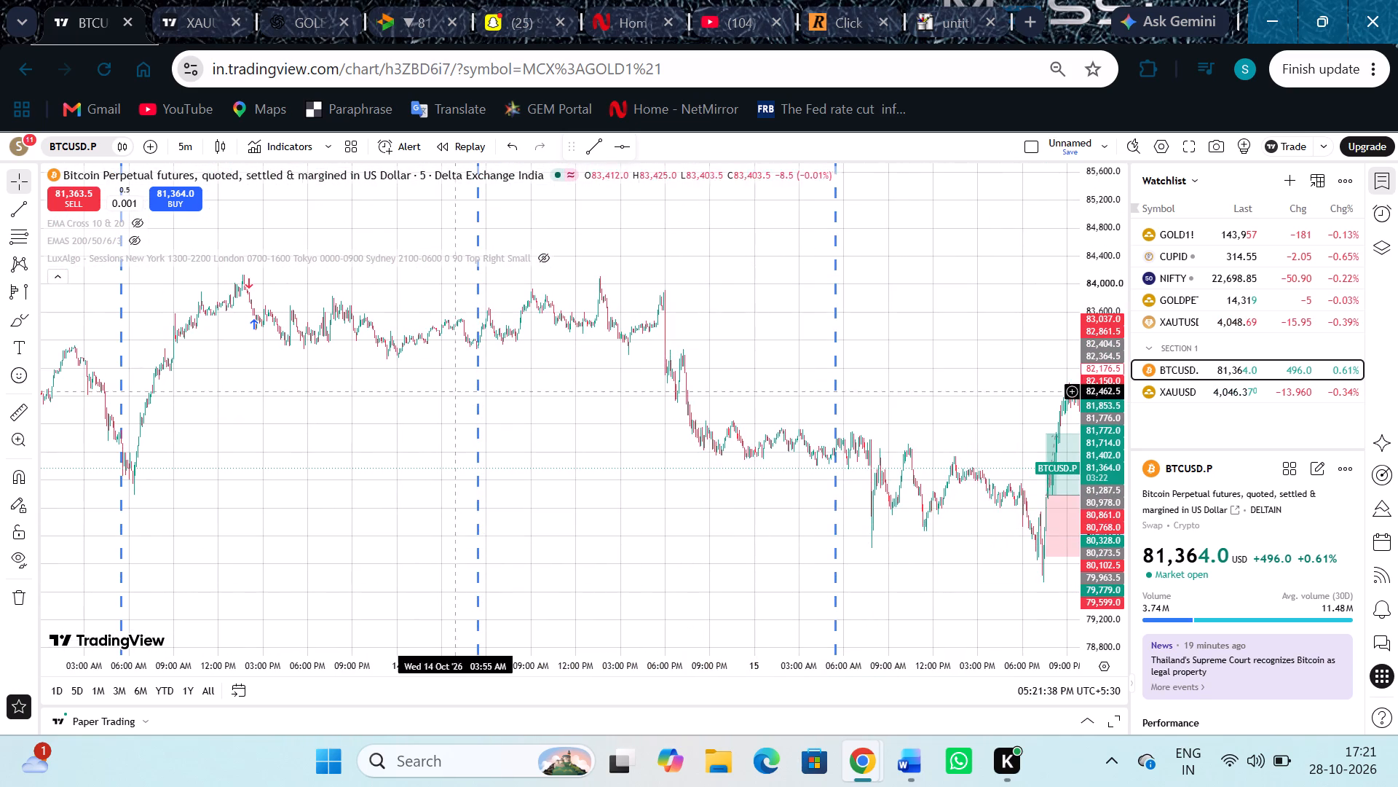
Draw a fixed range volume profile on the BTCUSD.P chart from 13 October, 05:30 AM, to 14 October, 04:00 PM.
click(234, 0)
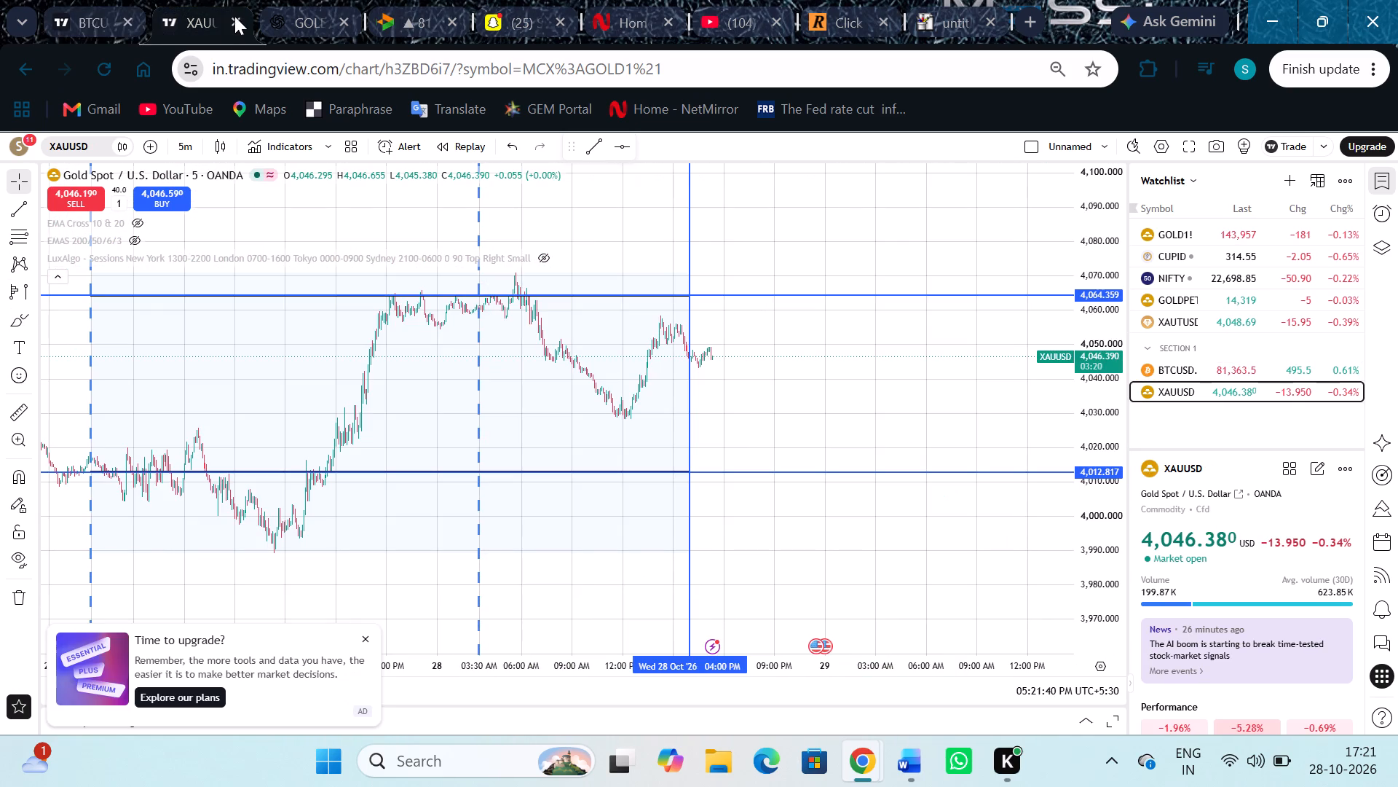
click(75, 0)
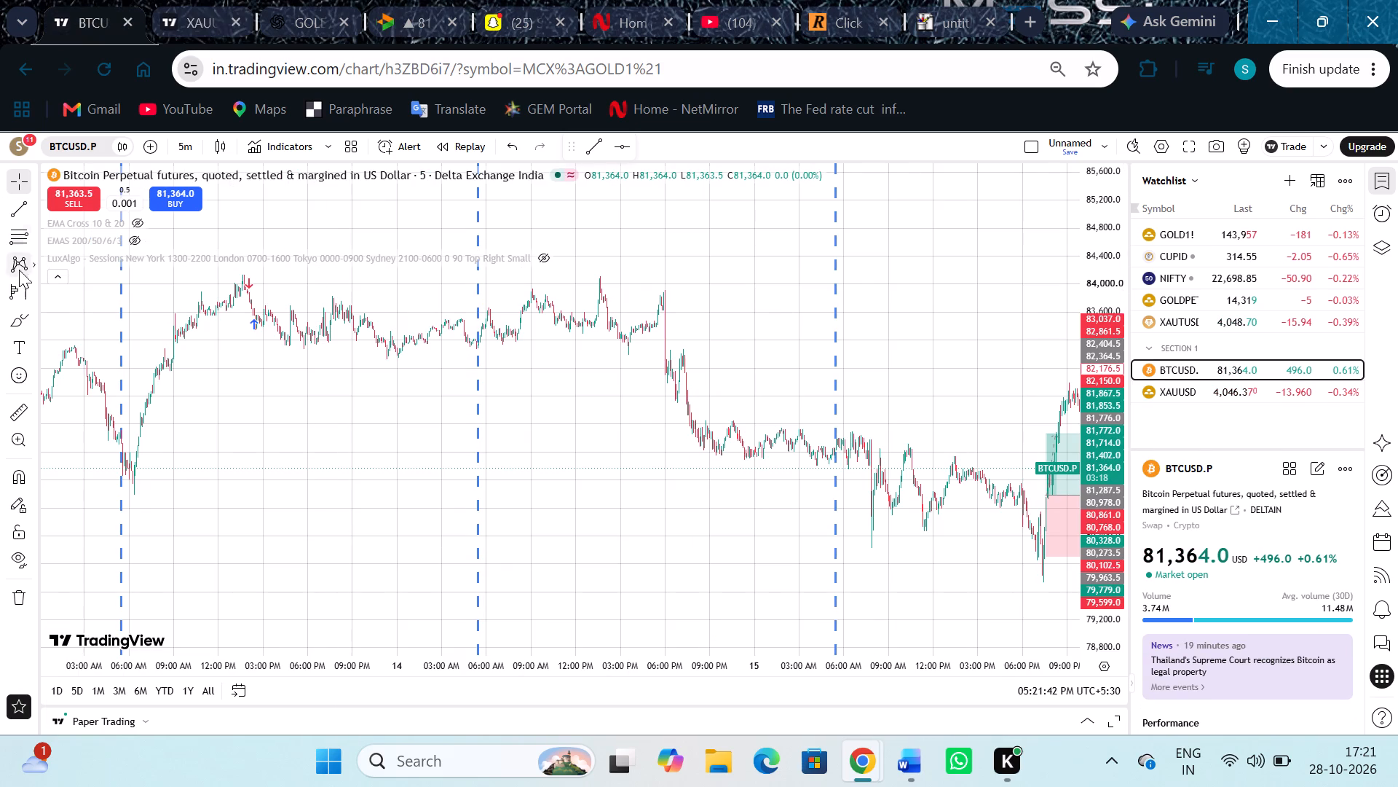
click(25, 289)
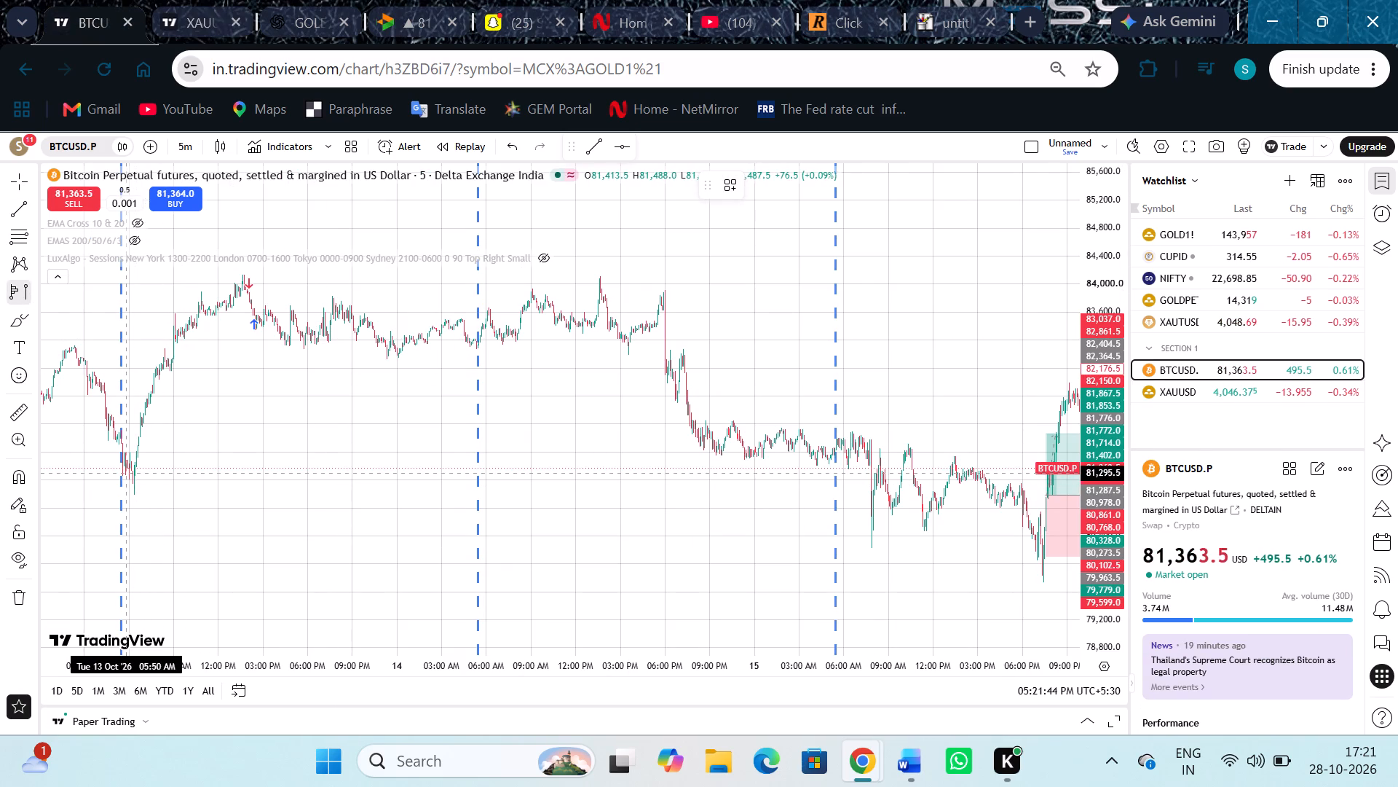
click(122, 467)
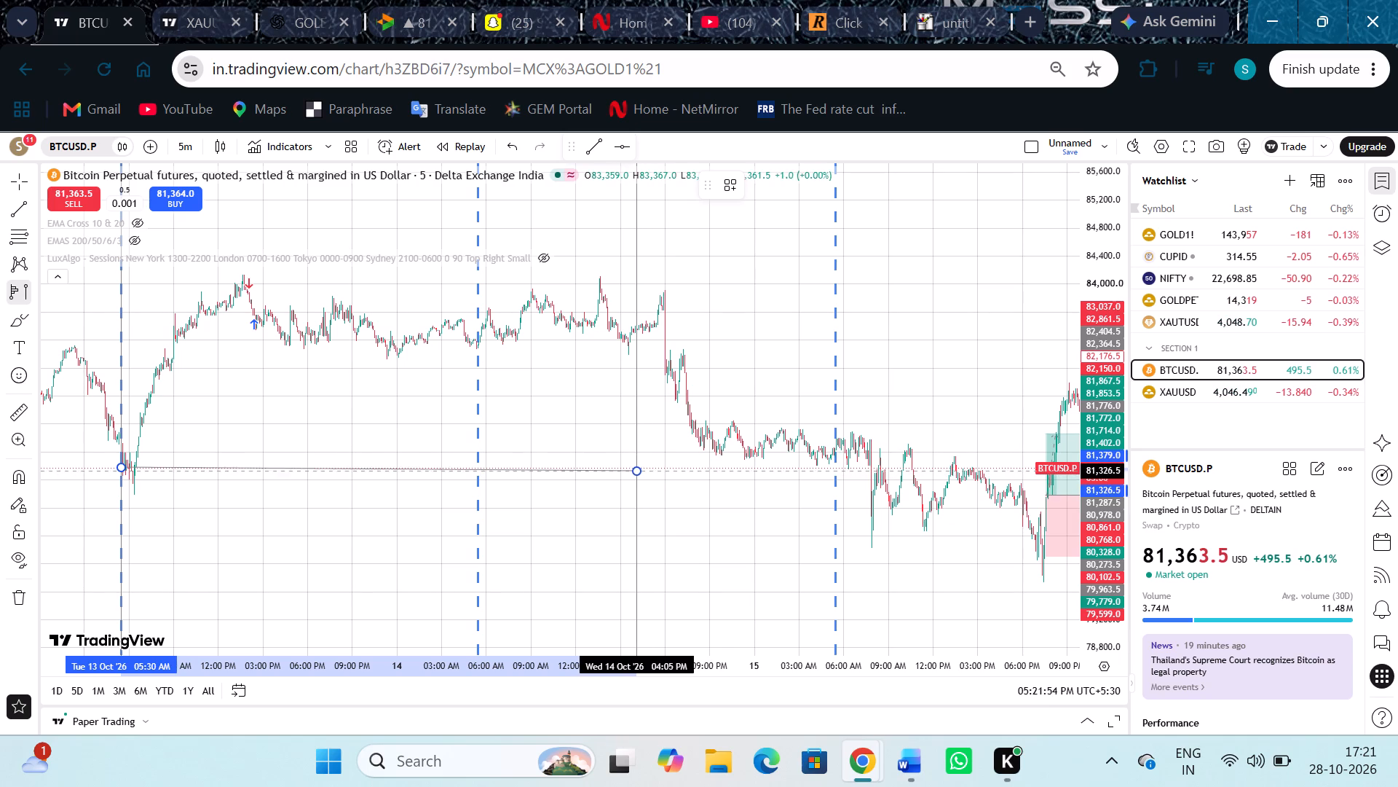
click(635, 473)
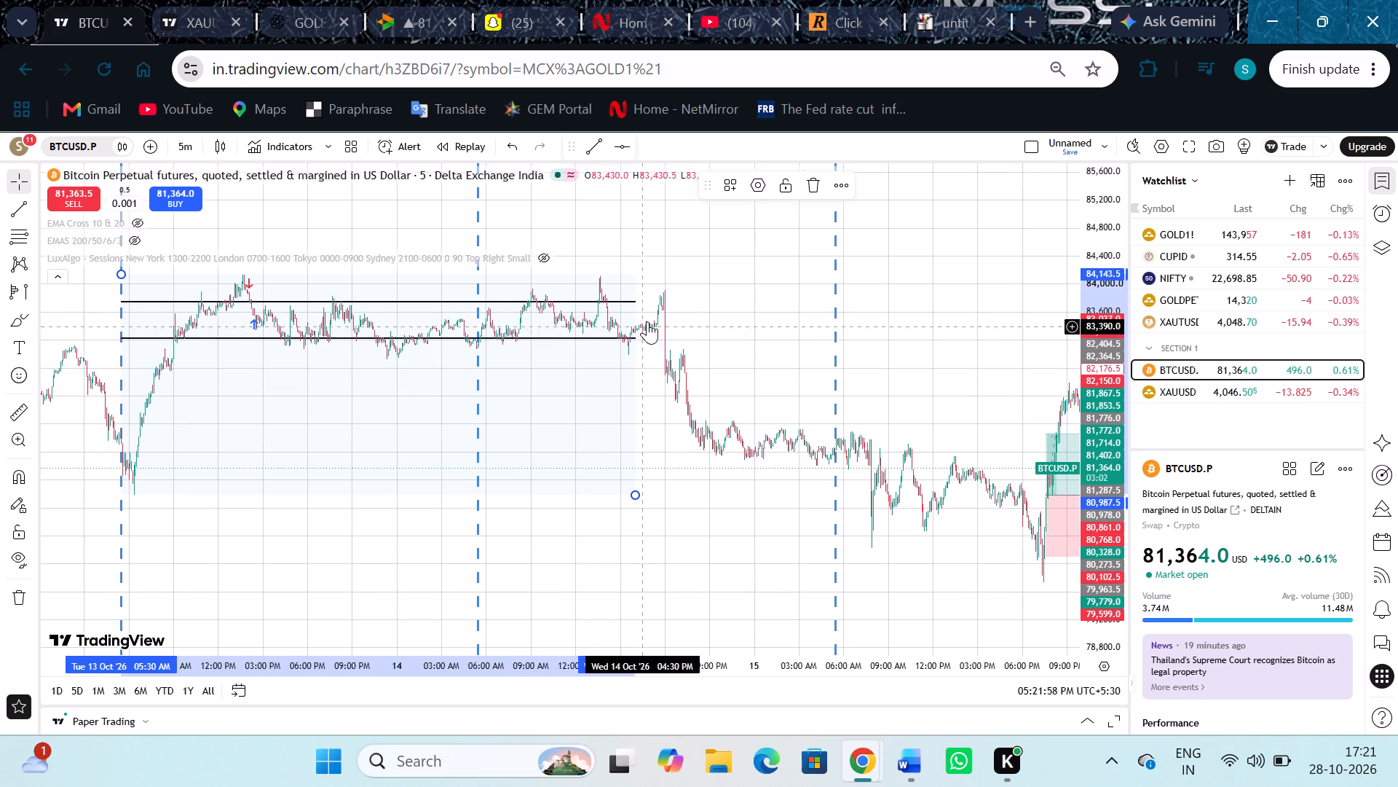
Check the price action after 14 October, 04:00 PM, and raise the win count to 6 in the click counter.
scroll(671, 293, up, 3)
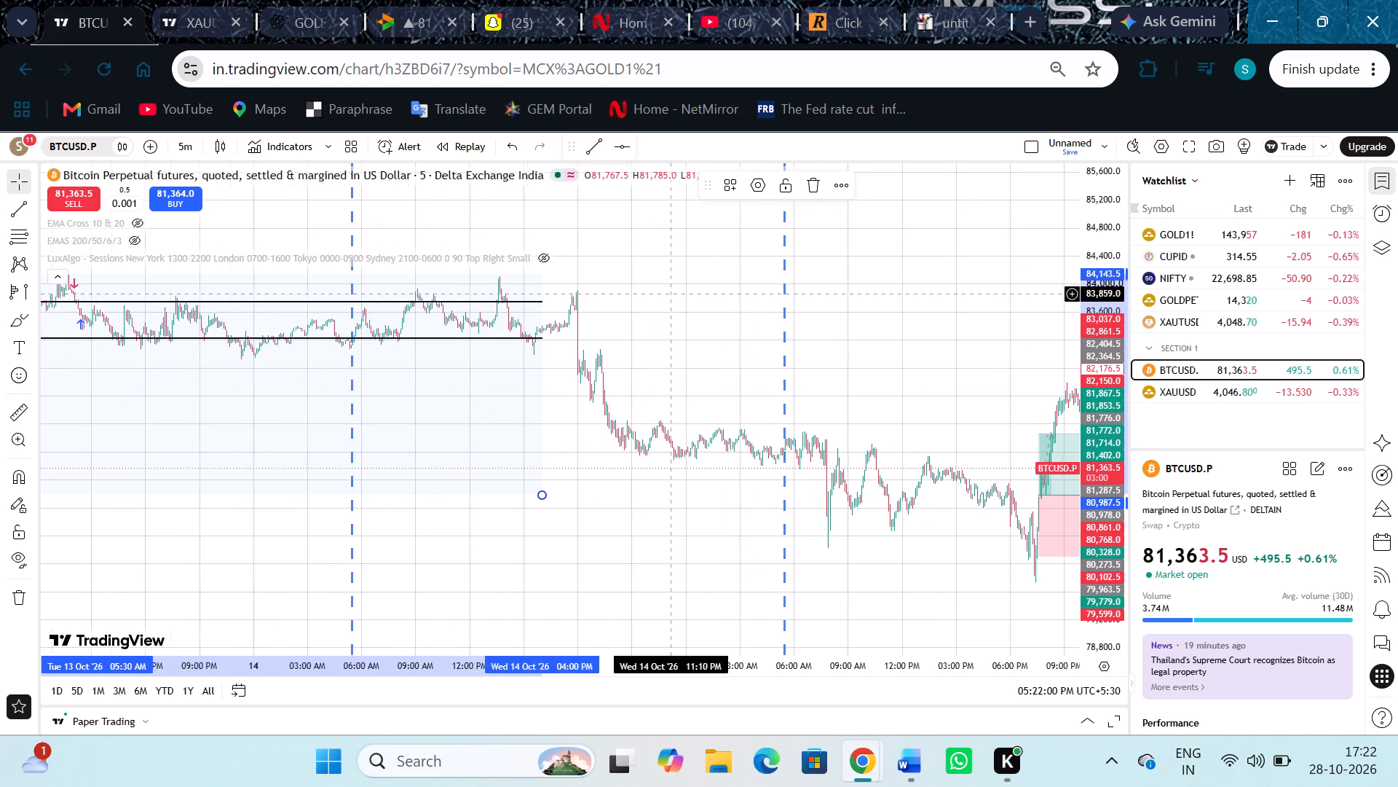
scroll(618, 348, up, 1)
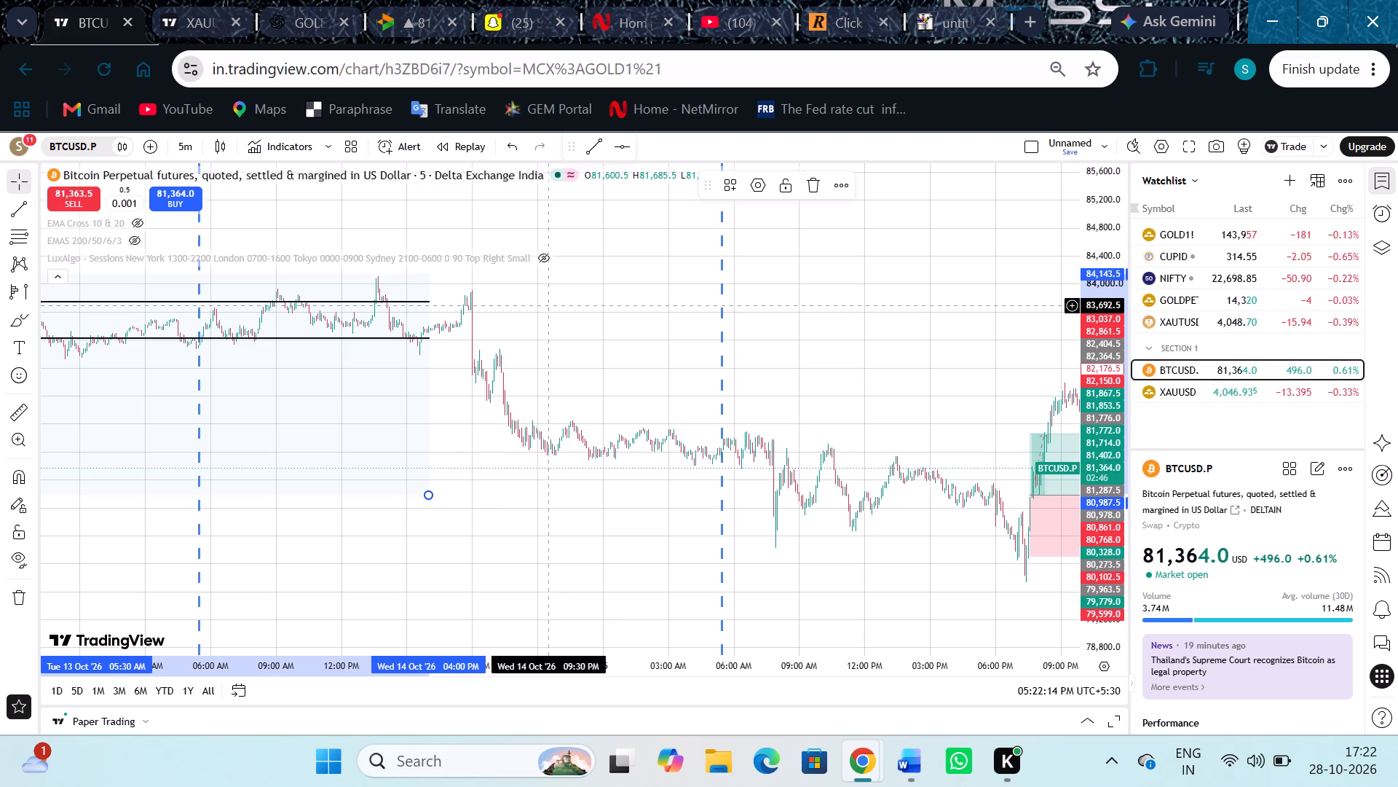
click(826, 0)
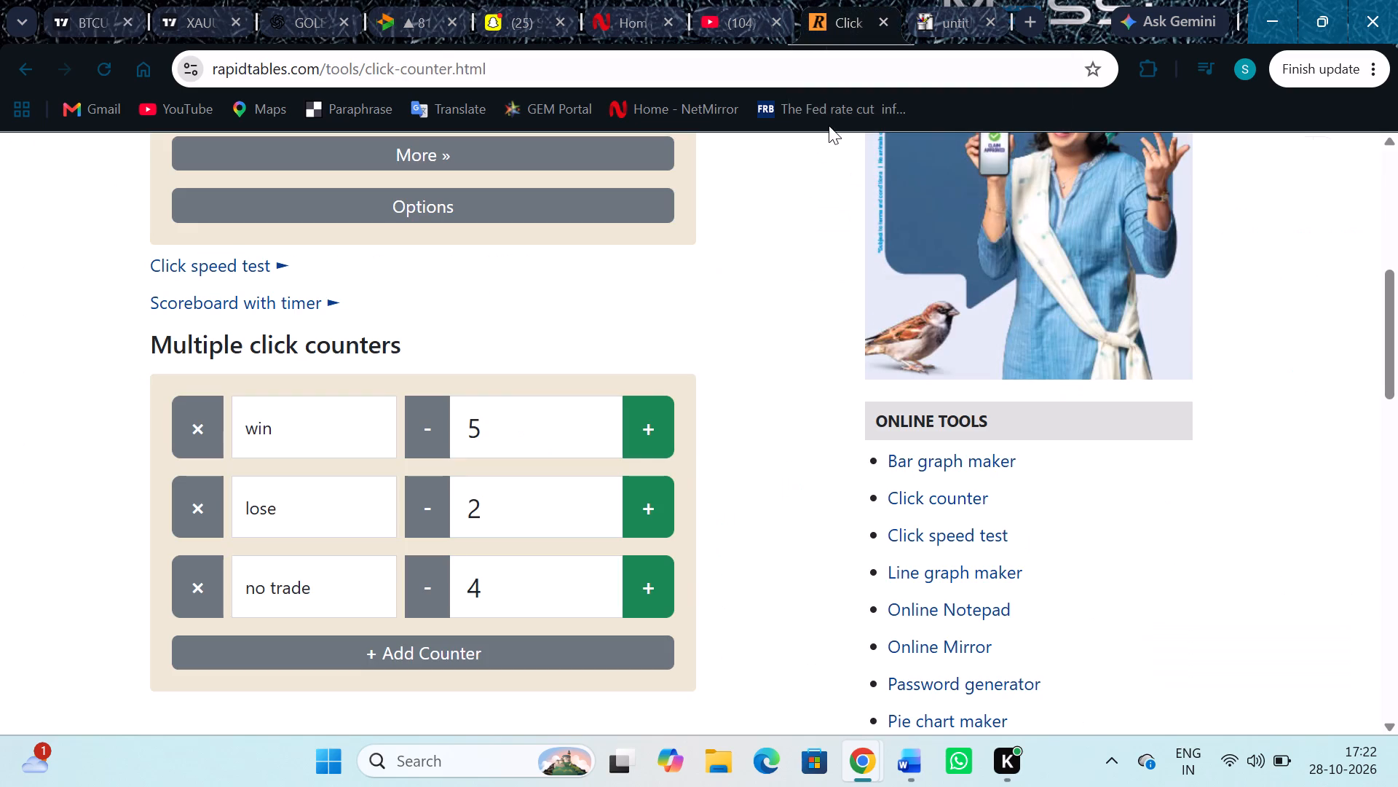
click(644, 439)
Return to the BTCUSD.P chart and place a short position on 14 October, 05:50 PM, with its entry at 83,713.5.
click(99, 0)
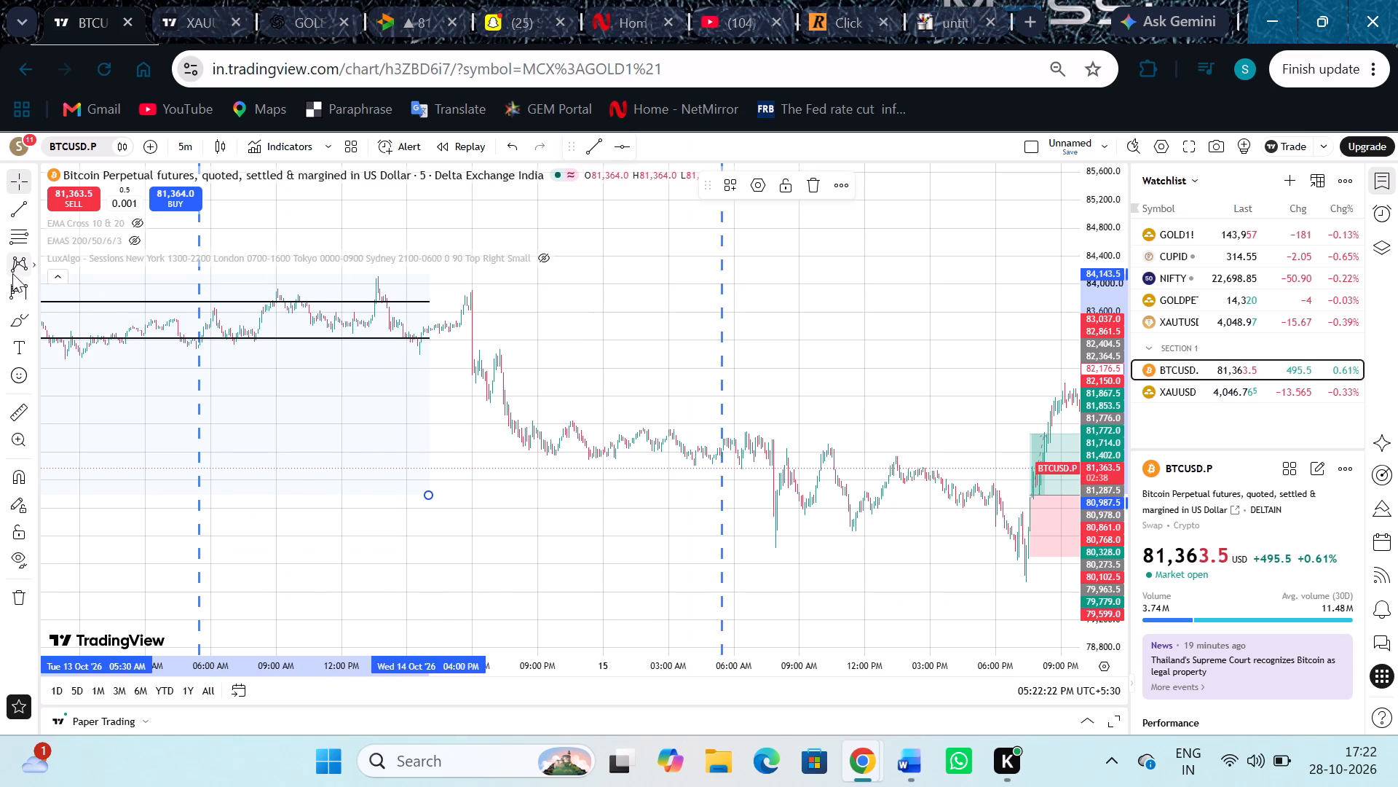
click(33, 290)
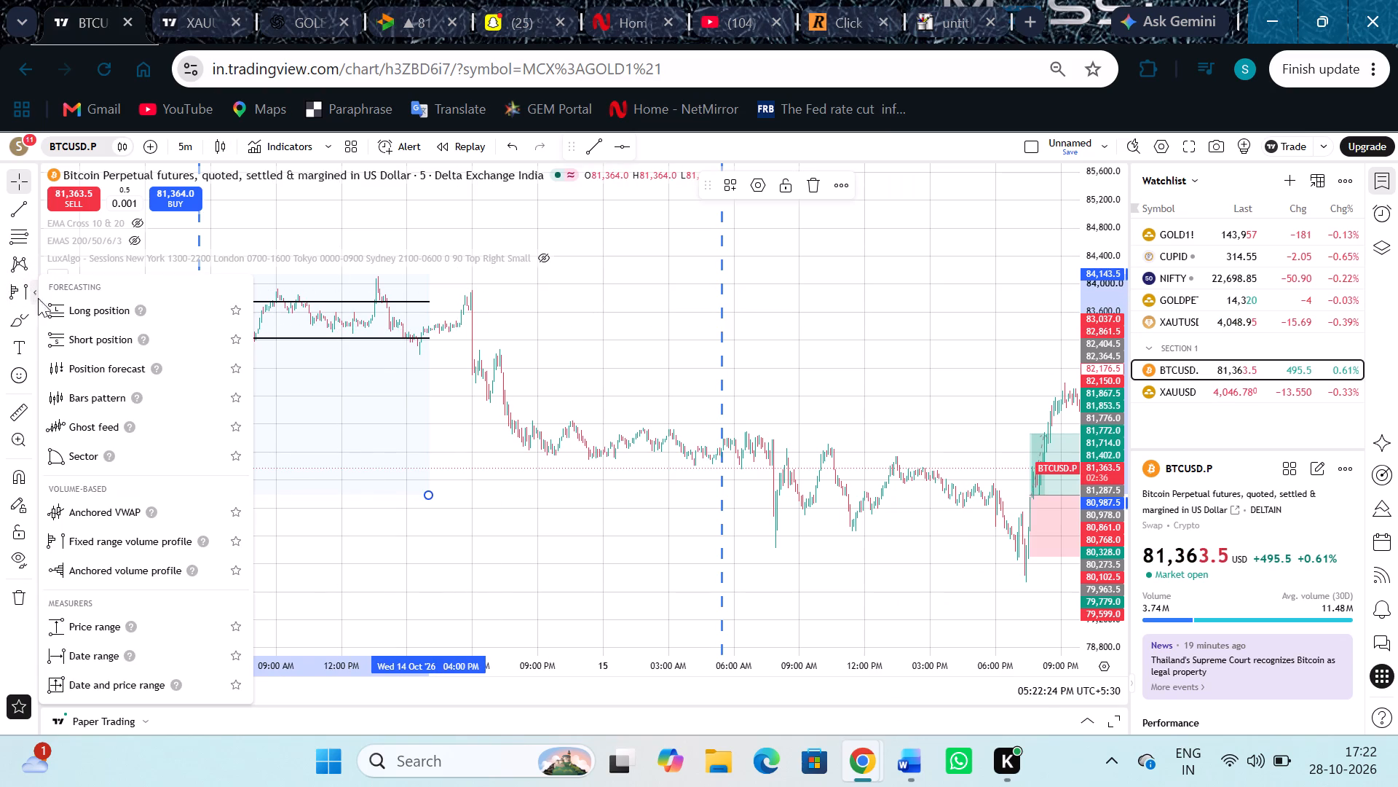
click(81, 334)
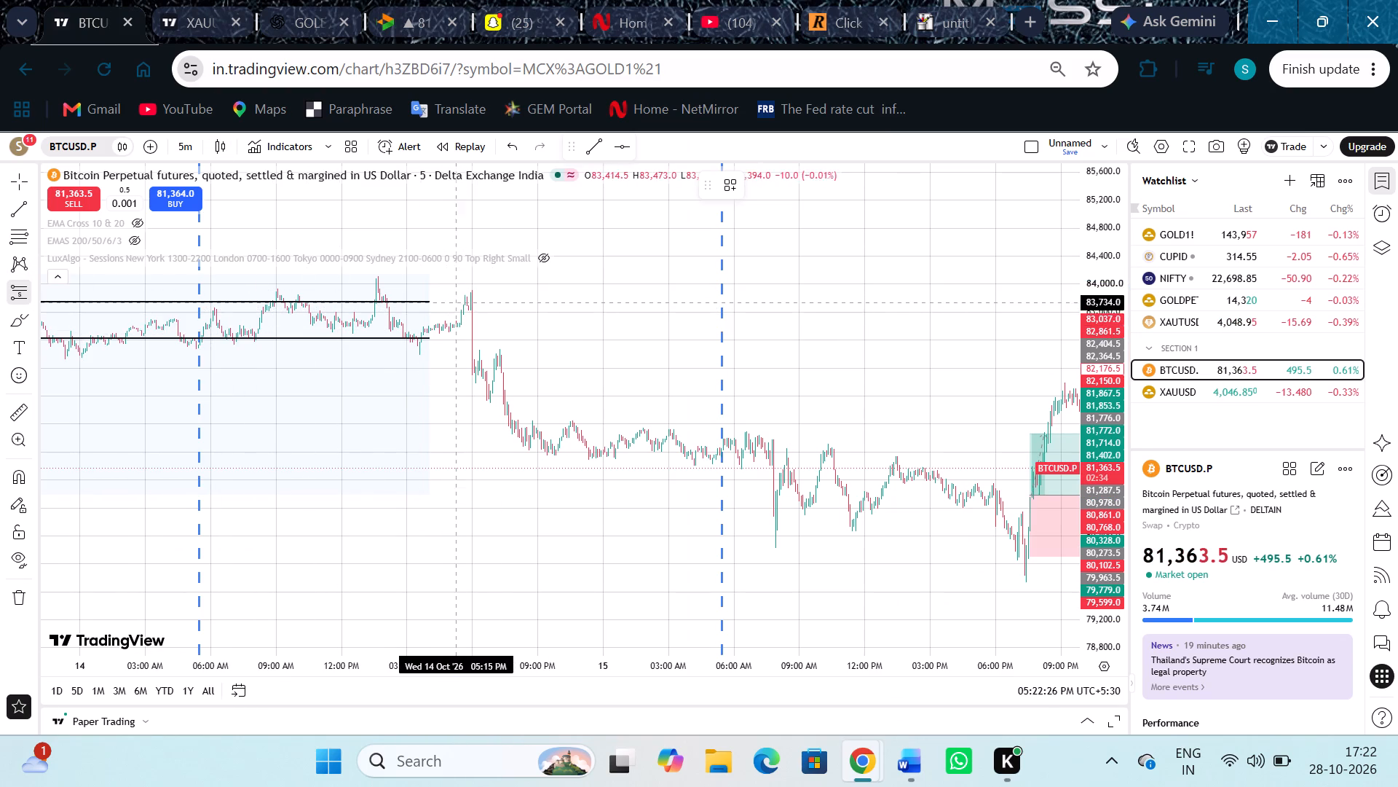
click(468, 304)
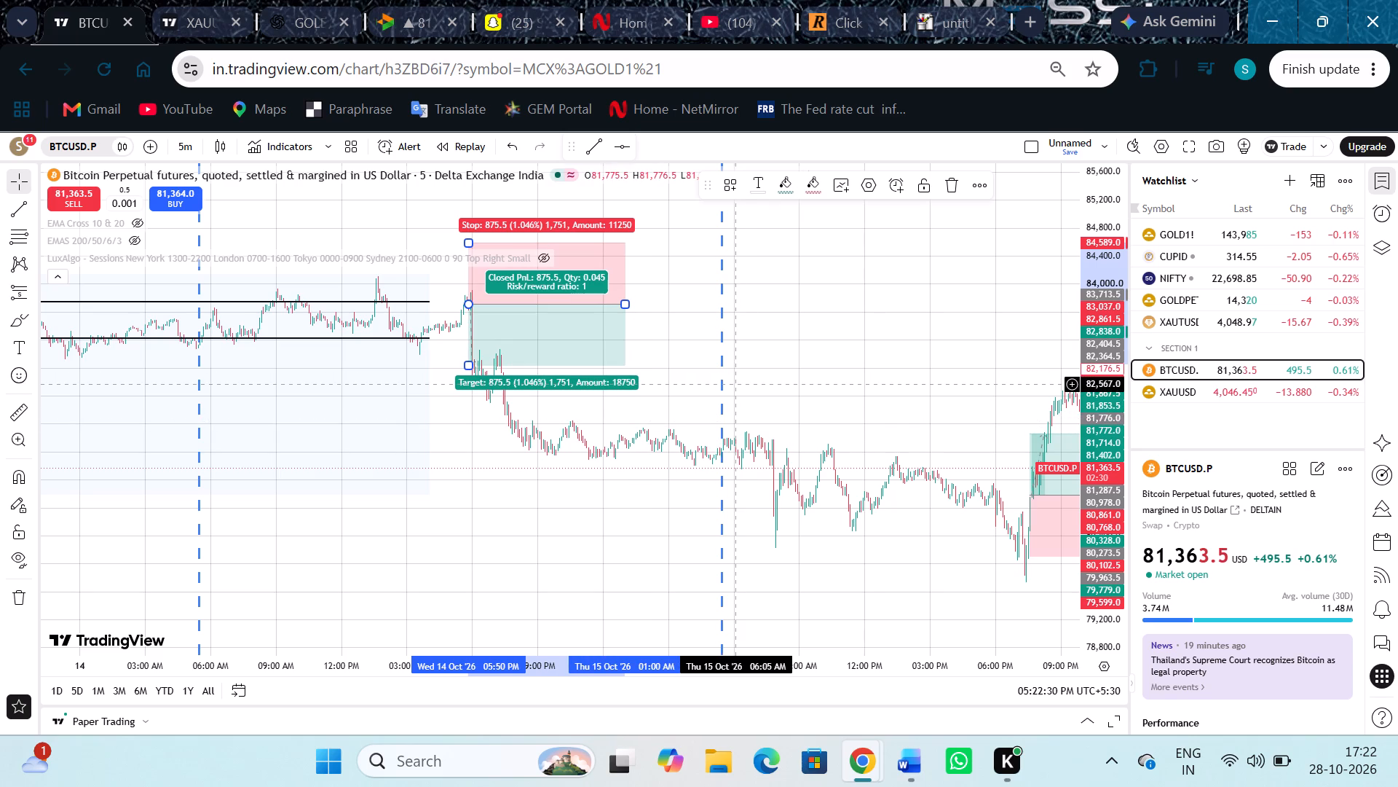
Delete the fixed range volume profile that spans 13 October, 05:30 AM, to 14 October, 04:00 PM.
drag(368, 476, 957, 555)
drag(540, 544, 642, 524)
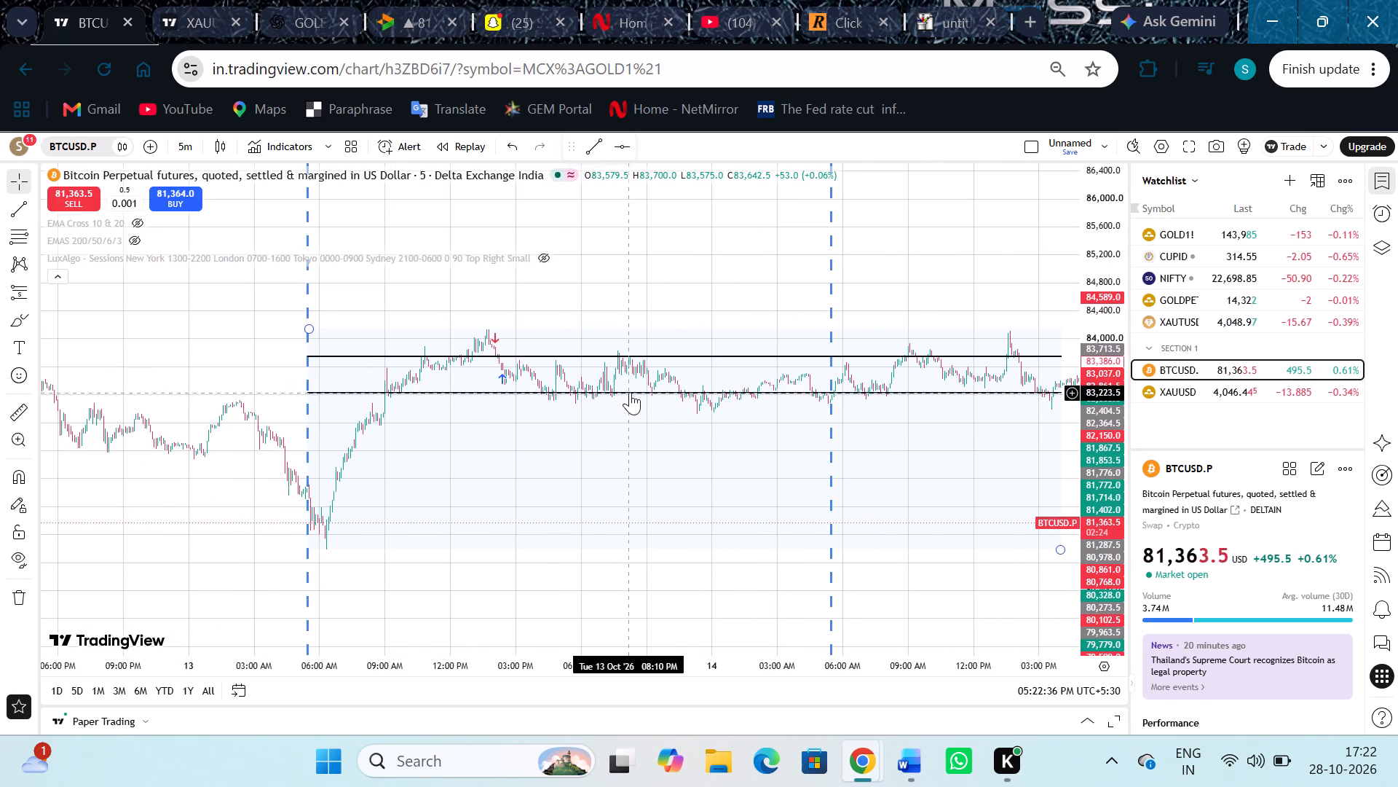
click(632, 391)
click(815, 183)
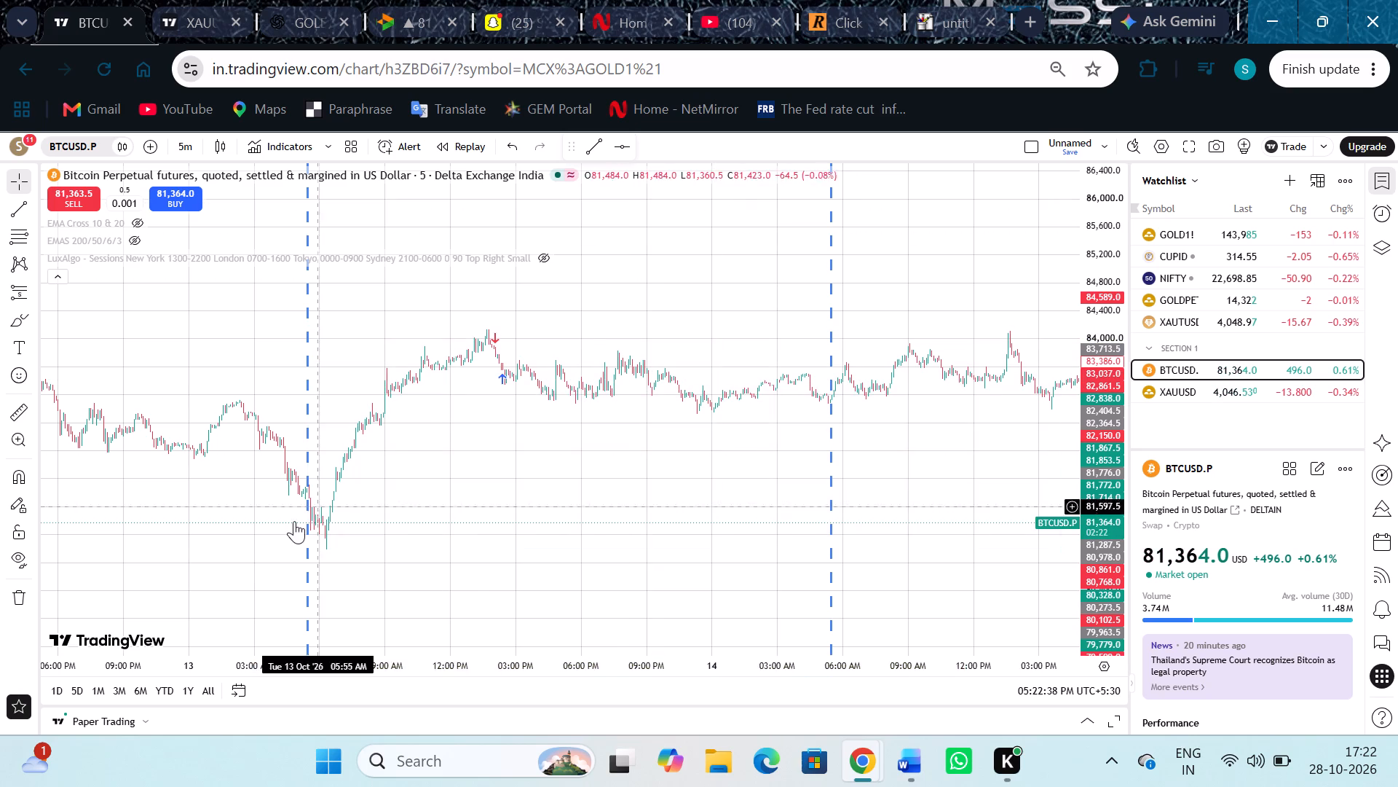
Draw a fixed range volume profile from the 12 October dashed vertical line, at 05:30 AM, to 13 October, 04:00 PM.
drag(294, 521, 549, 513)
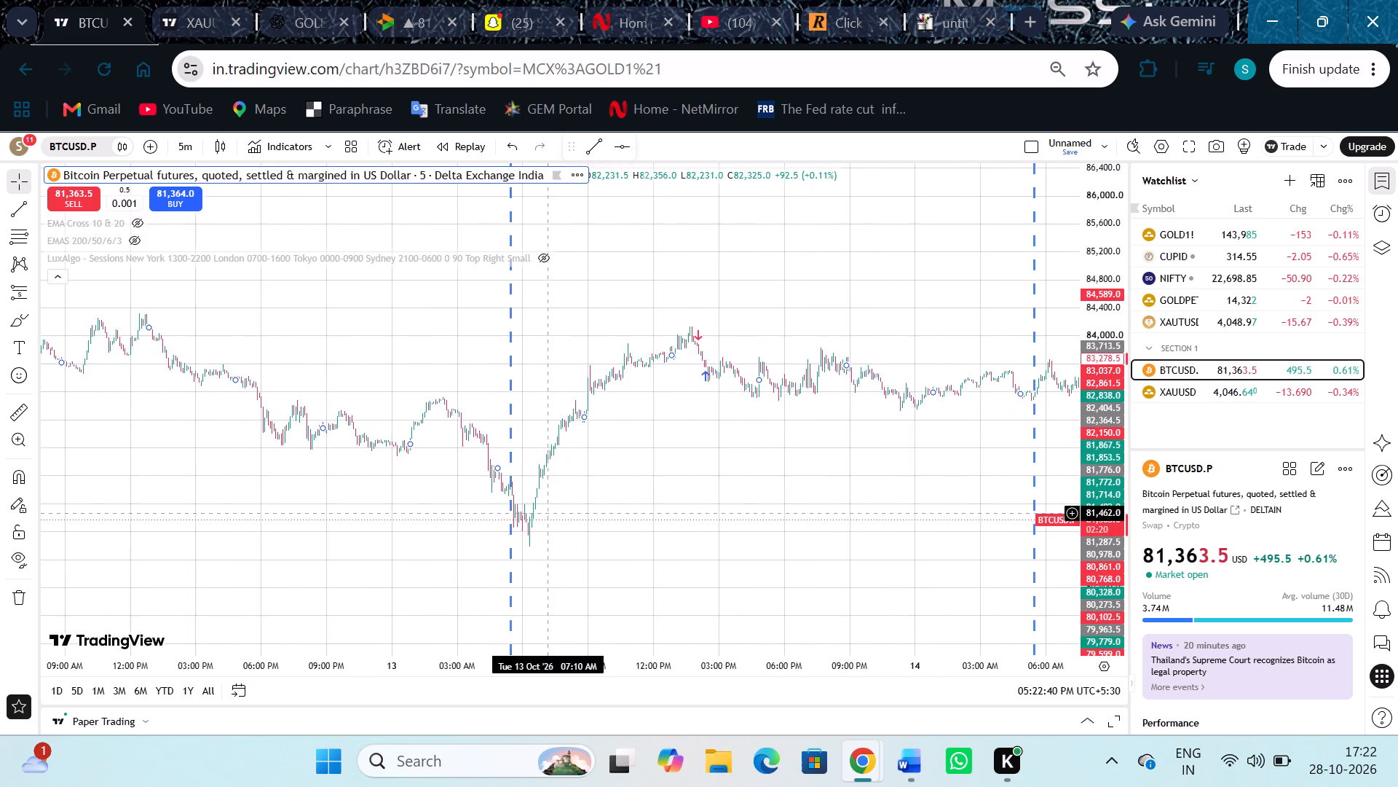
scroll(548, 513, down, 2)
drag(700, 506, 610, 518)
click(35, 299)
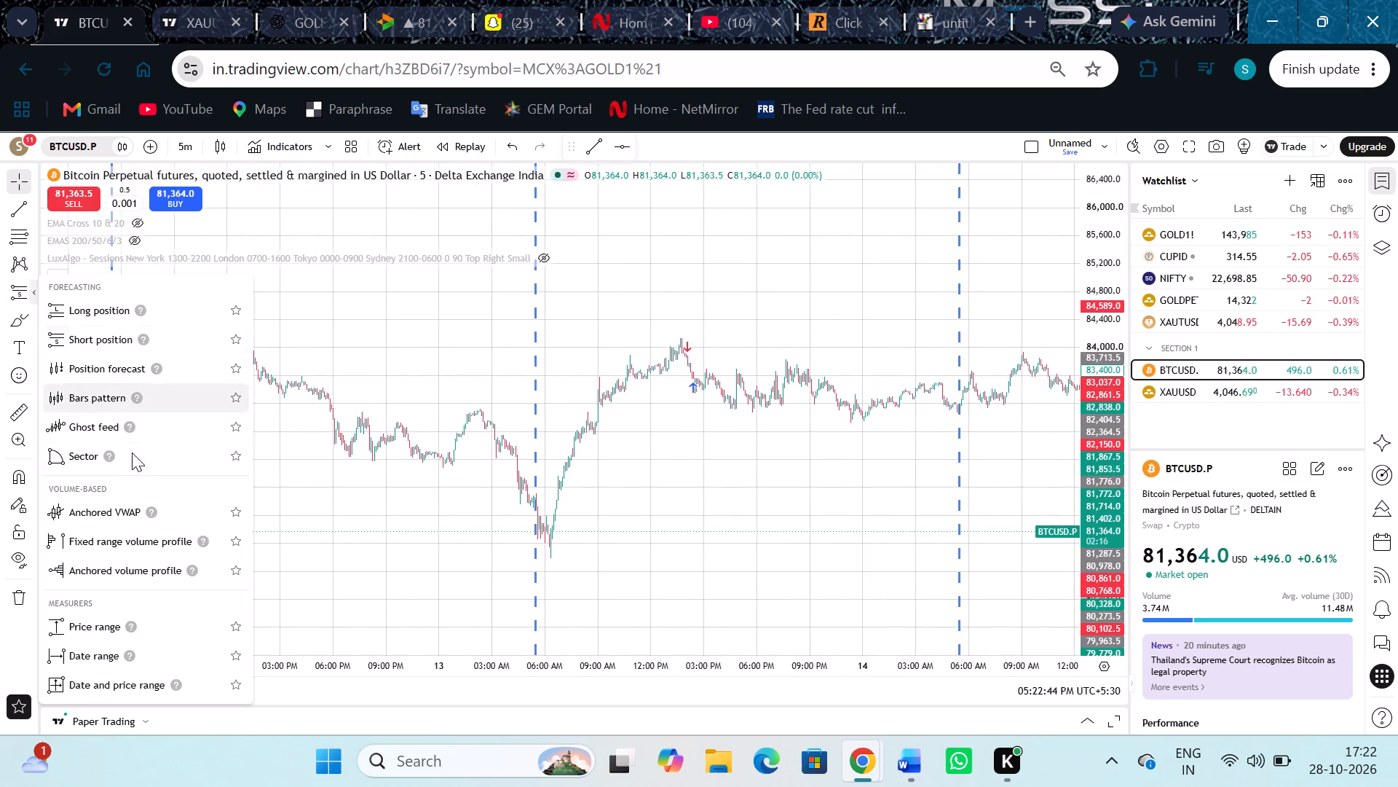
click(154, 536)
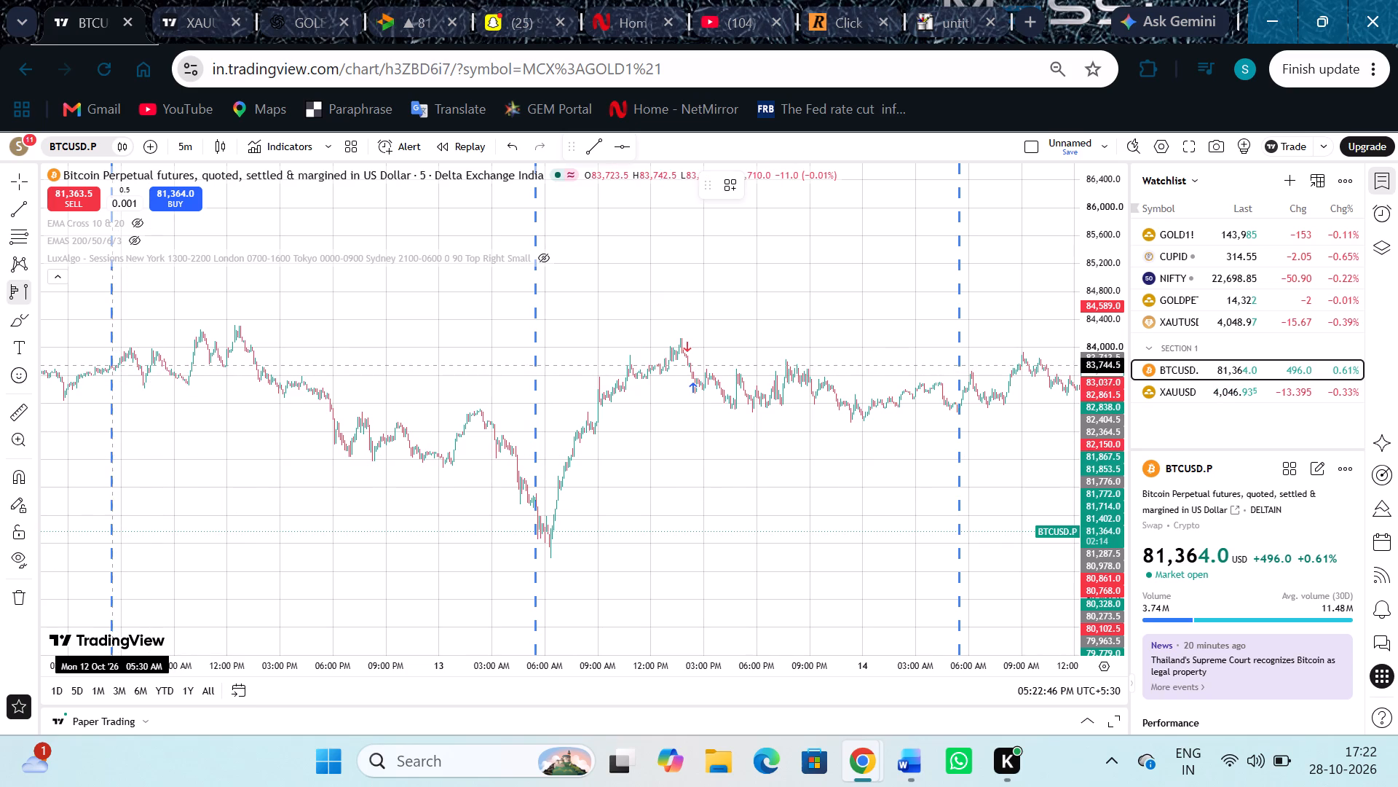
click(112, 365)
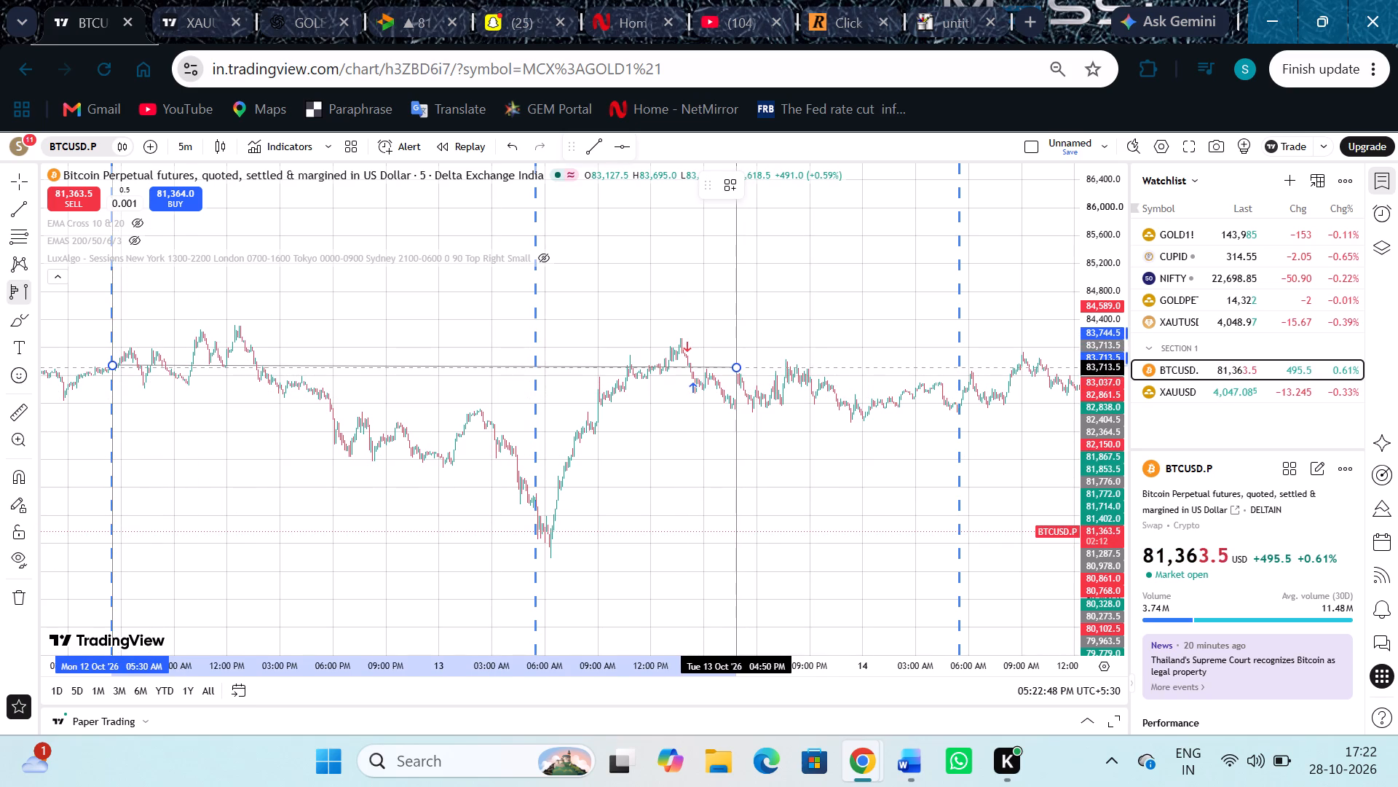
click(722, 424)
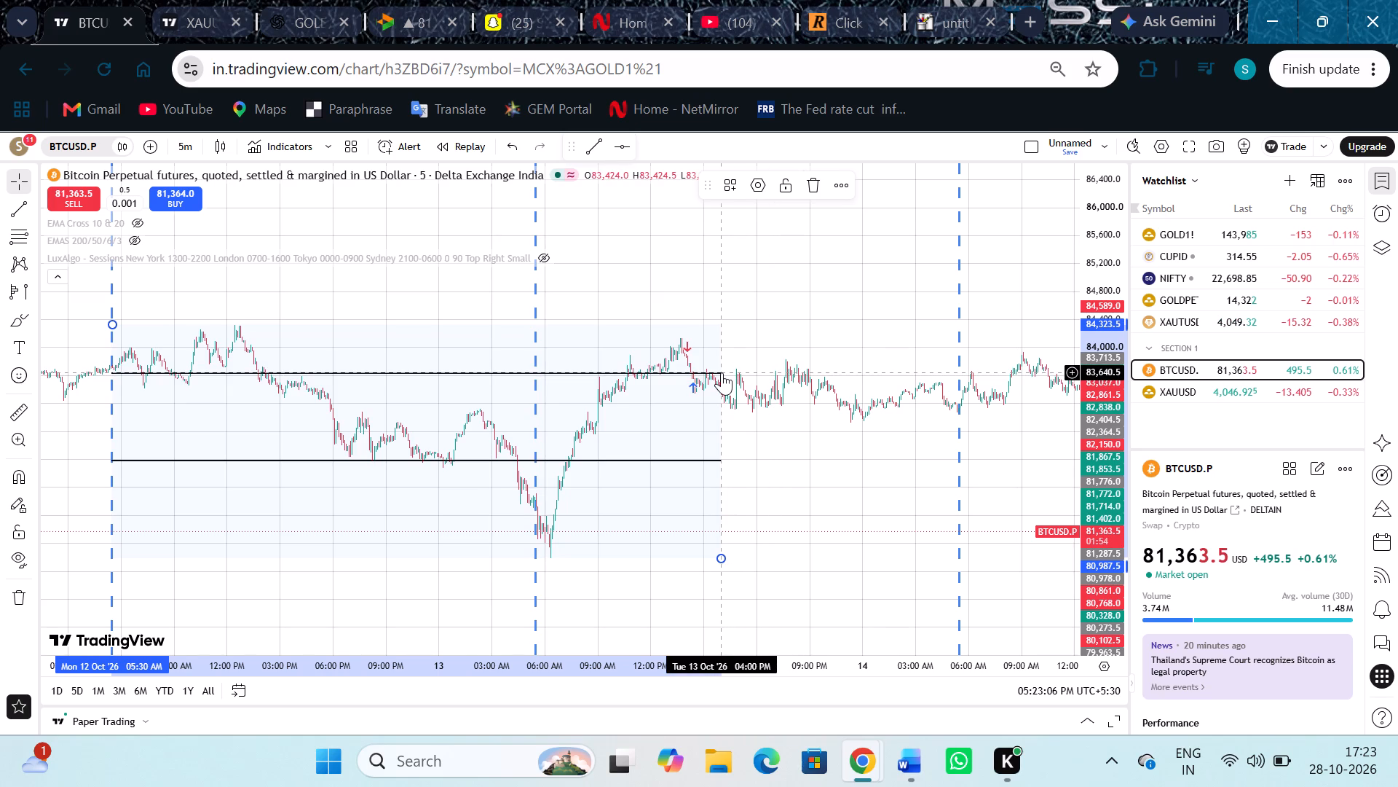
Add a vertical line at 13 October, 04:00 PM, and horizontal lines on the profile's value-area levels at 83,640.5 and 82,389.5.
key(alt+v)
key(alt+h)
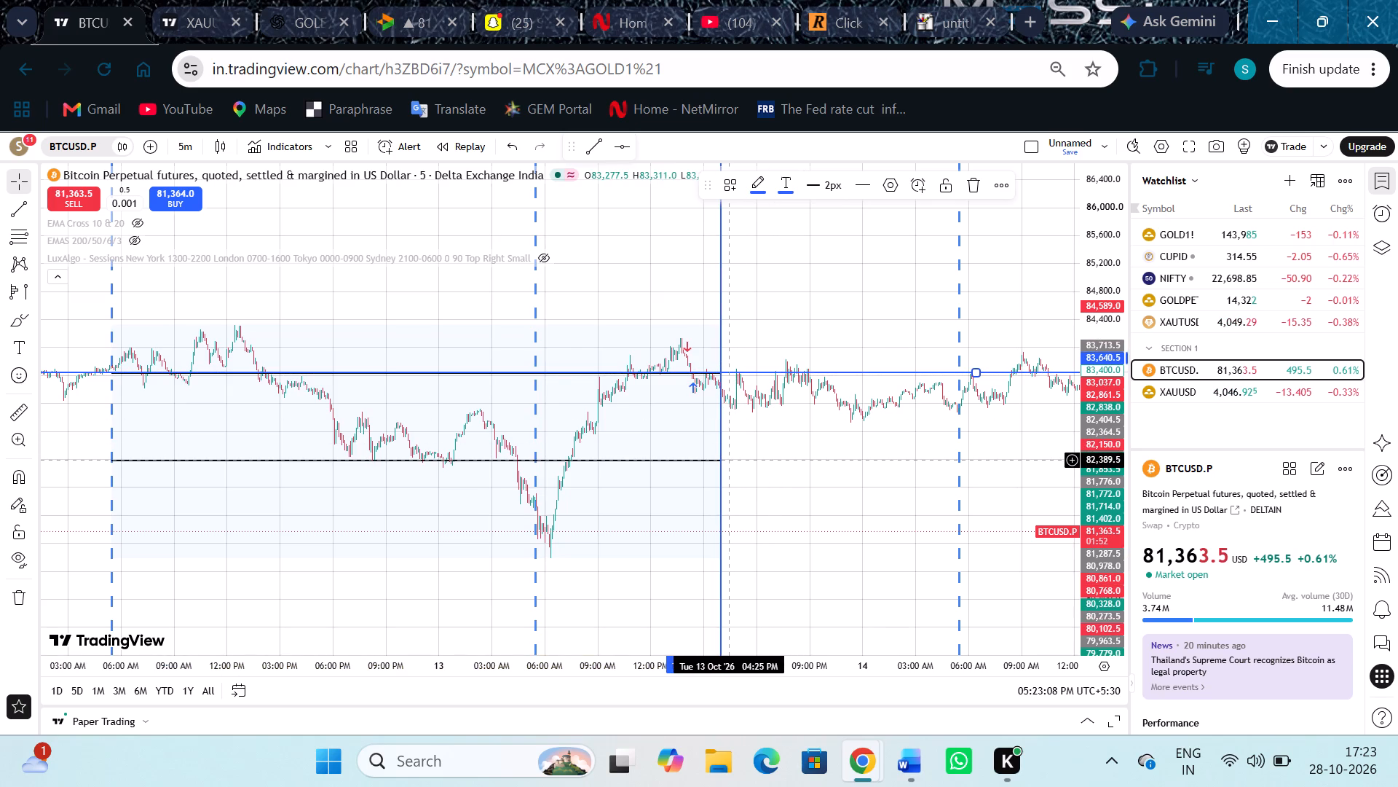
key(alt+h)
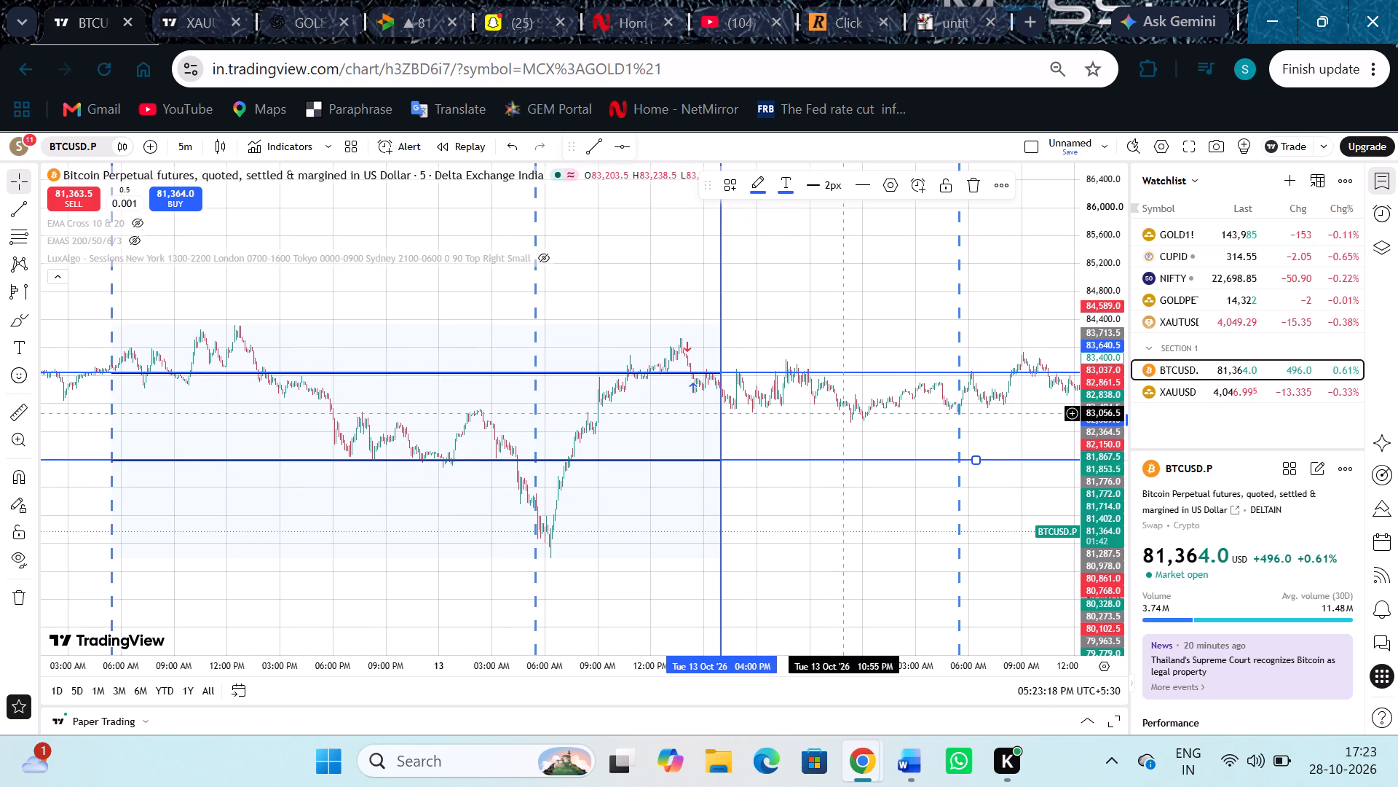
Place a short position on 13 October, 07:45 PM, with its entry at 83,651.0, by the upper value-area line.
click(34, 293)
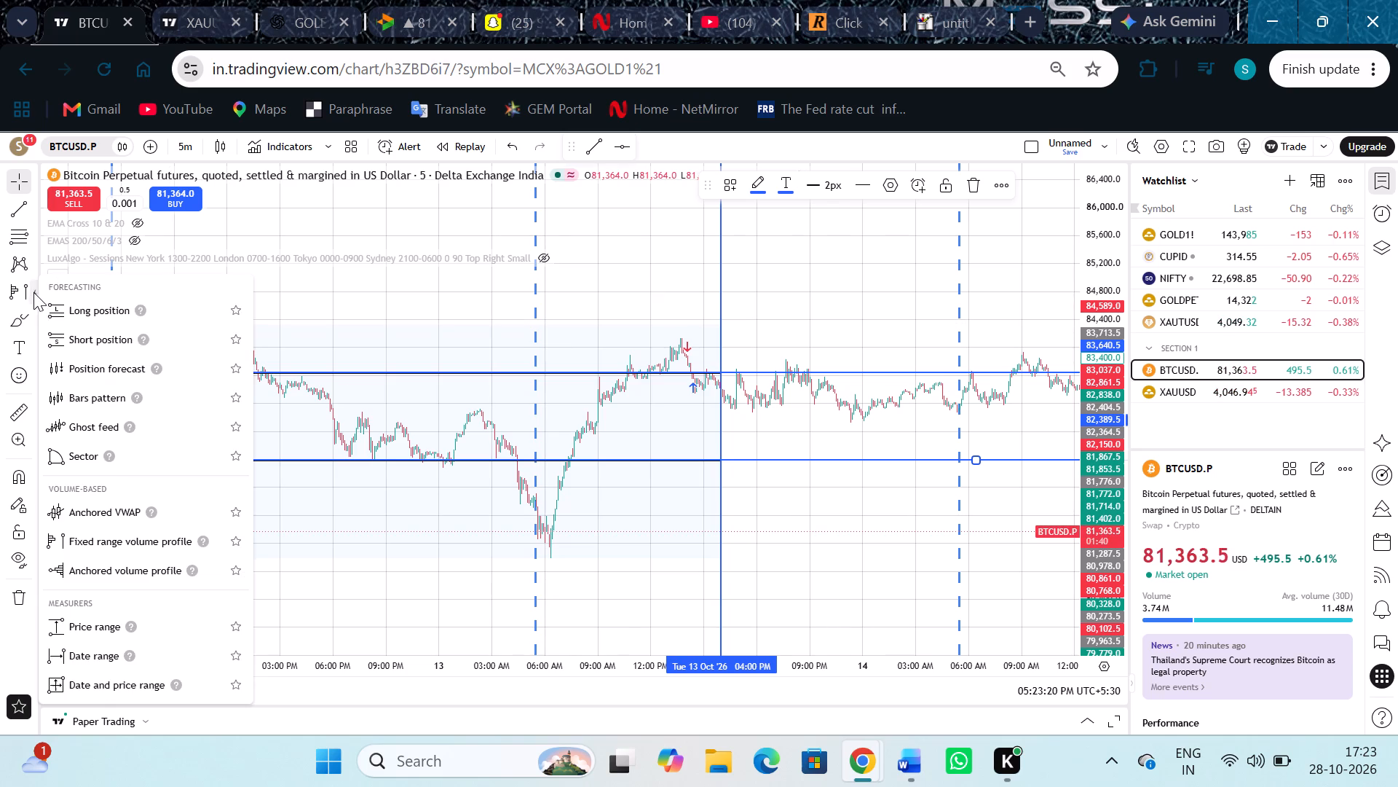
click(80, 332)
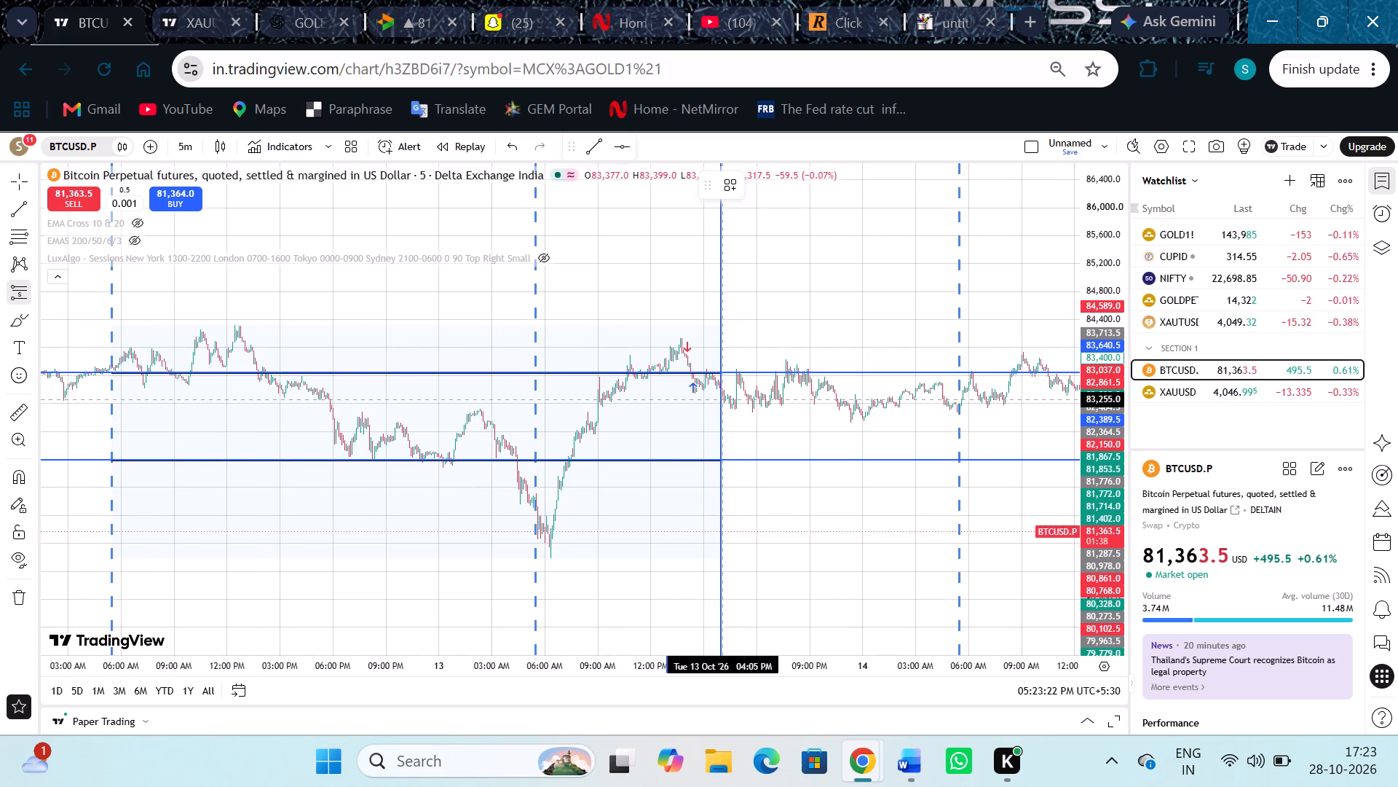
click(787, 372)
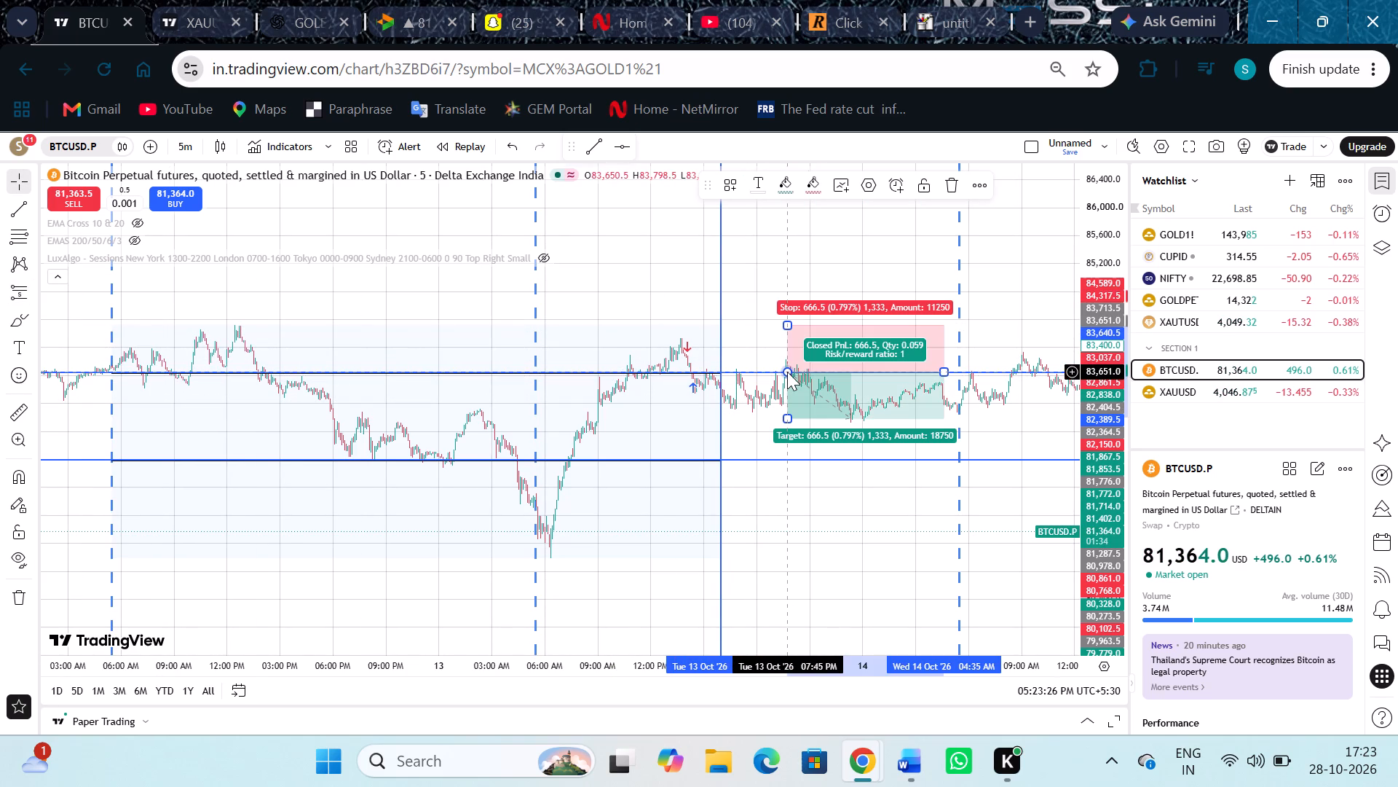
Switch to the click counter and raise the win count to 7.
click(828, 0)
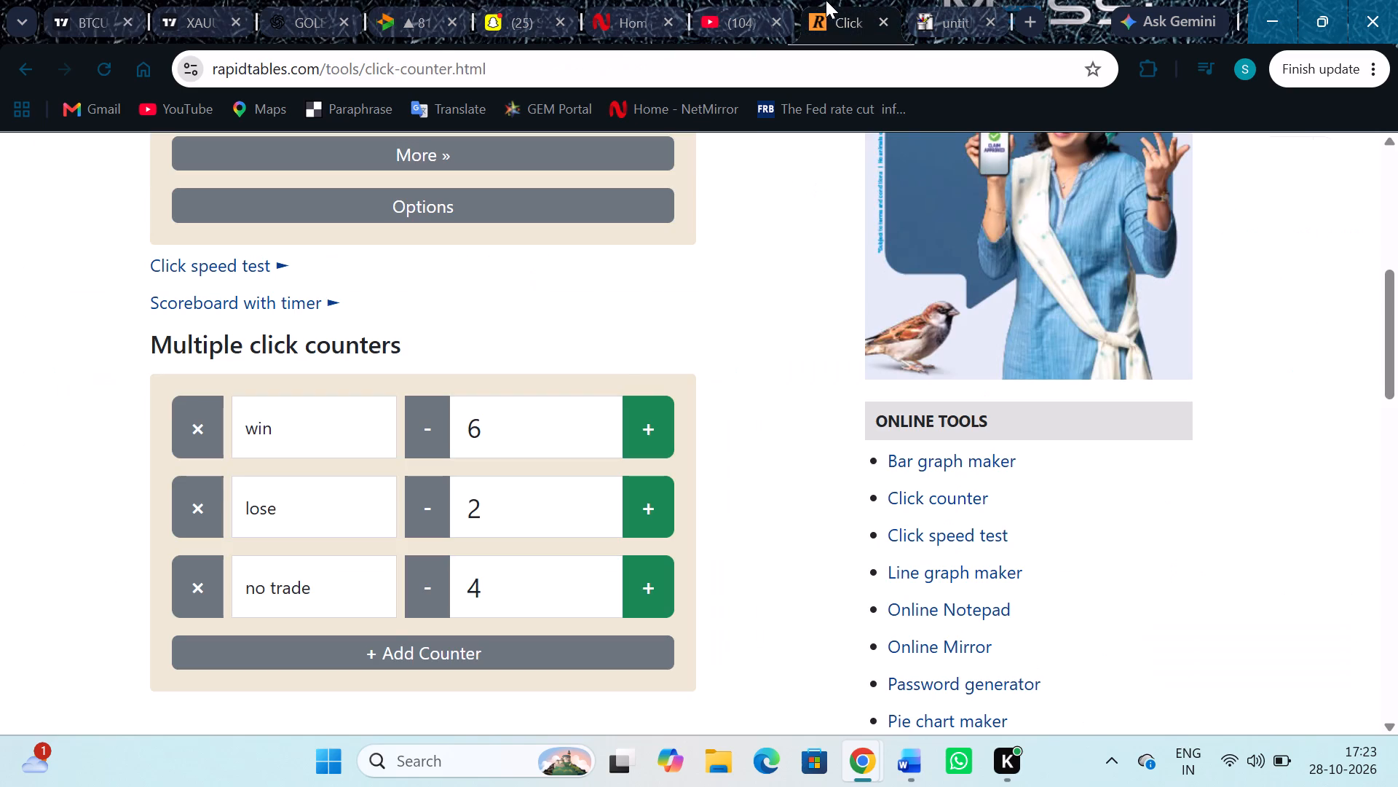
click(657, 435)
Return to the BTCUSD.P chart and delete the horizontal line at 83,640.5 and the vertical line at 13 October, 04:00 PM.
click(92, 0)
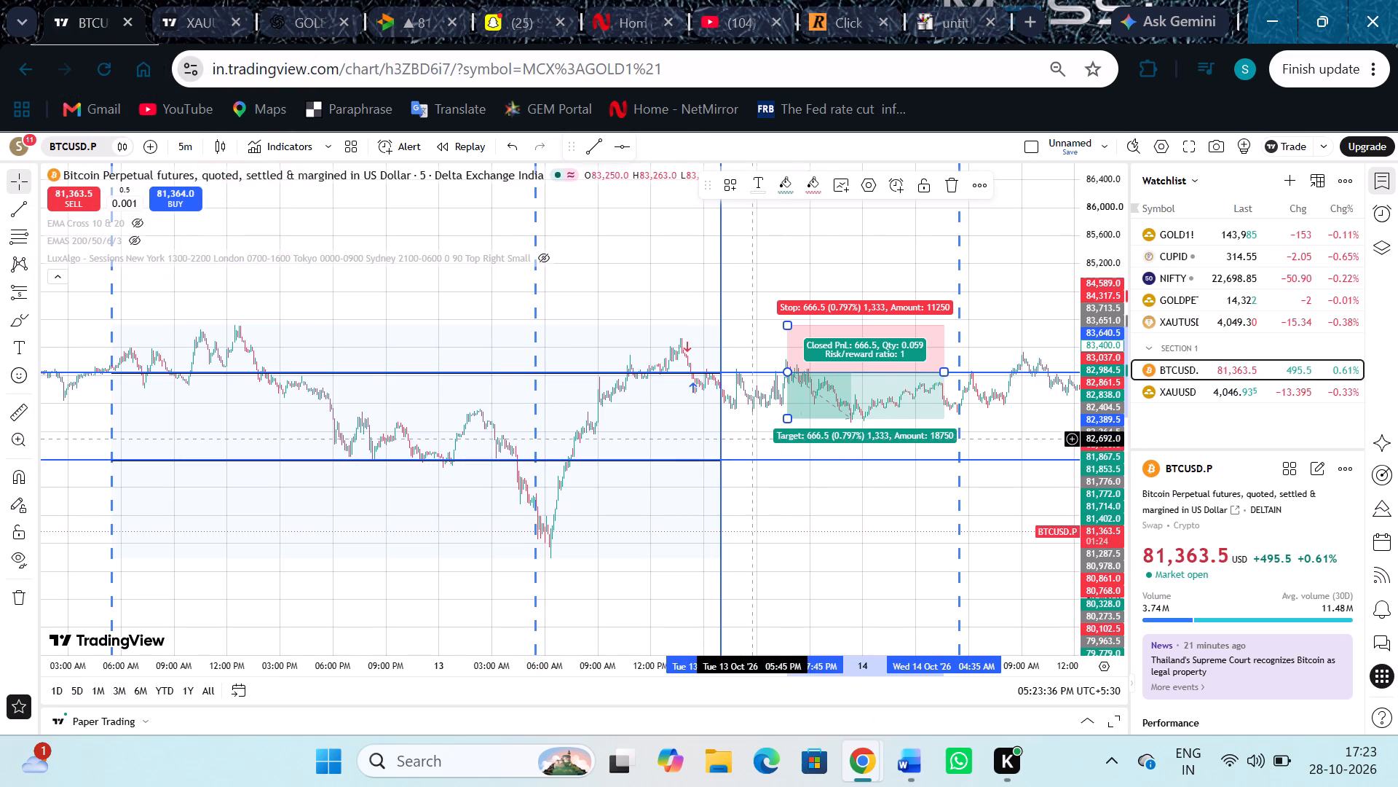
click(741, 374)
click(971, 187)
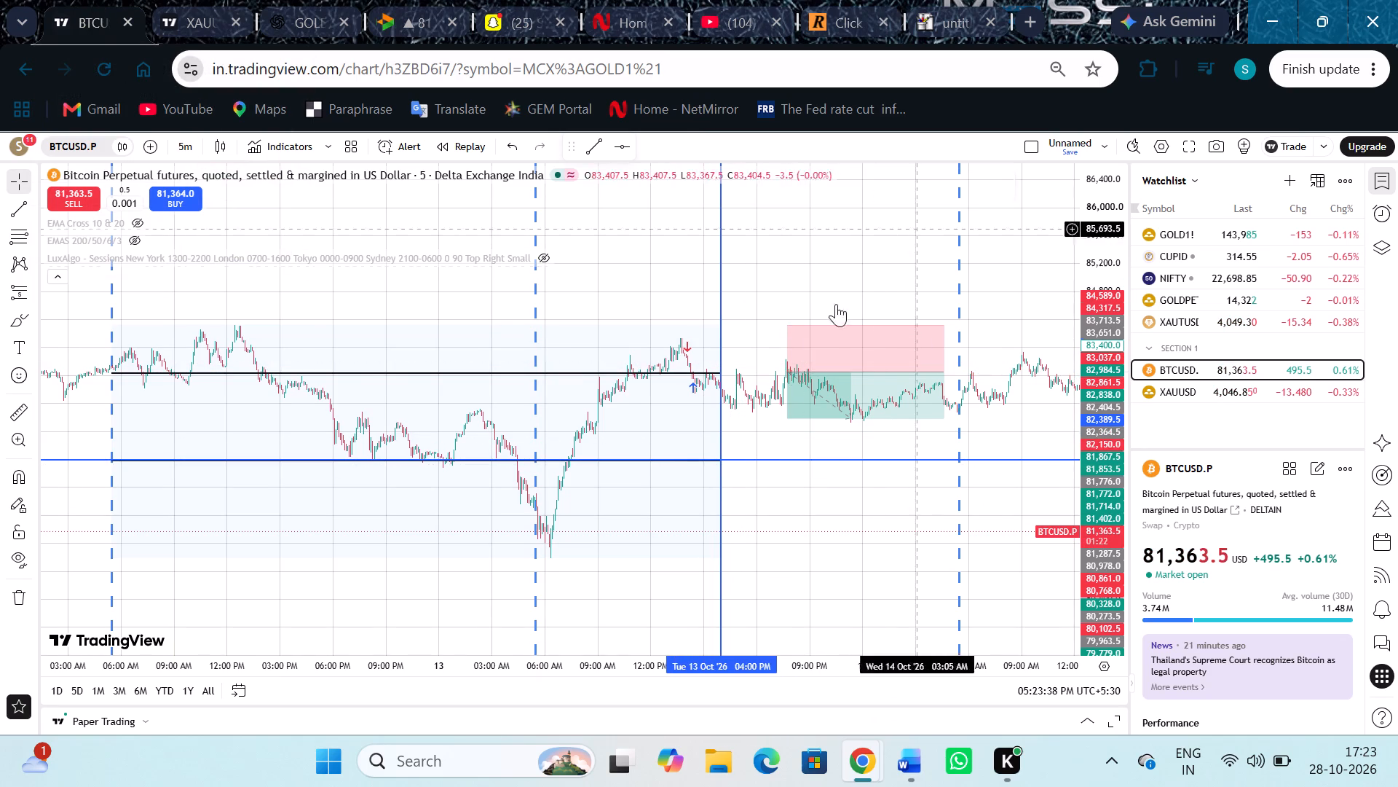
click(718, 410)
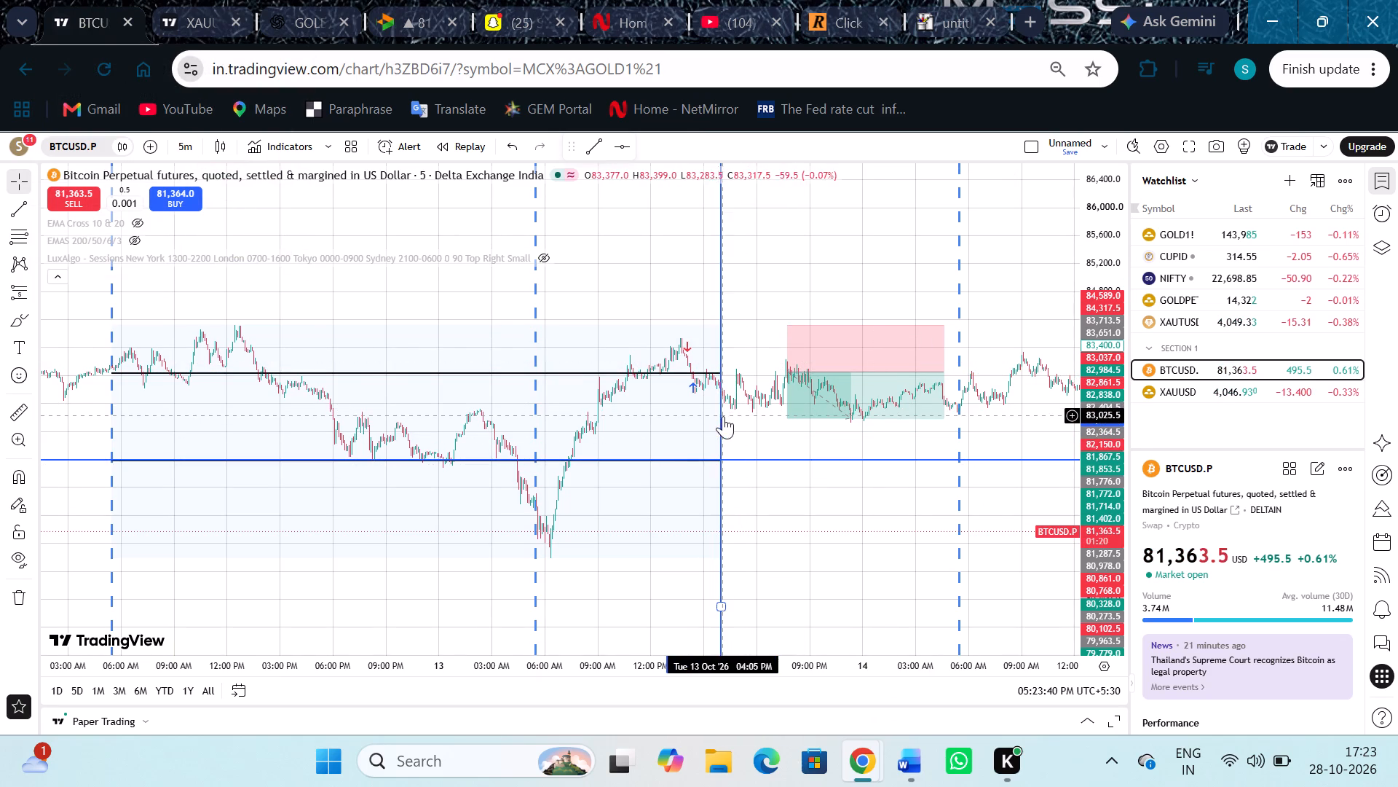
click(723, 416)
click(976, 194)
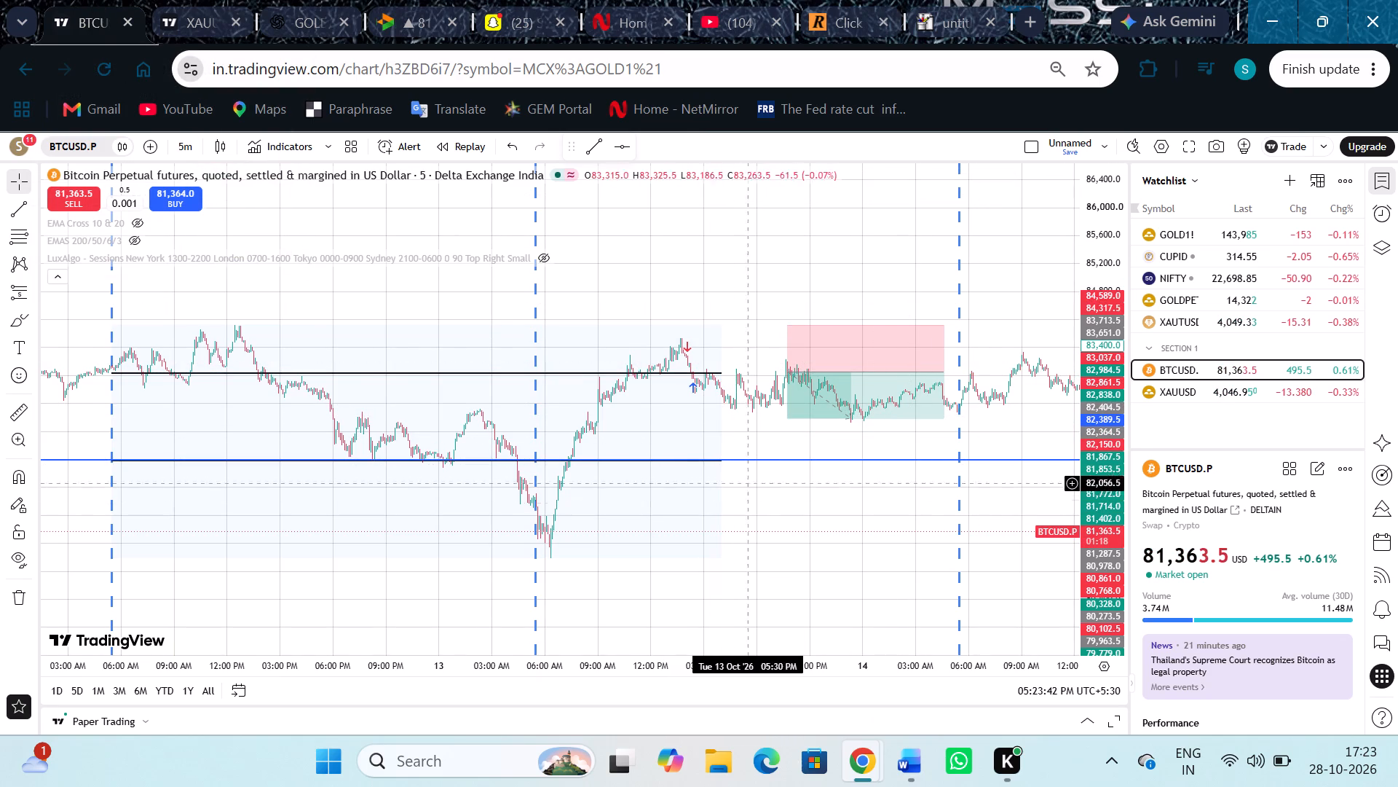
Delete the horizontal line at 82,389.5 and the fixed range volume profile spanning 12 October to 13 October.
click(755, 459)
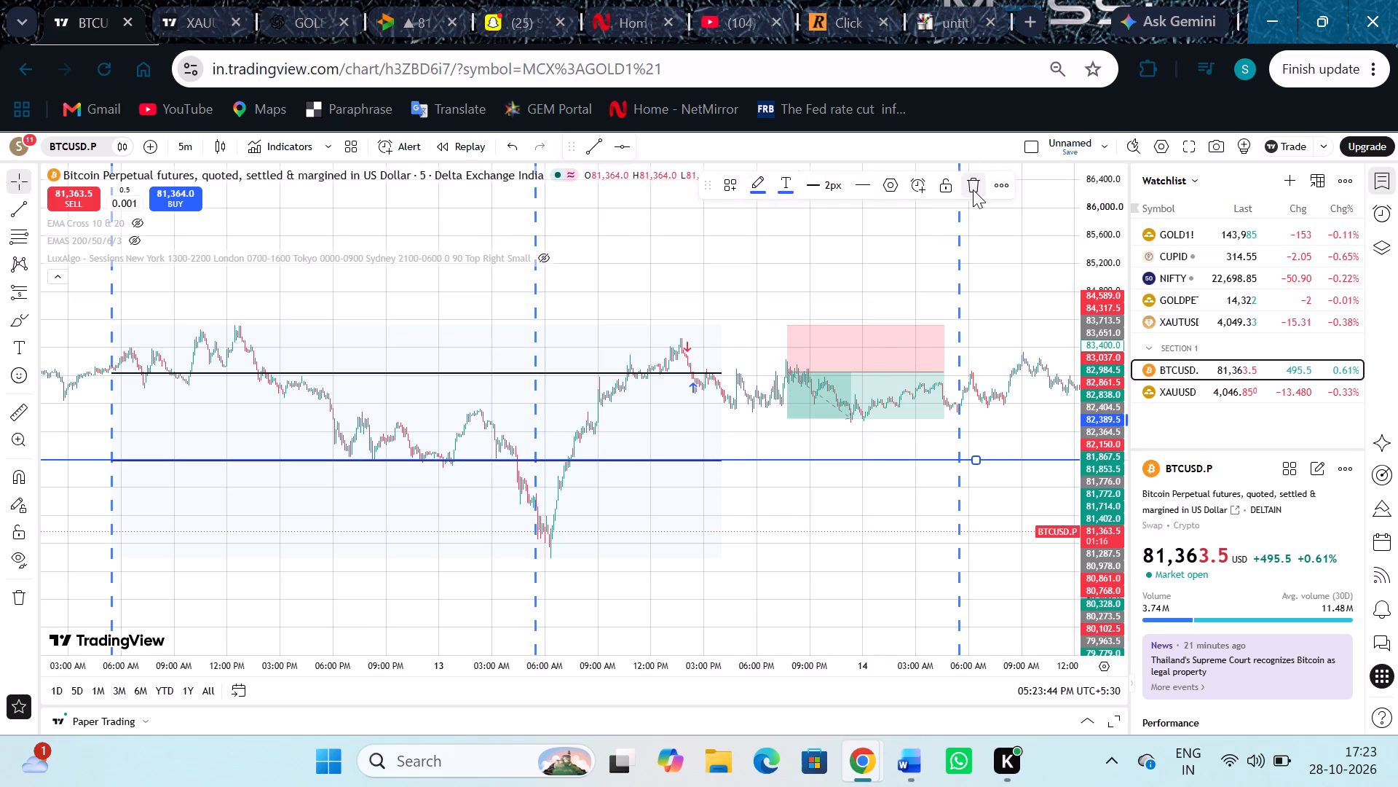
click(973, 189)
click(171, 0)
click(114, 0)
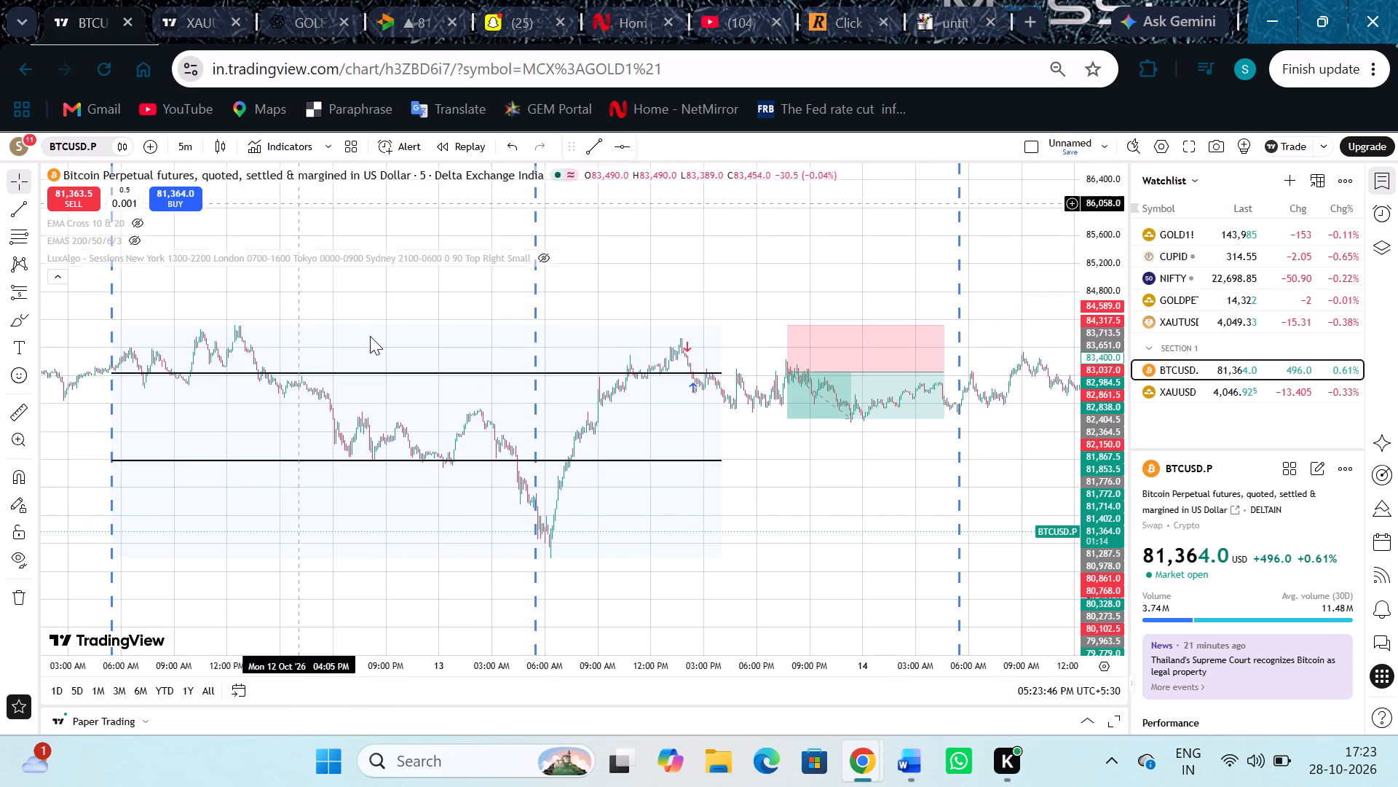
click(408, 462)
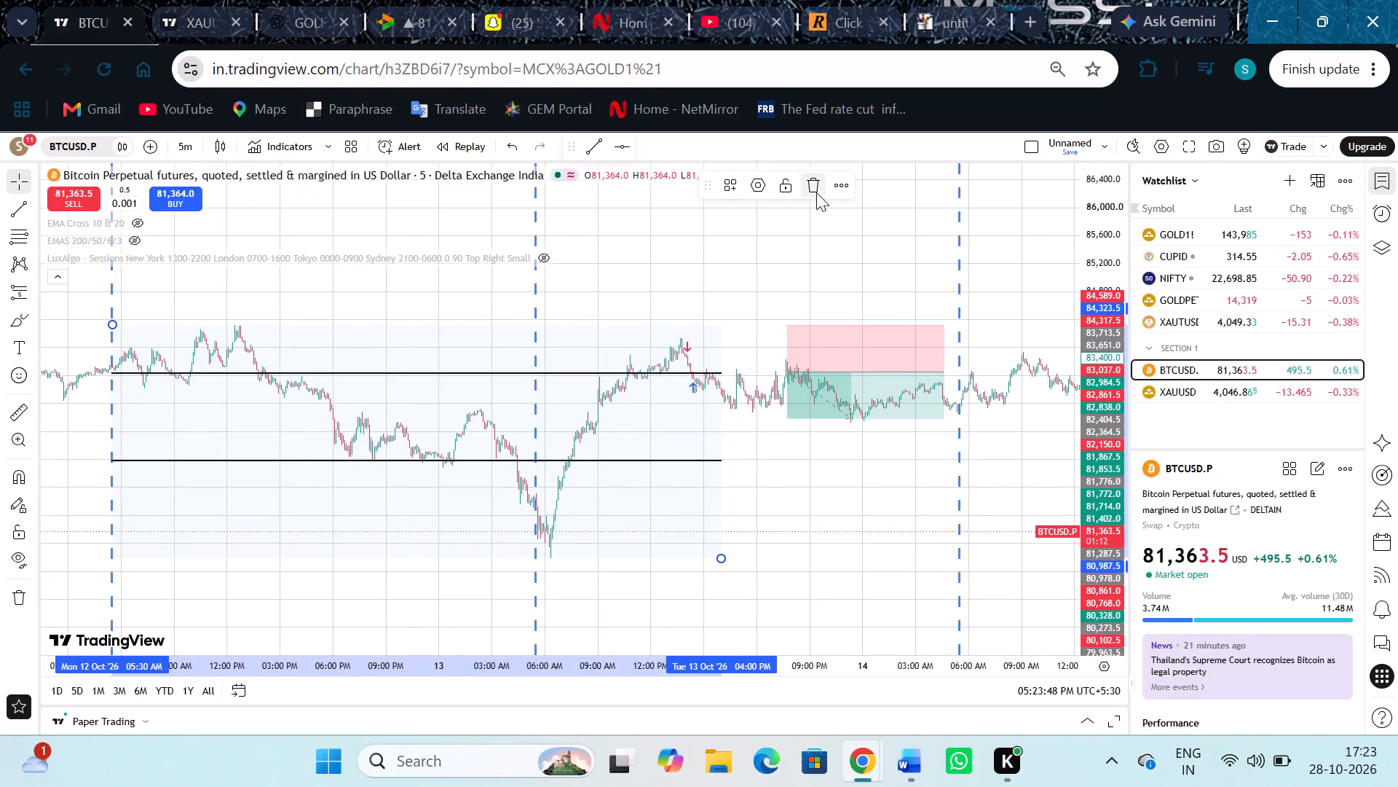
click(811, 190)
Draw a fixed range volume profile from 11 October, 05:30 AM, to 12 October, 04:00 PM.
drag(380, 484, 679, 469)
drag(439, 465, 684, 490)
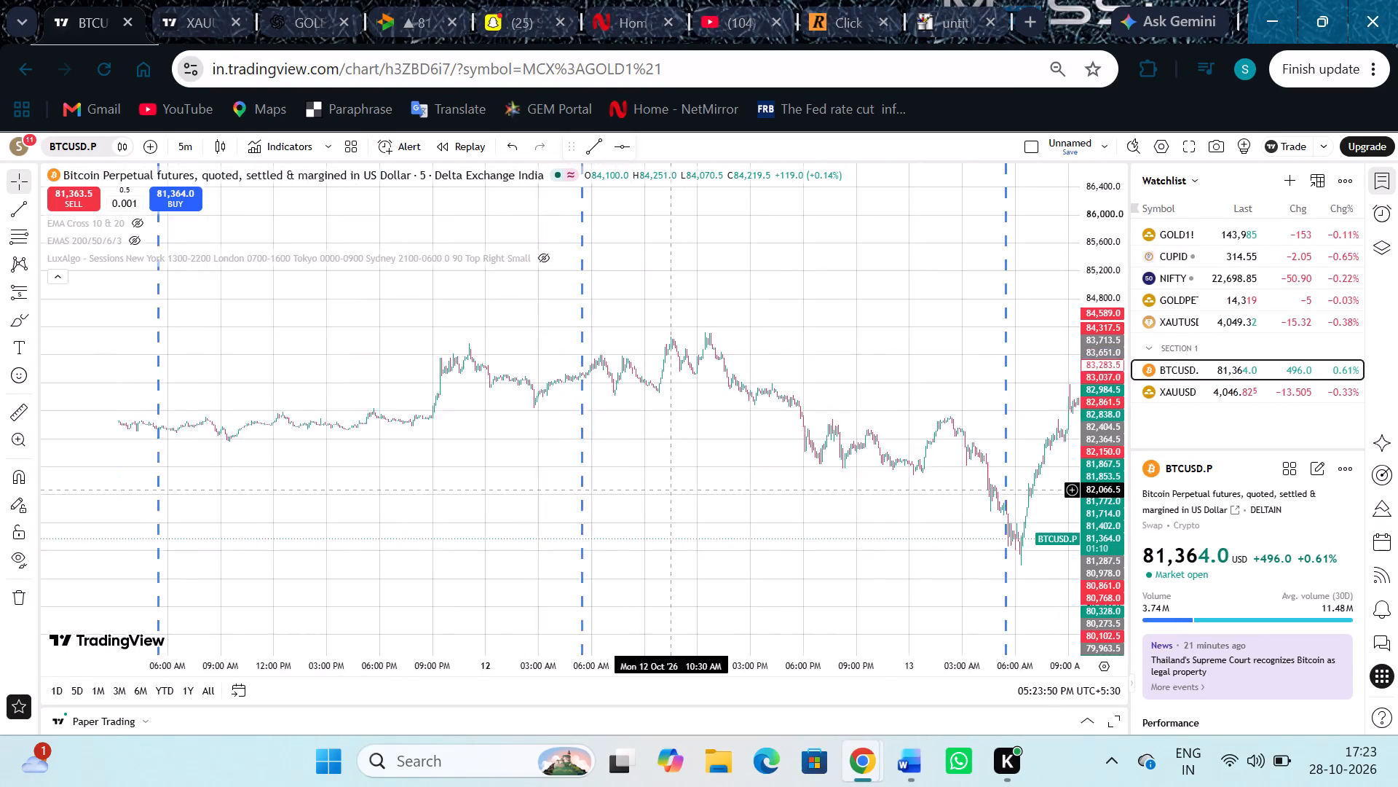
drag(684, 490, 650, 479)
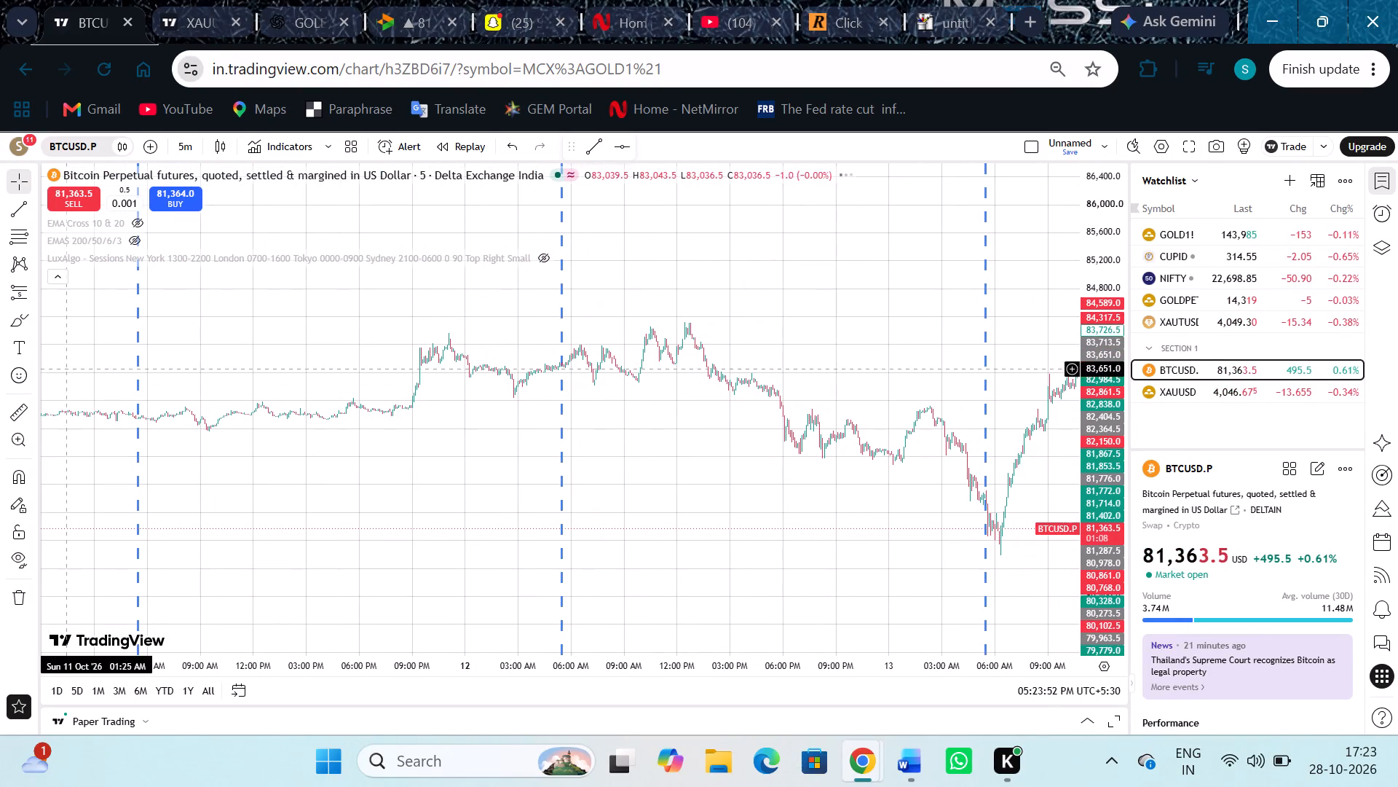
click(36, 289)
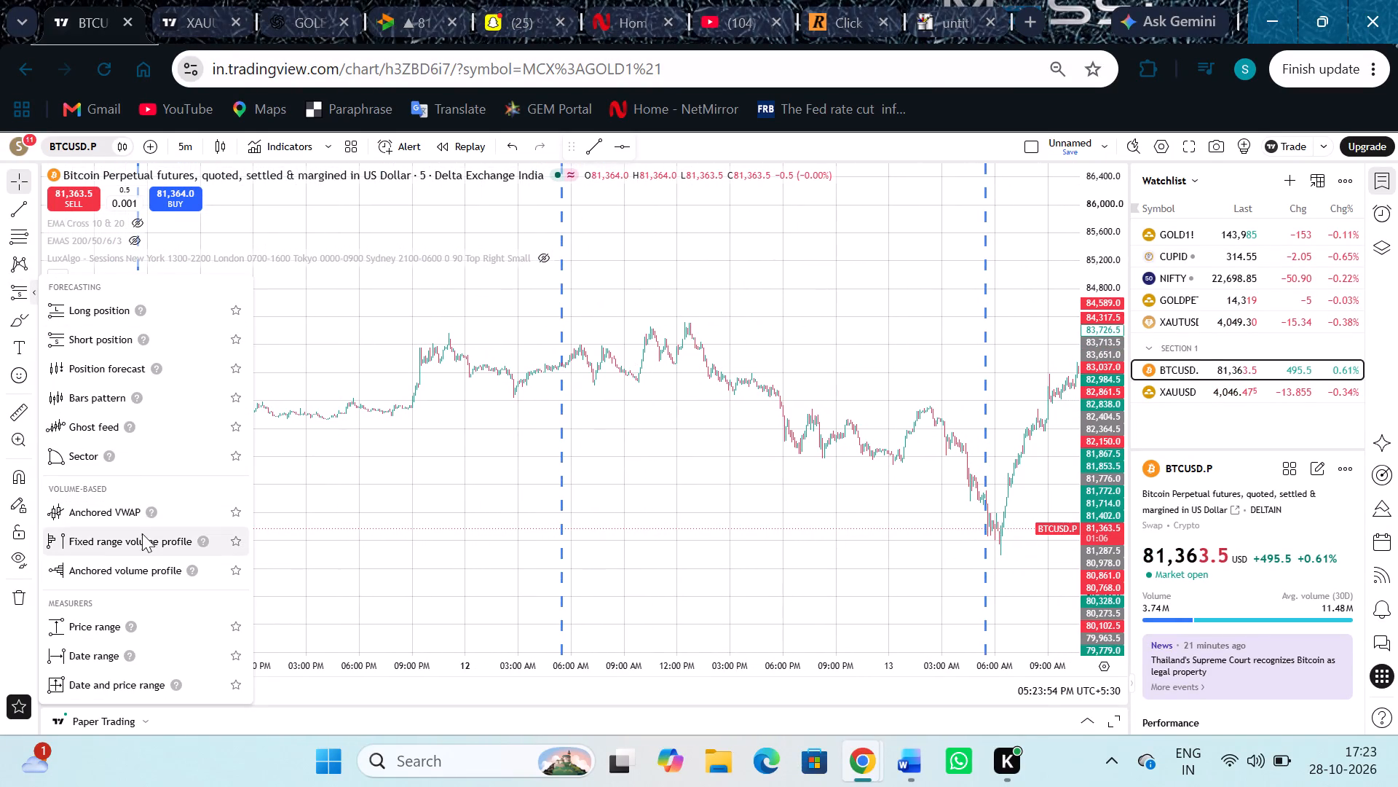
click(141, 538)
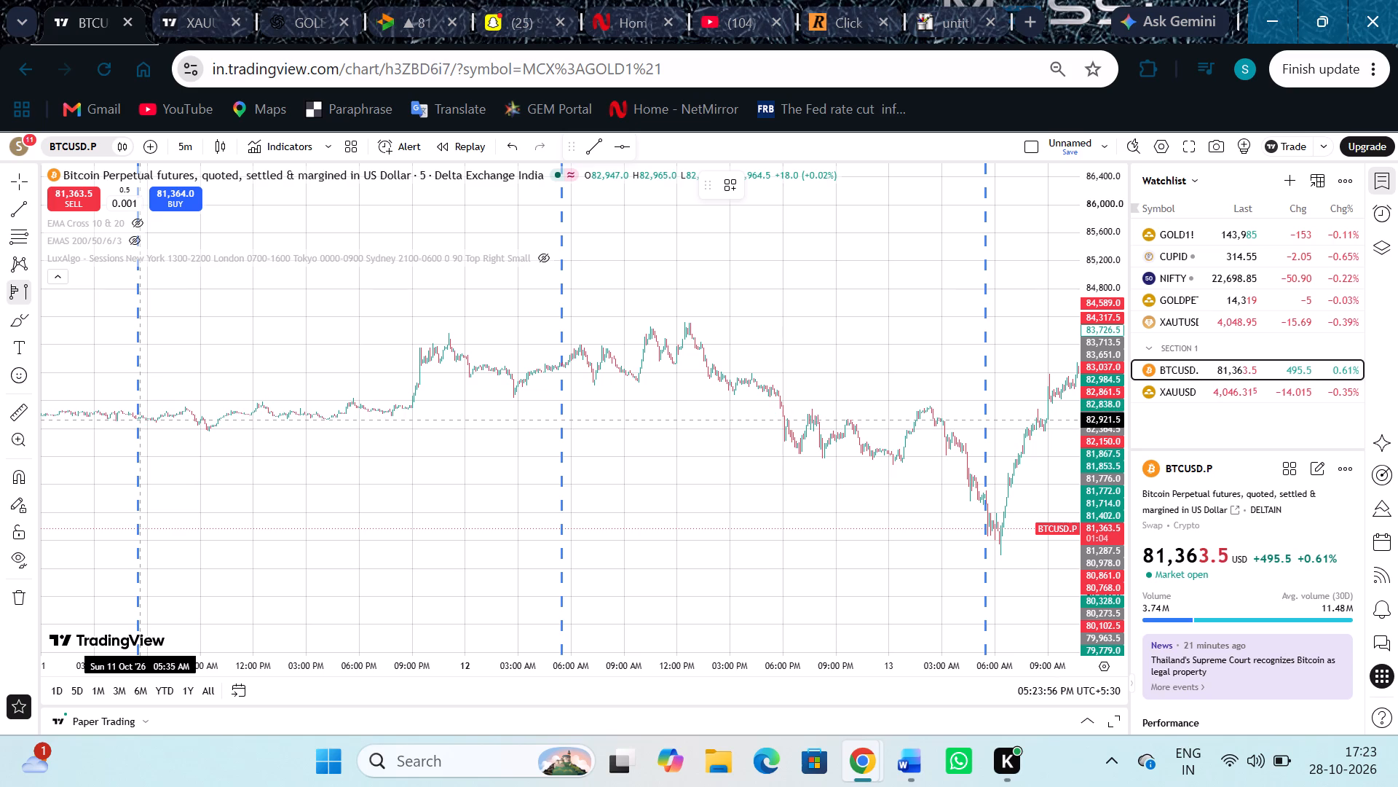
click(138, 420)
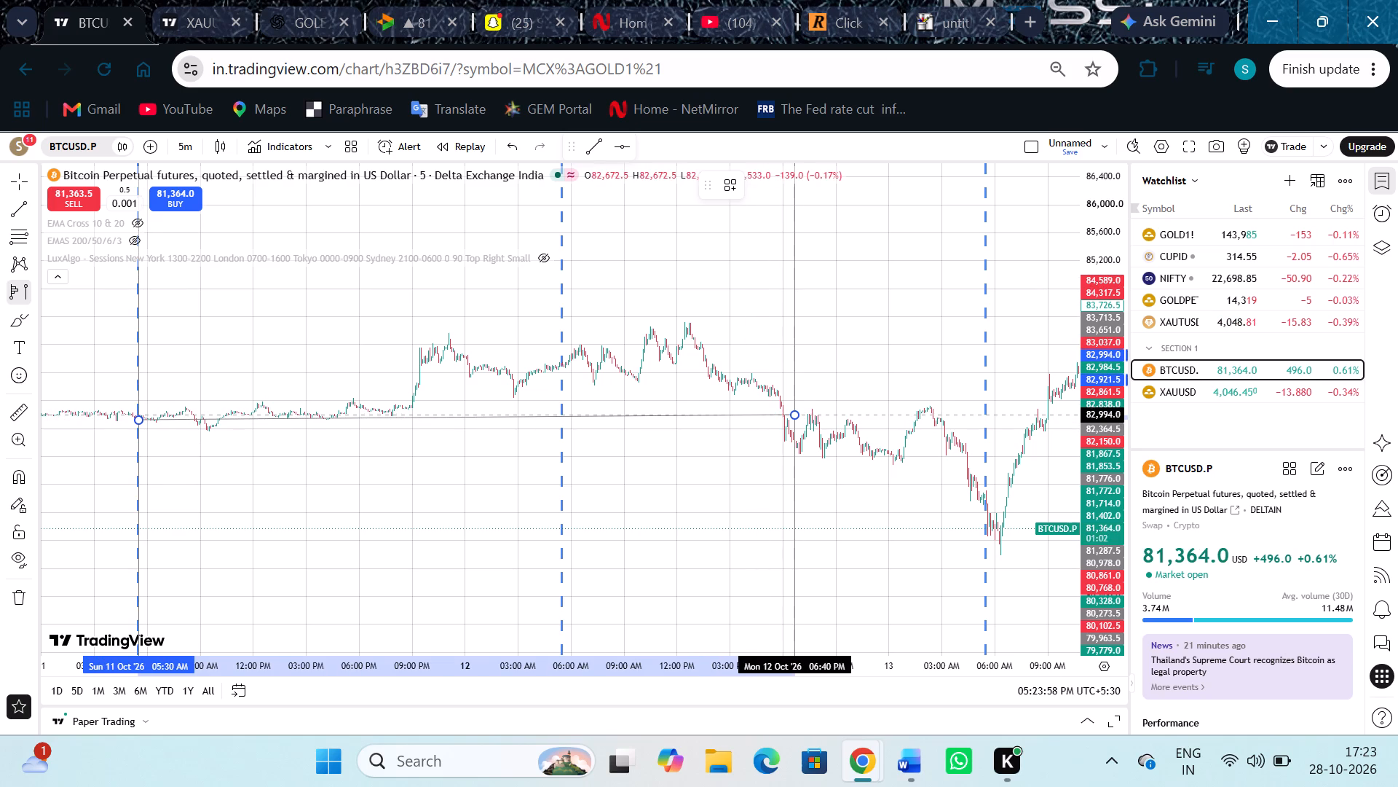
click(748, 412)
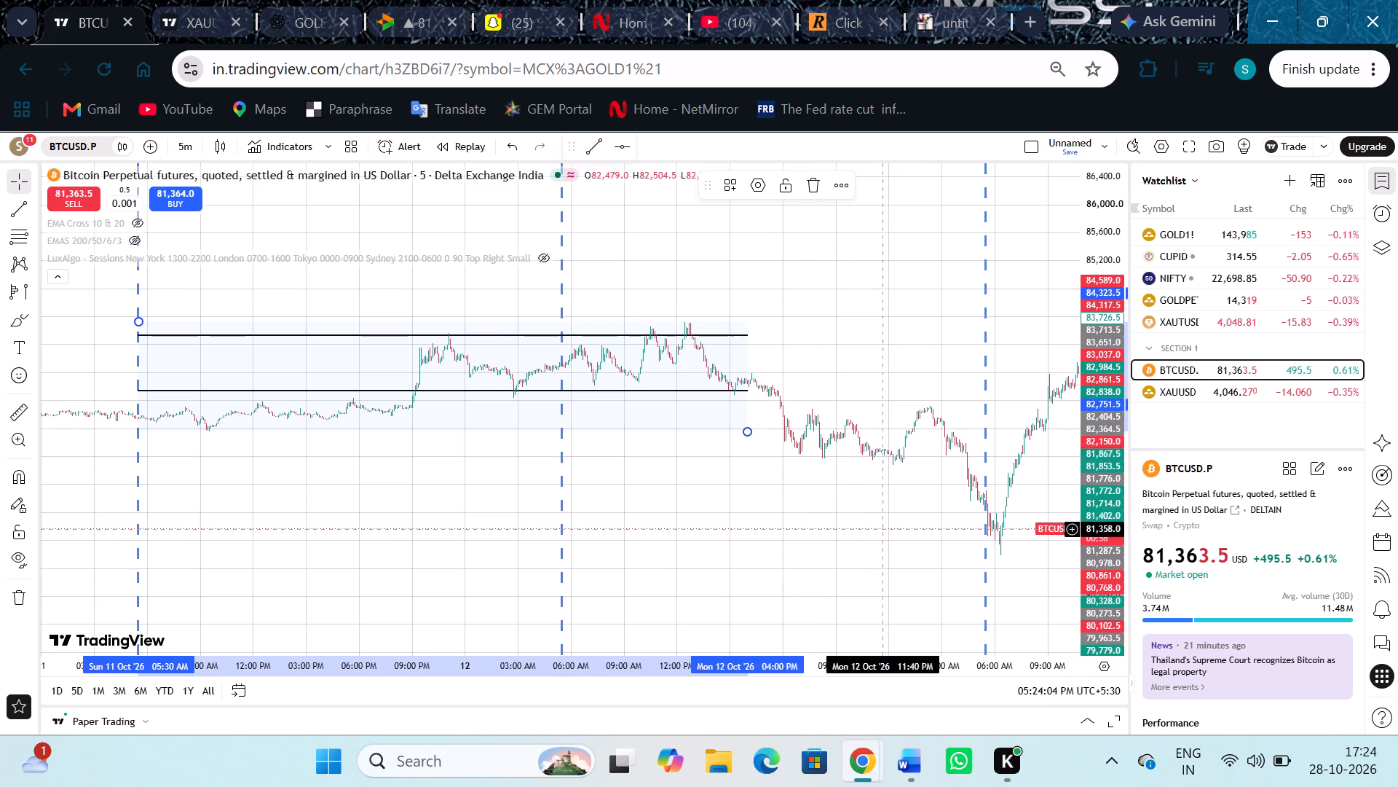
Check the price action after 12 October, 04:00 PM, and raise the no trade count to 5 in the click counter.
drag(897, 542, 706, 532)
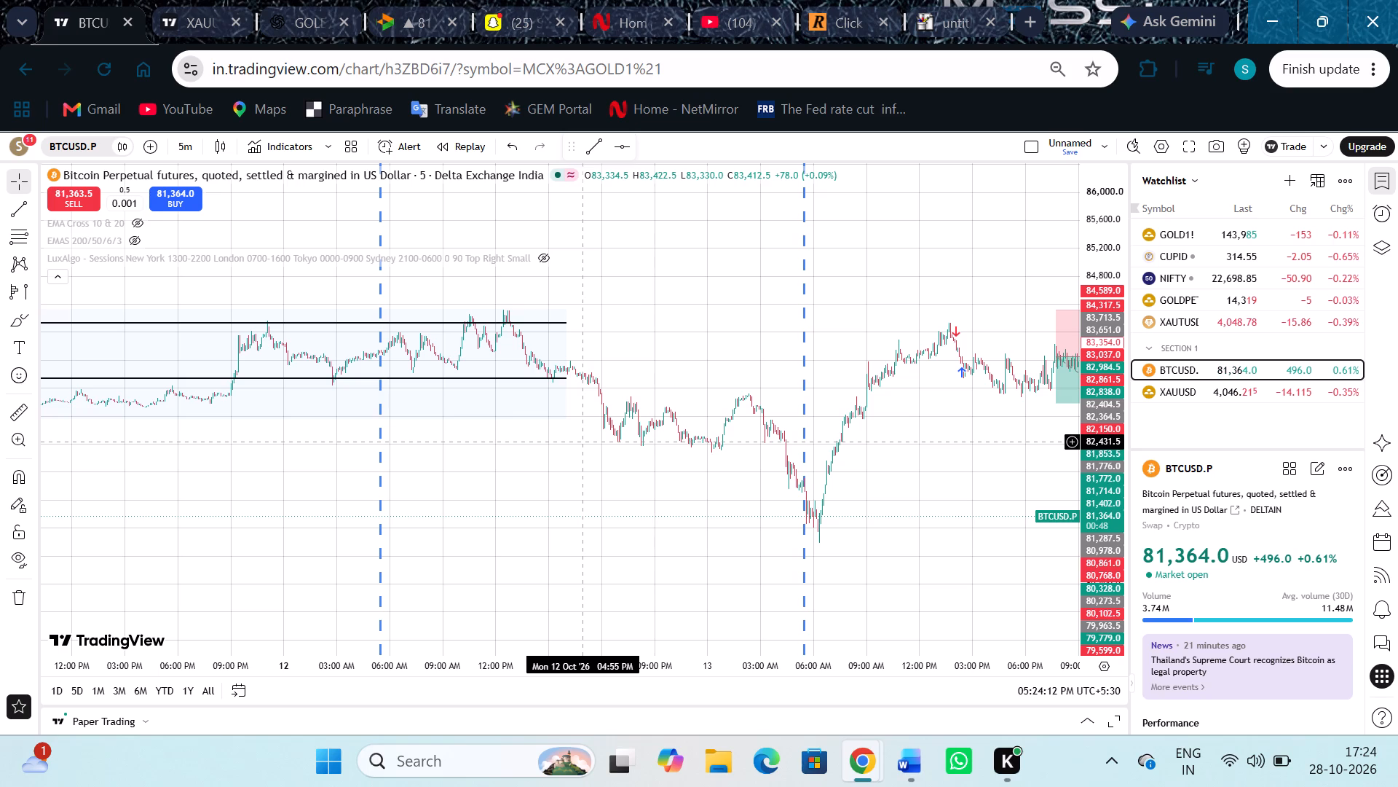
click(820, 0)
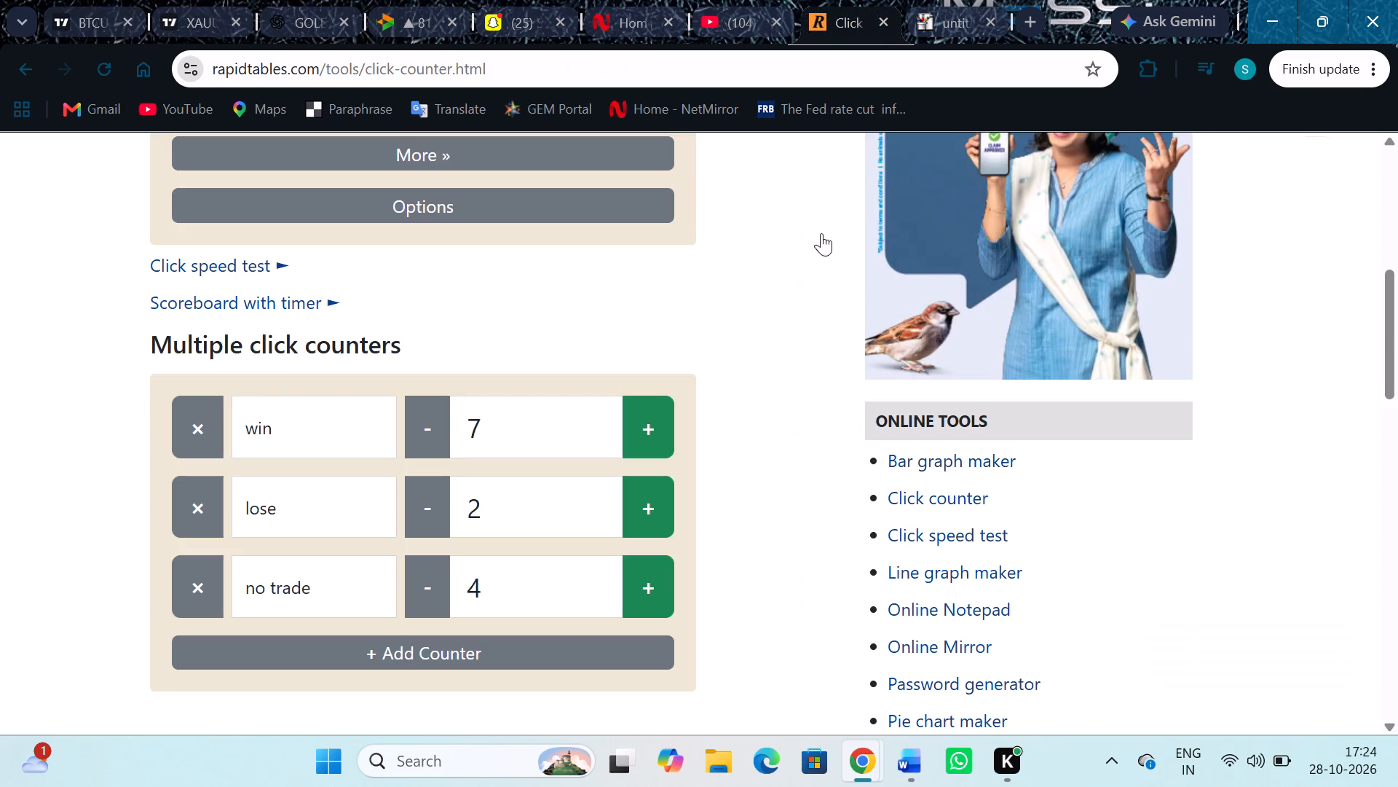
click(641, 590)
Return to the BTCUSD.P chart and delete the volume profile spanning 11 October to 12 October.
click(69, 0)
drag(353, 487, 880, 562)
drag(797, 680, 920, 682)
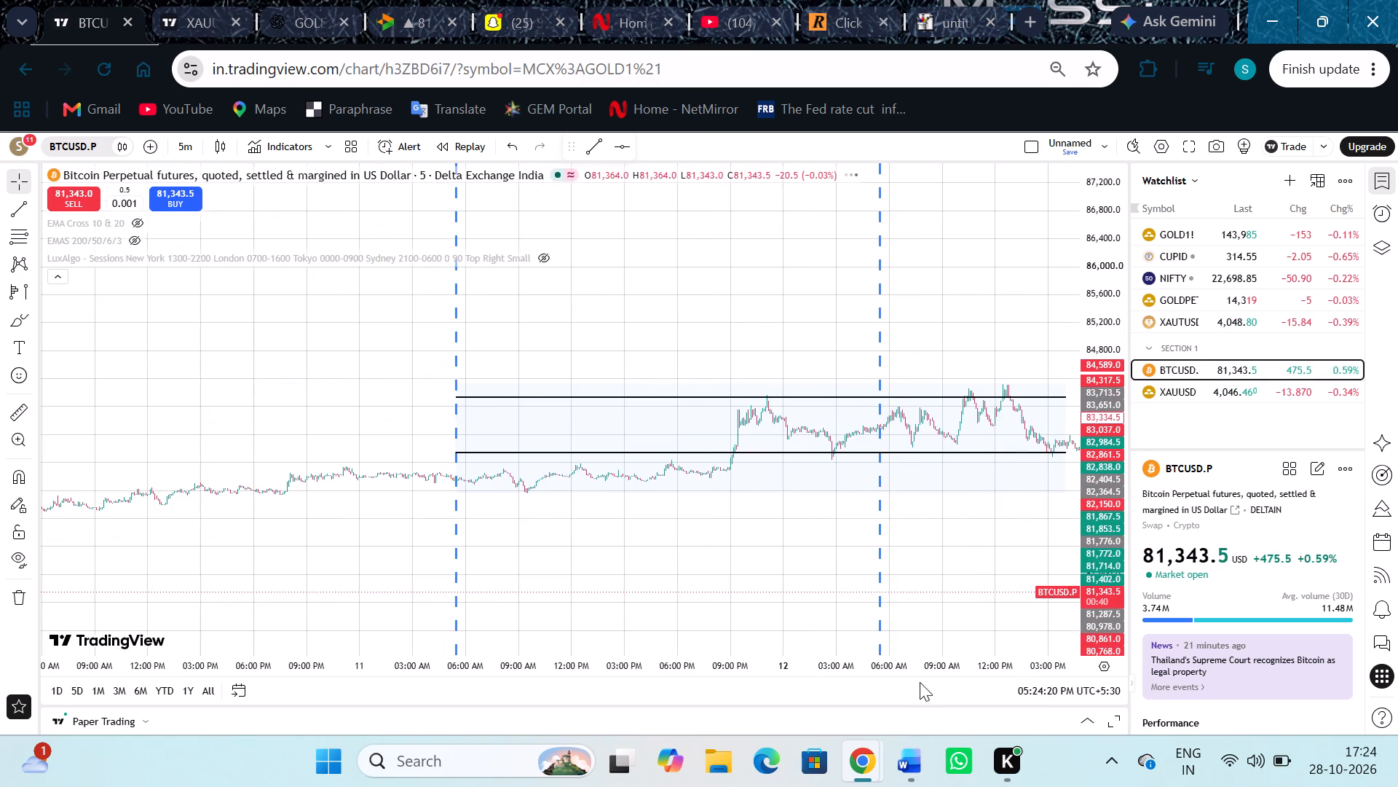
drag(920, 682, 917, 671)
click(815, 451)
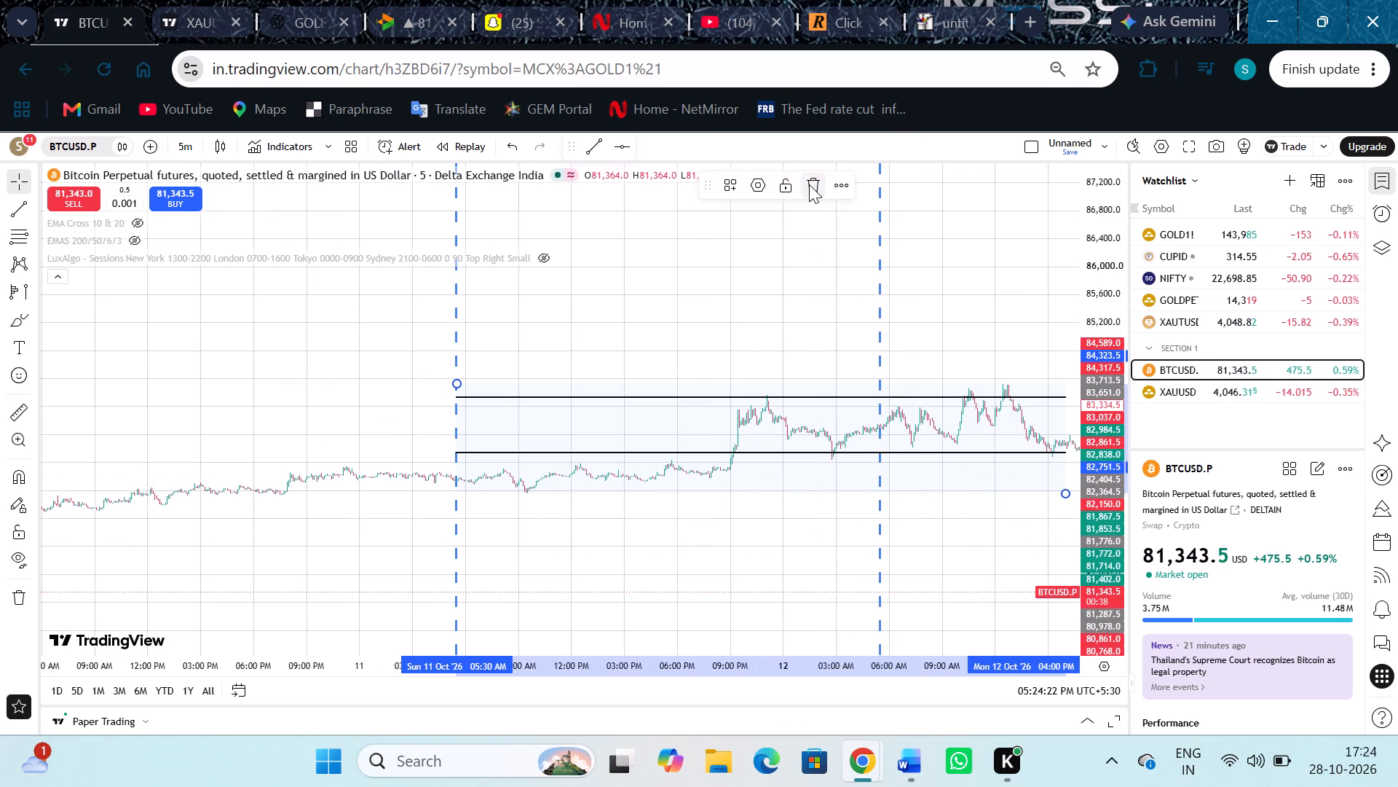
click(809, 184)
Draw a fixed range volume profile from 10 October, 05:35 AM, to 11 October, 03:55 PM.
drag(666, 575, 917, 506)
drag(788, 514, 696, 512)
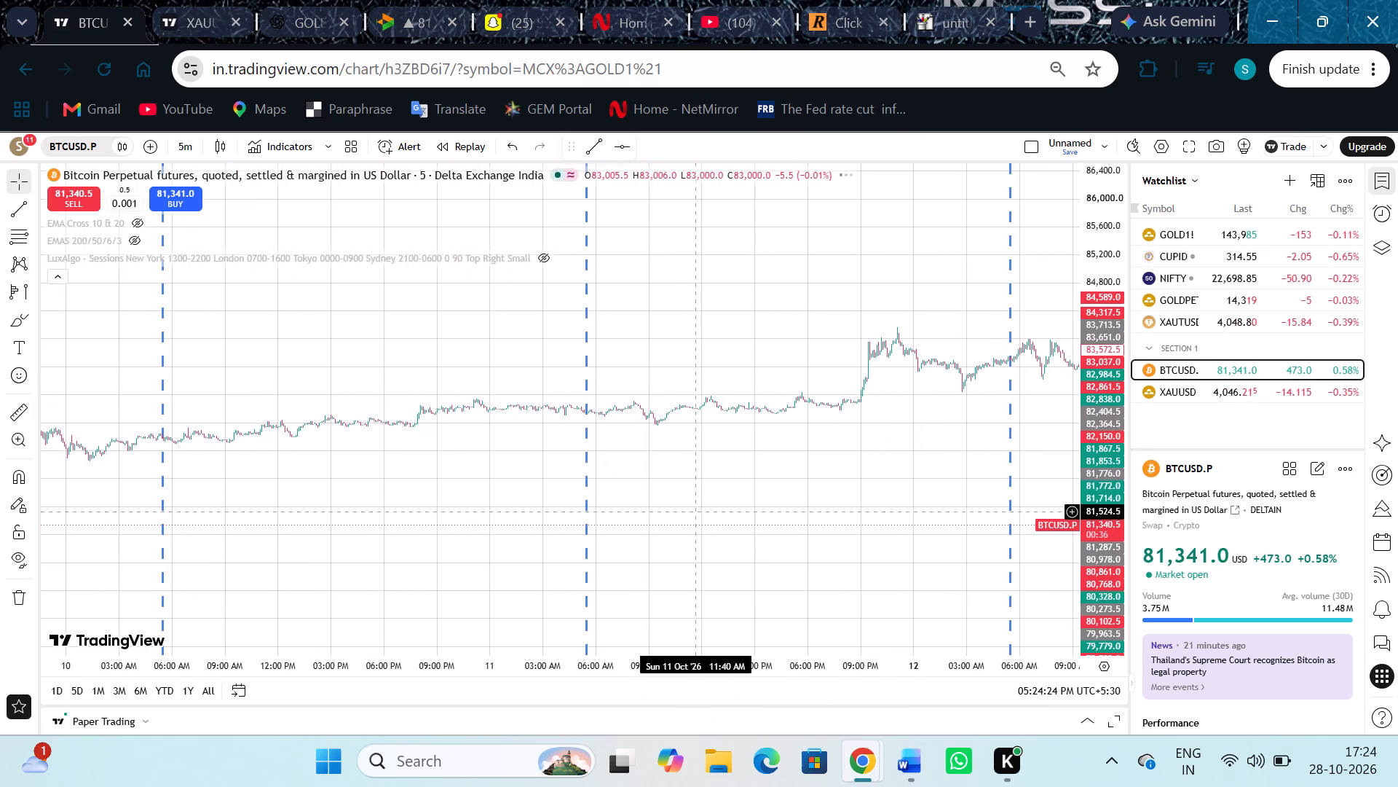
click(33, 294)
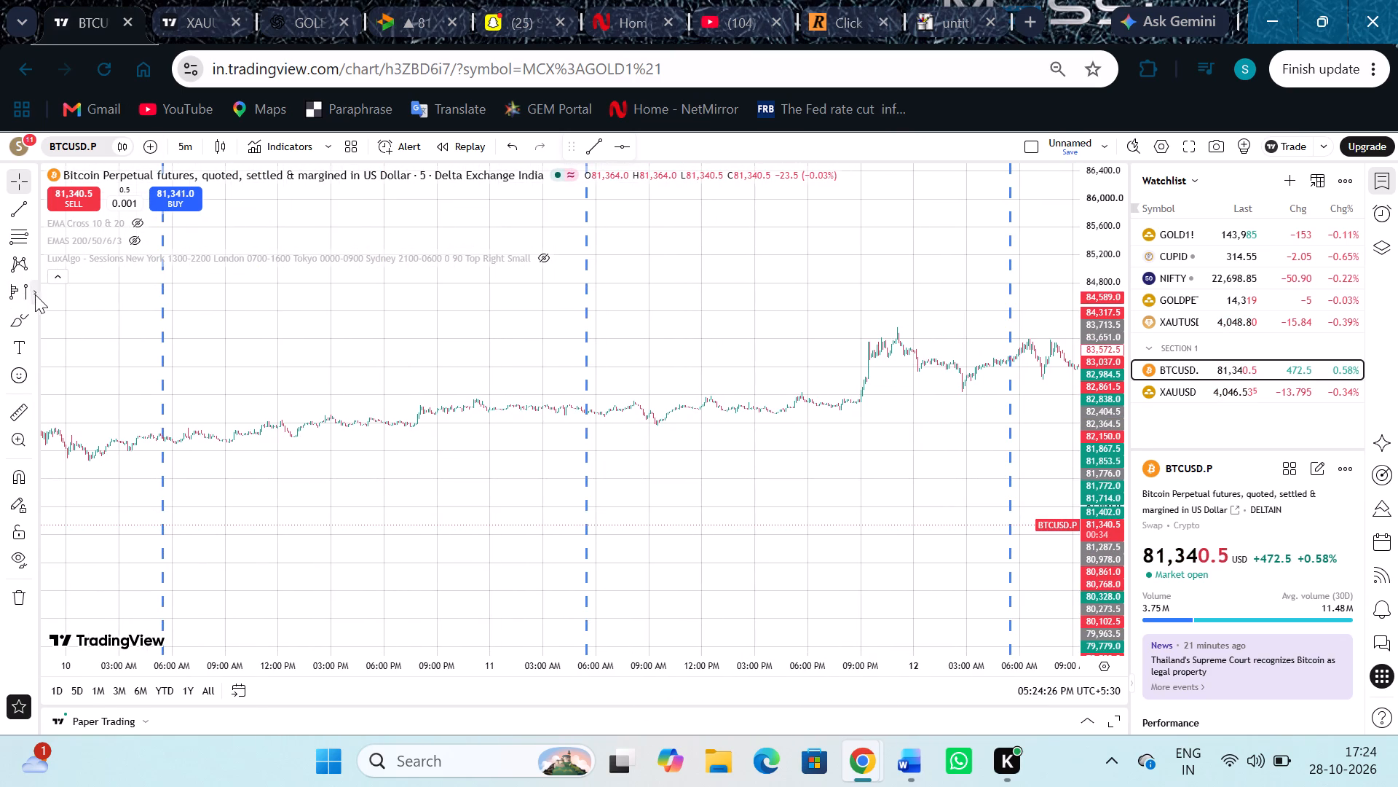
click(126, 534)
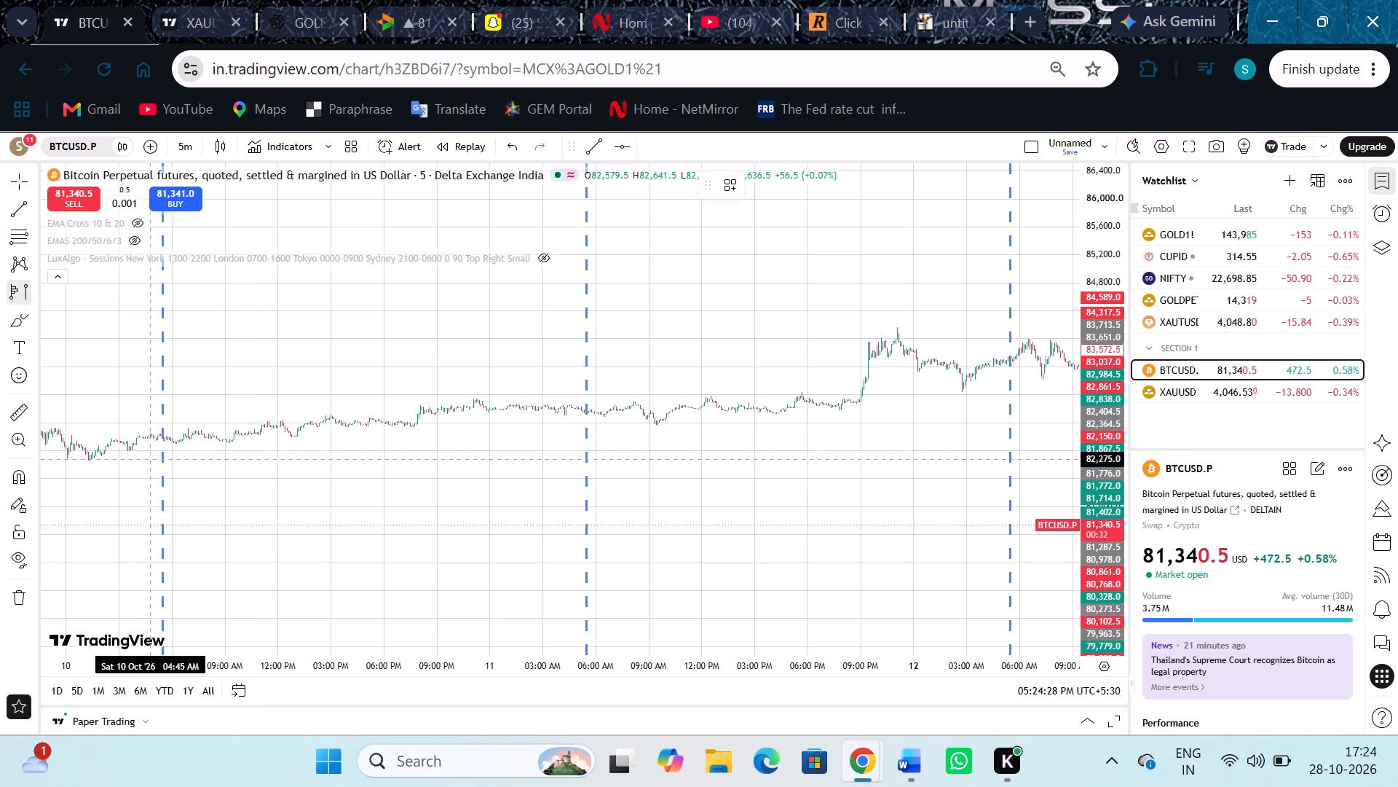
click(165, 437)
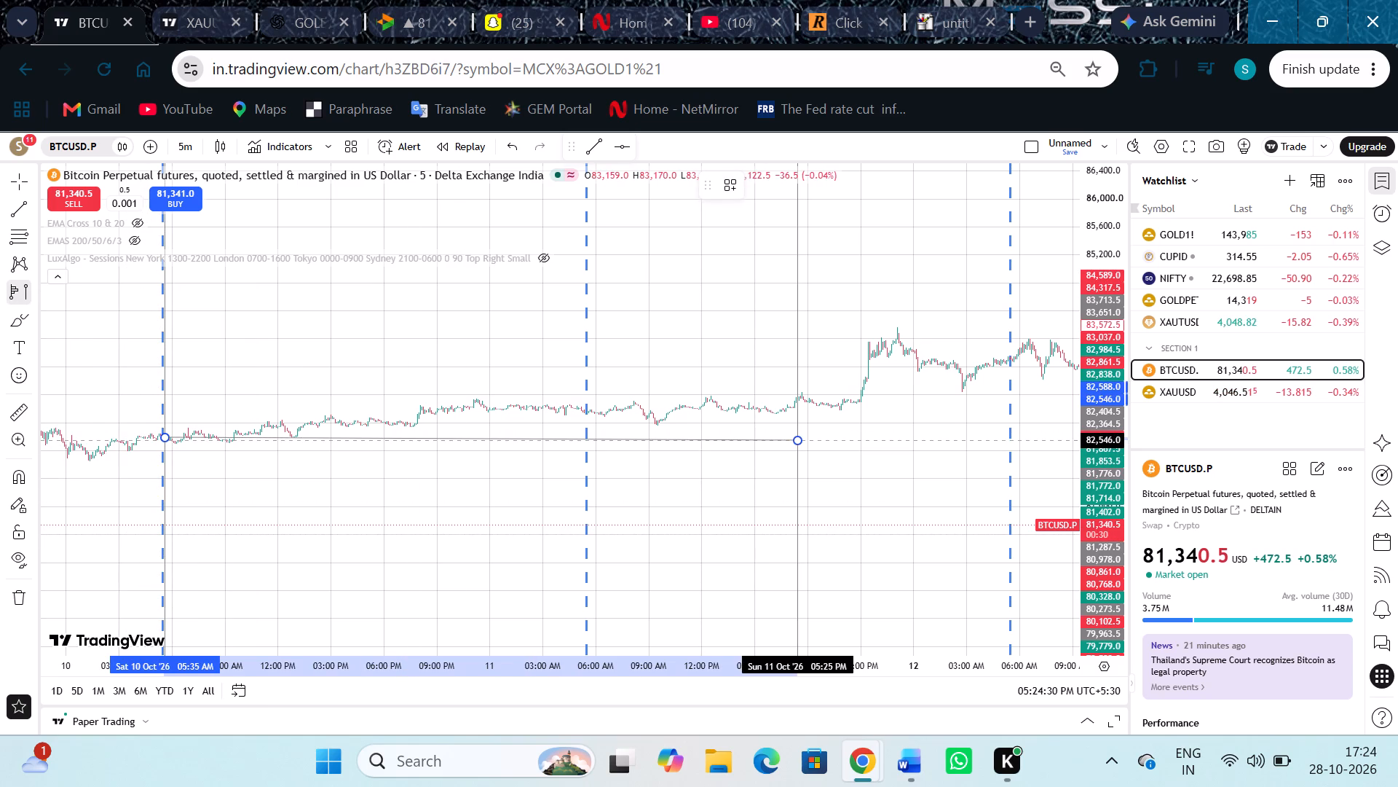
click(771, 495)
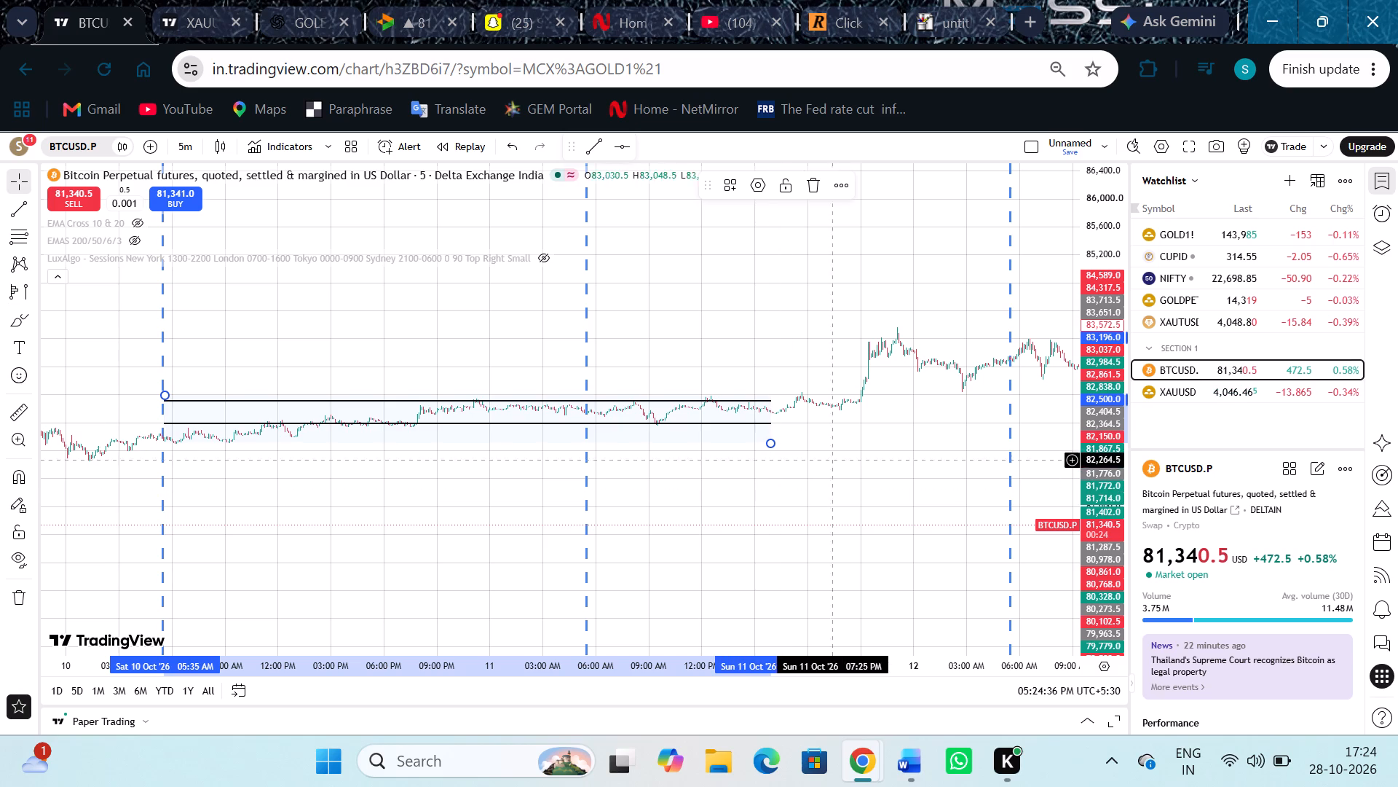
Place a short position on 11 October, 05:50 PM, with its entry at 83,092.5, near the profile's upper value-area level.
drag(1107, 520, 1072, 339)
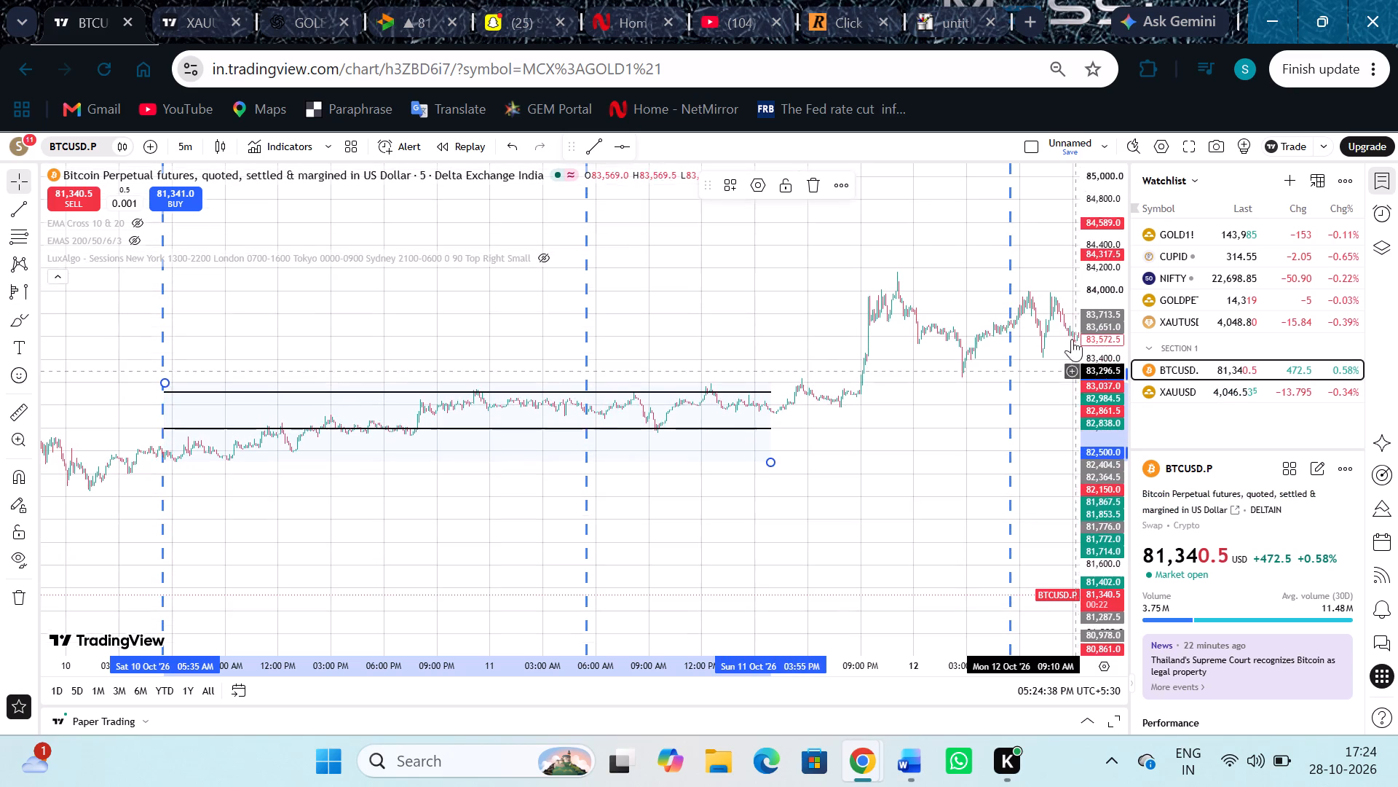
drag(1072, 339, 1051, 231)
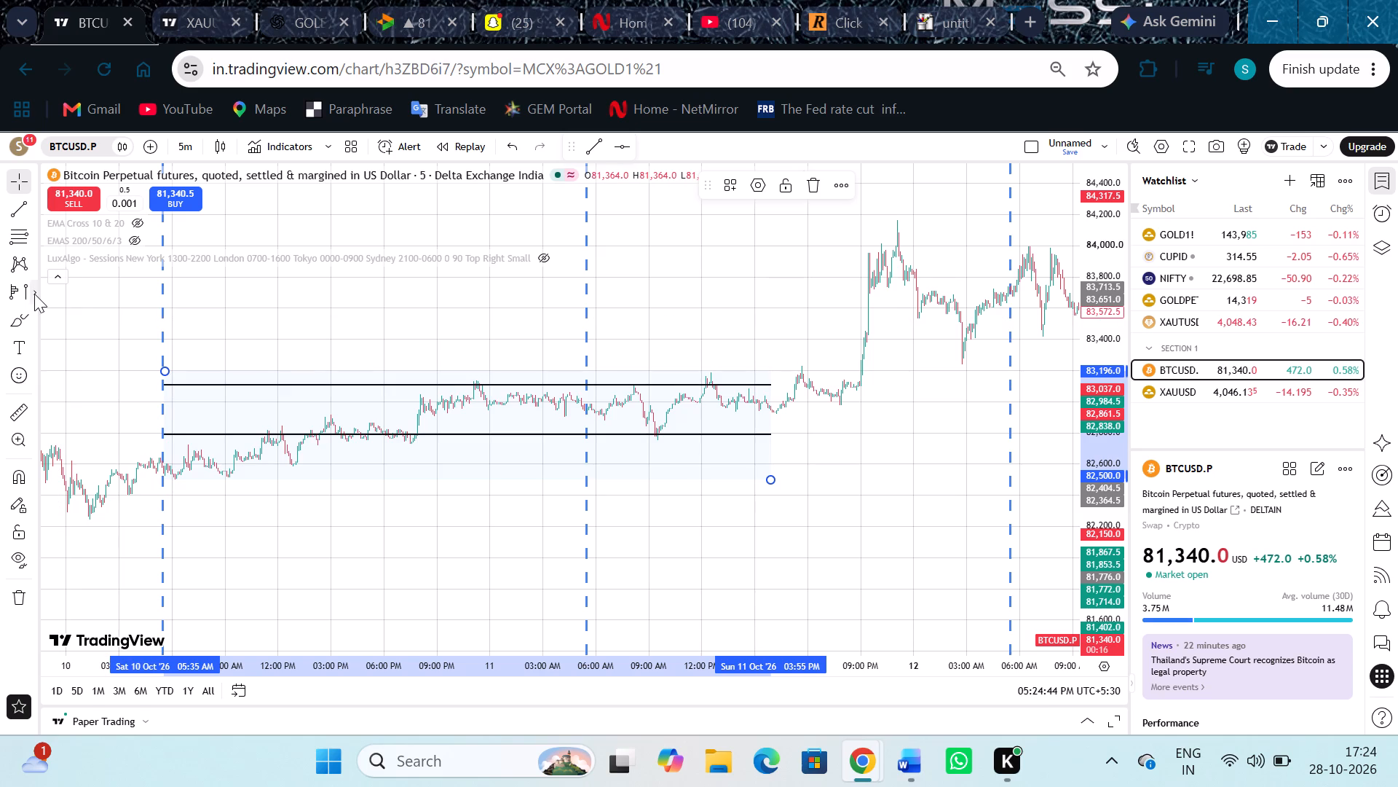
click(34, 294)
click(85, 332)
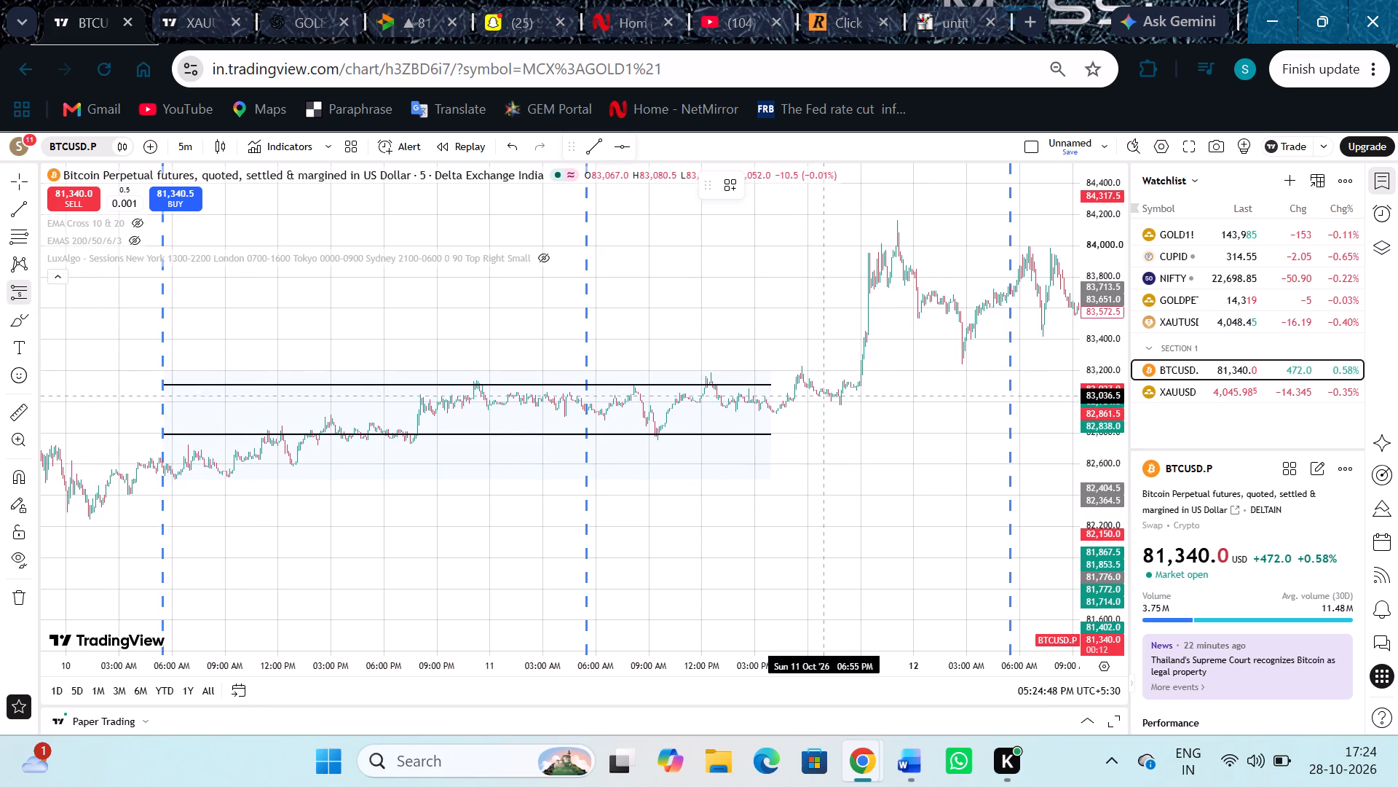
click(805, 387)
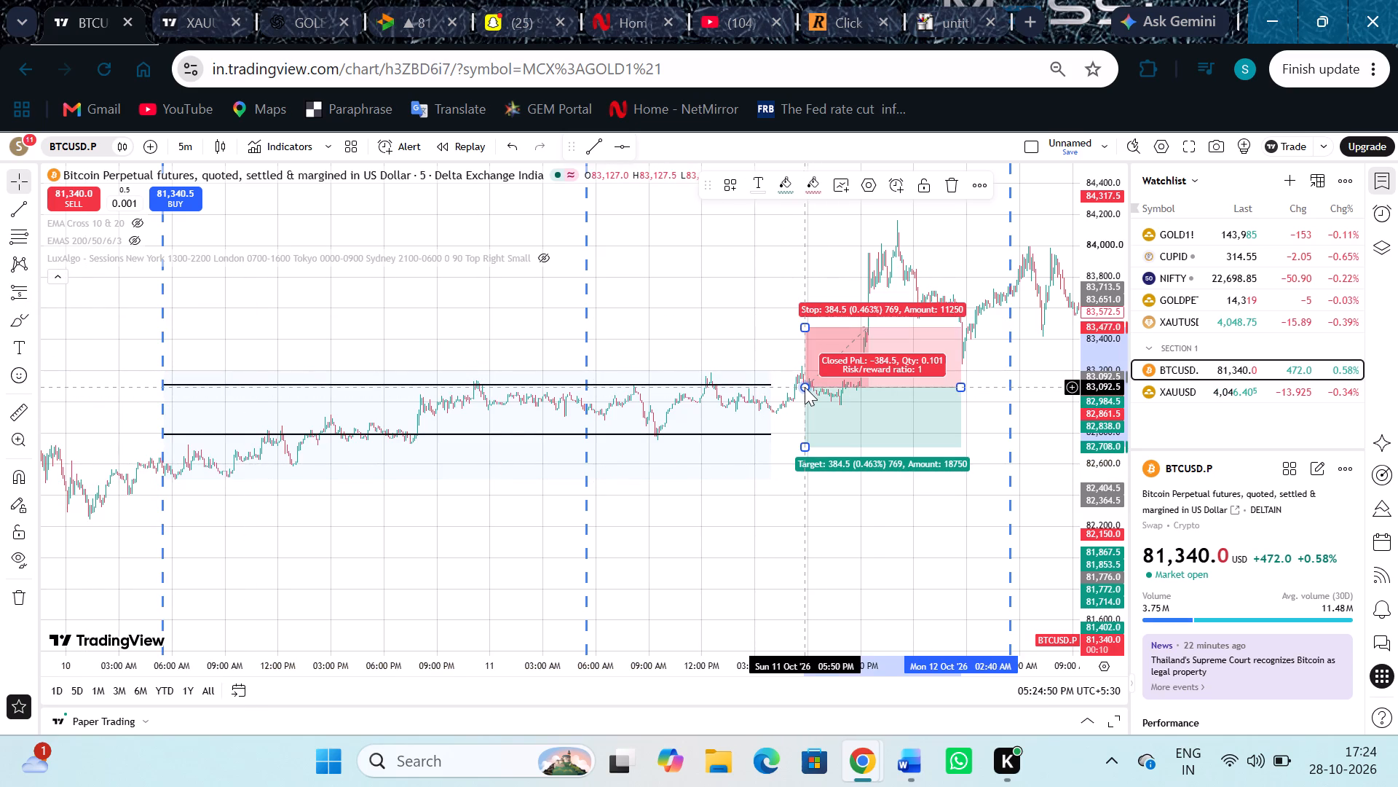
Switch to the click counter and raise the lose count by one.
click(832, 0)
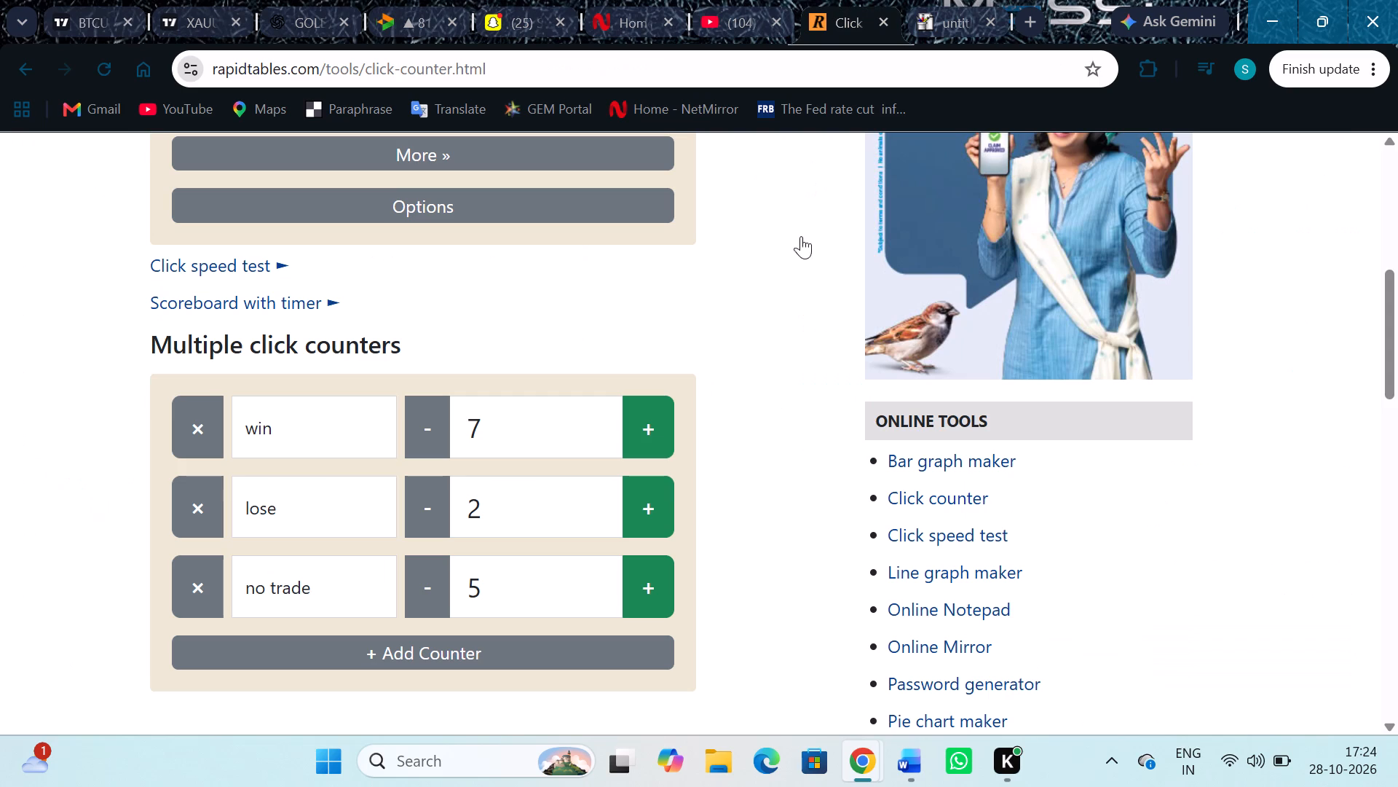
click(657, 509)
Return to the BTCUSD.P chart and delete the volume profile spanning 10 October to 11 October.
click(90, 0)
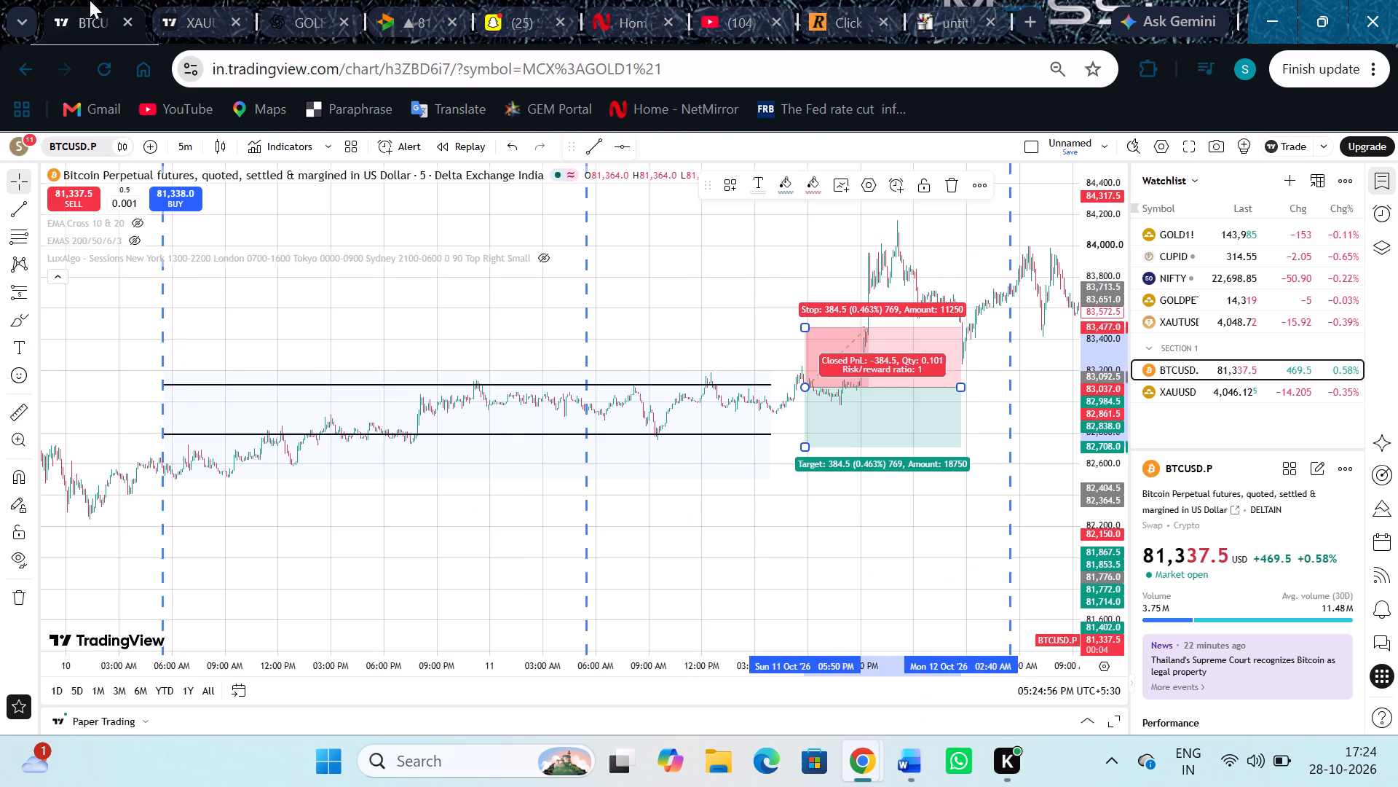
click(615, 433)
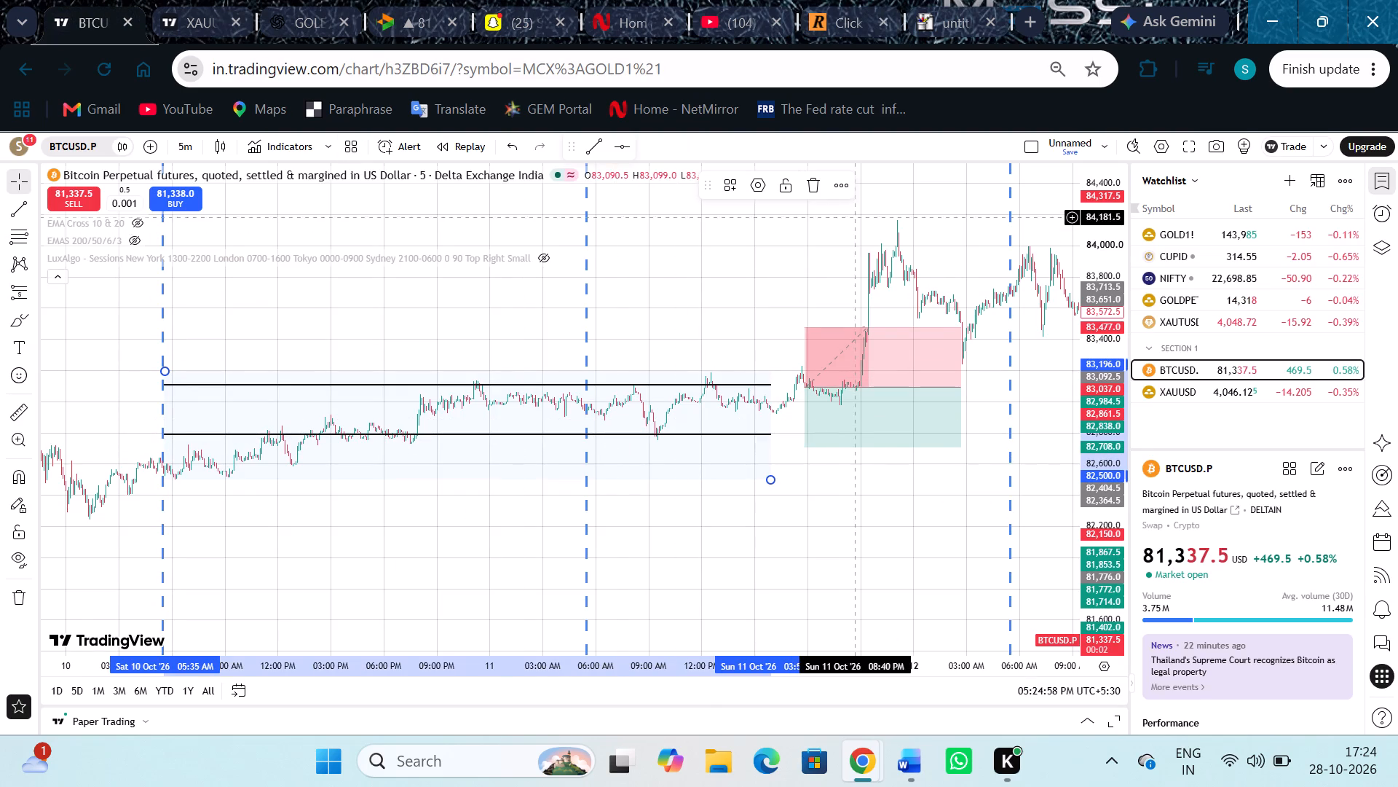
click(814, 182)
Draw a fixed range volume profile from 9 October, 05:20 AM, to 10 October, 04:00 PM.
drag(481, 496, 497, 492)
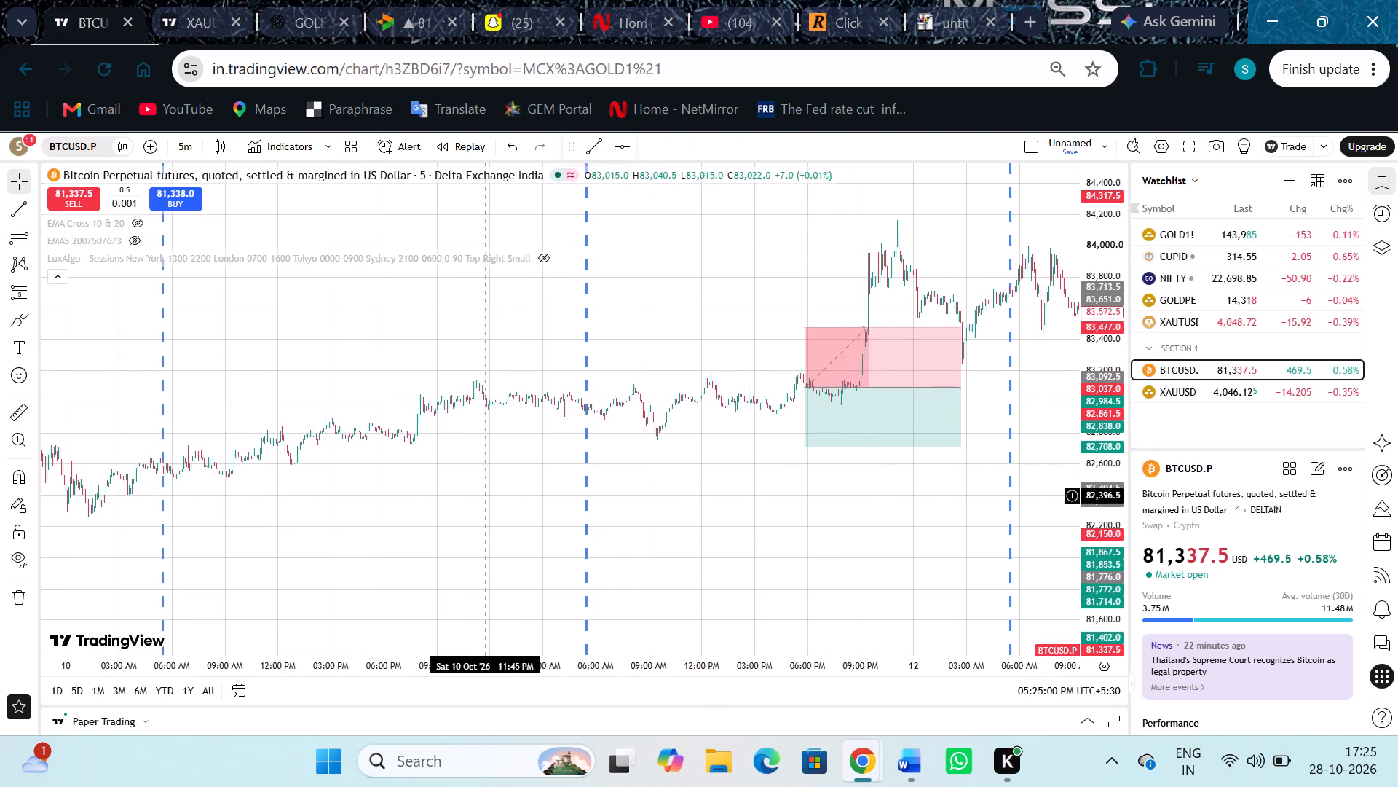
drag(497, 492, 722, 461)
drag(419, 479, 727, 512)
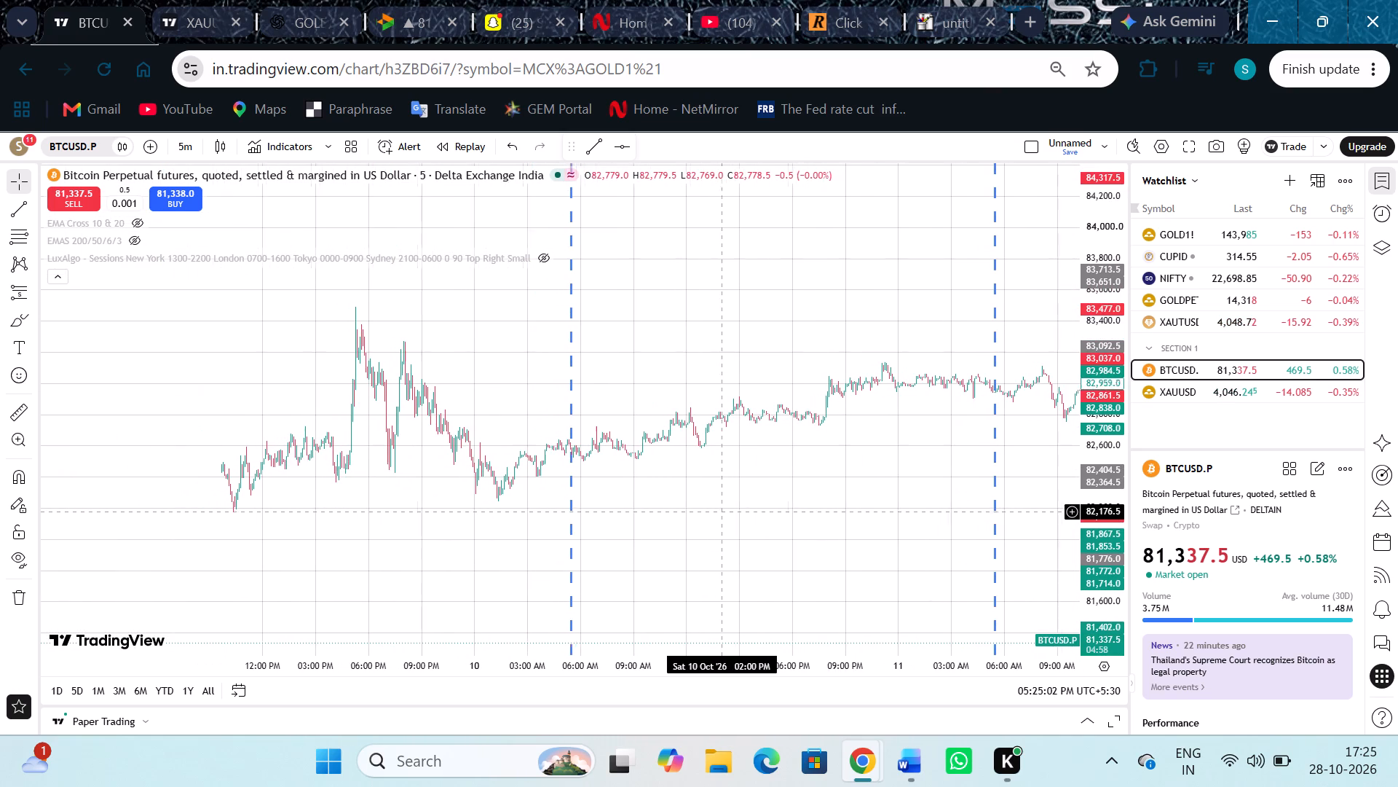
drag(727, 512, 759, 515)
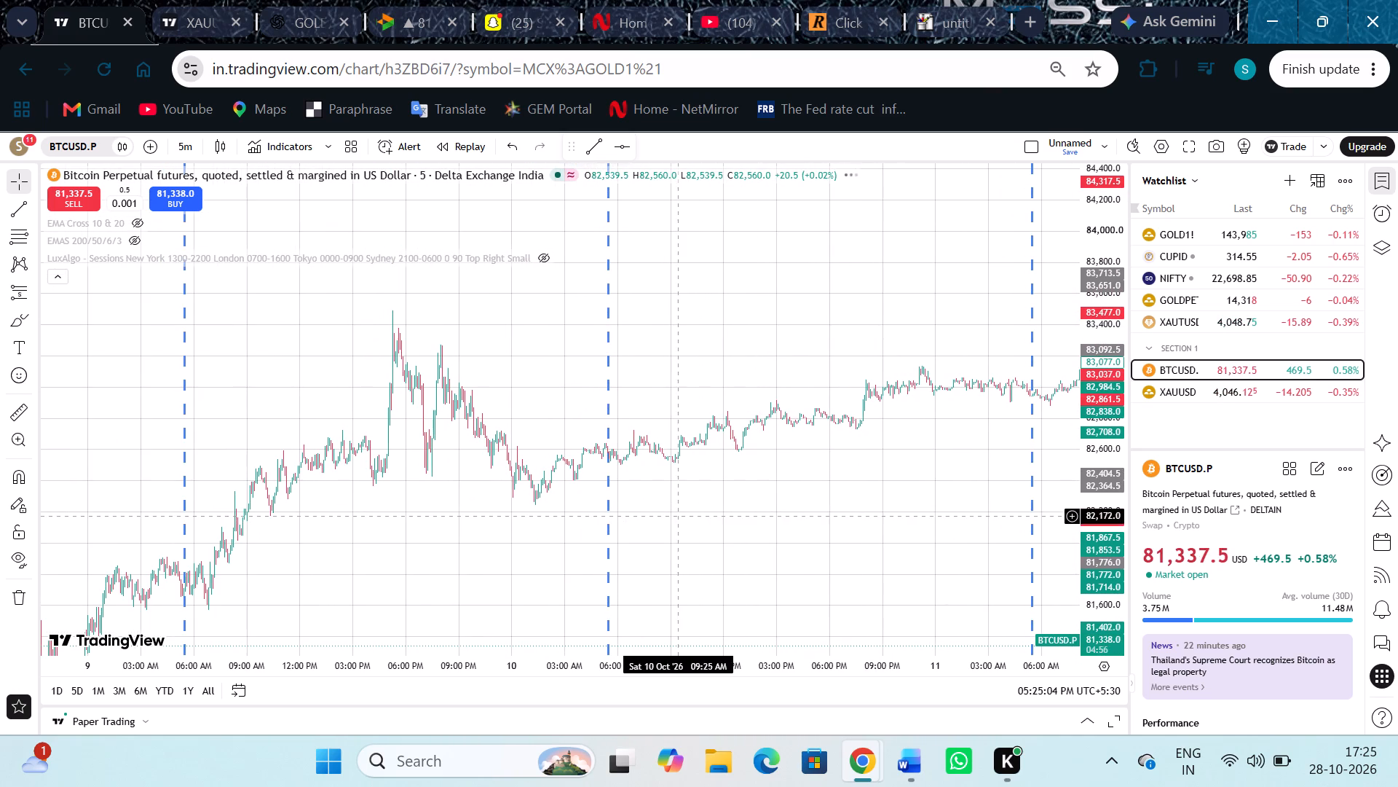
drag(671, 506, 649, 412)
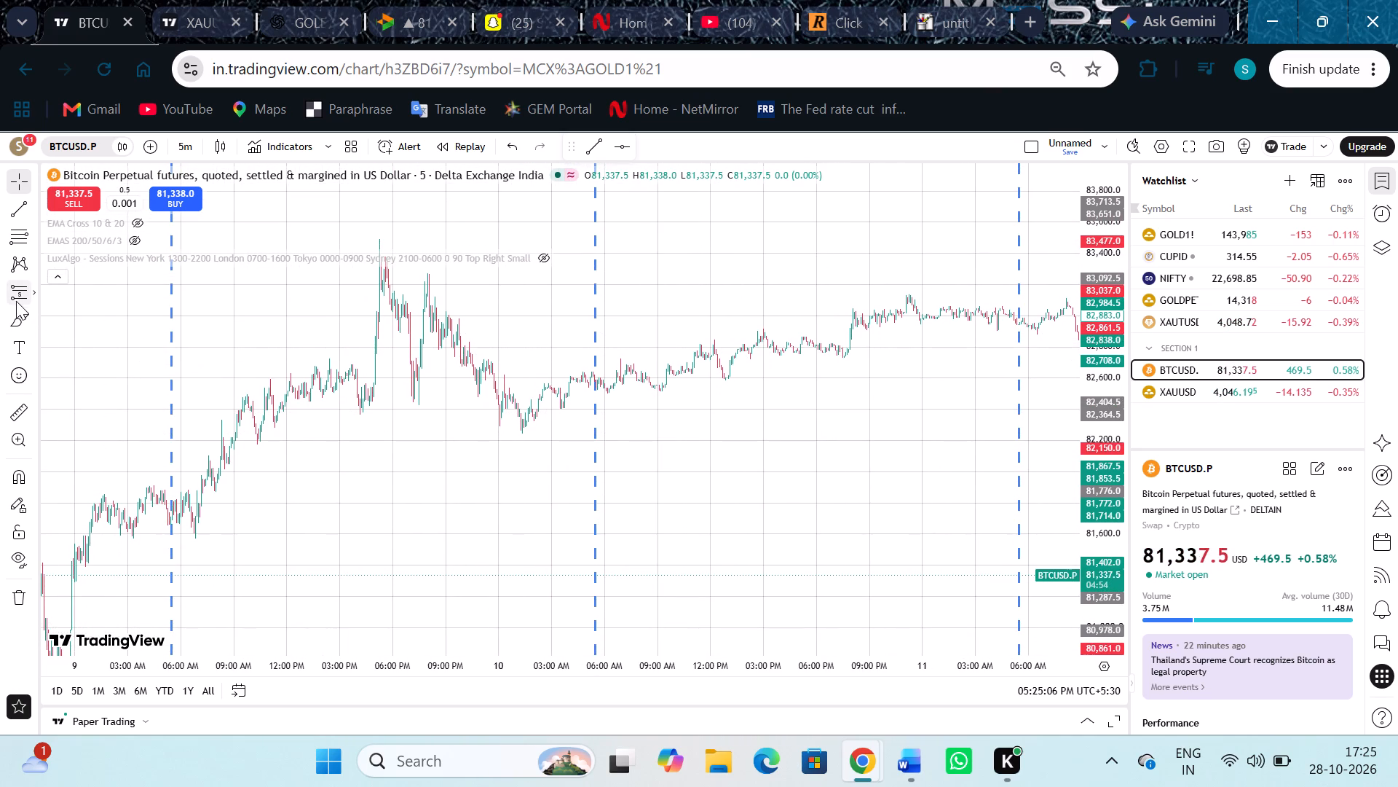
click(16, 297)
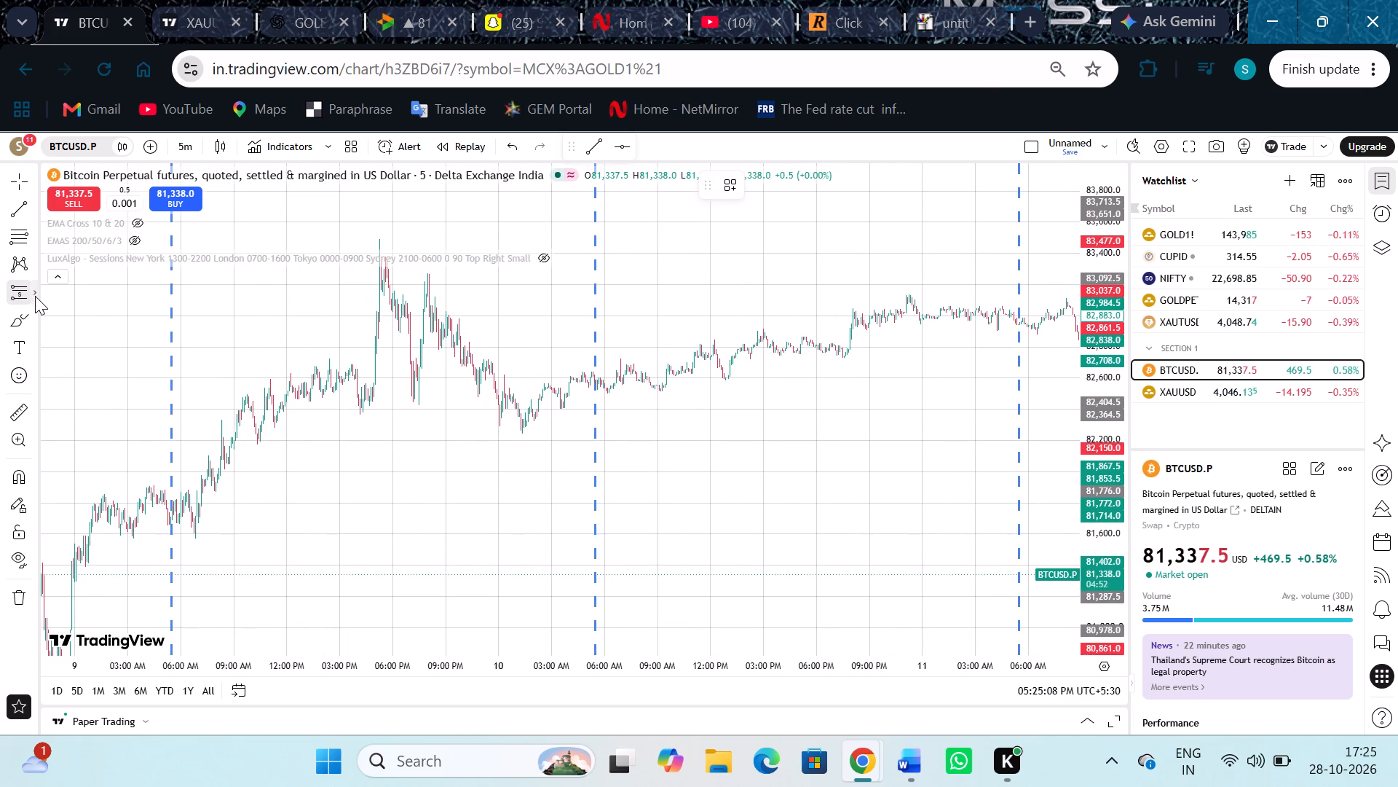
click(35, 296)
click(104, 547)
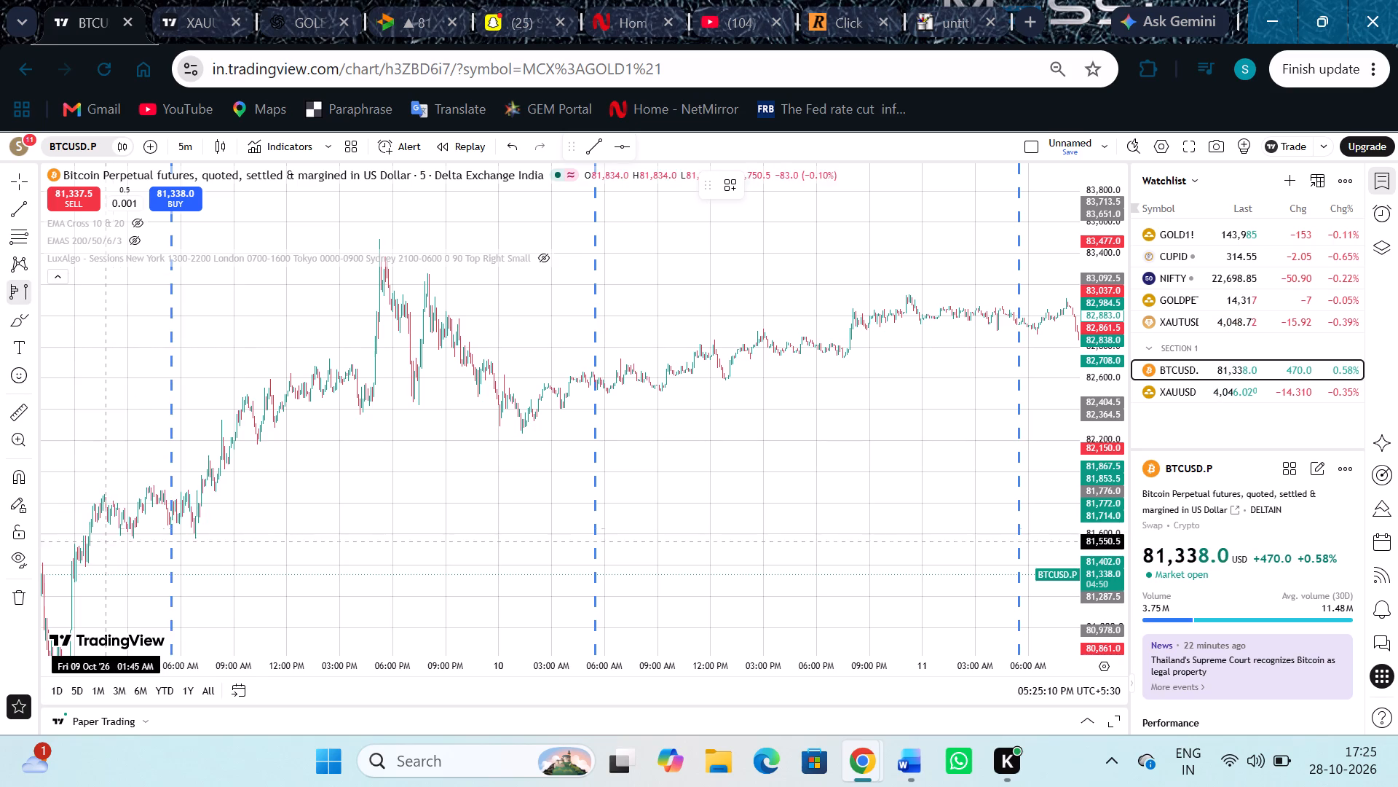
click(169, 511)
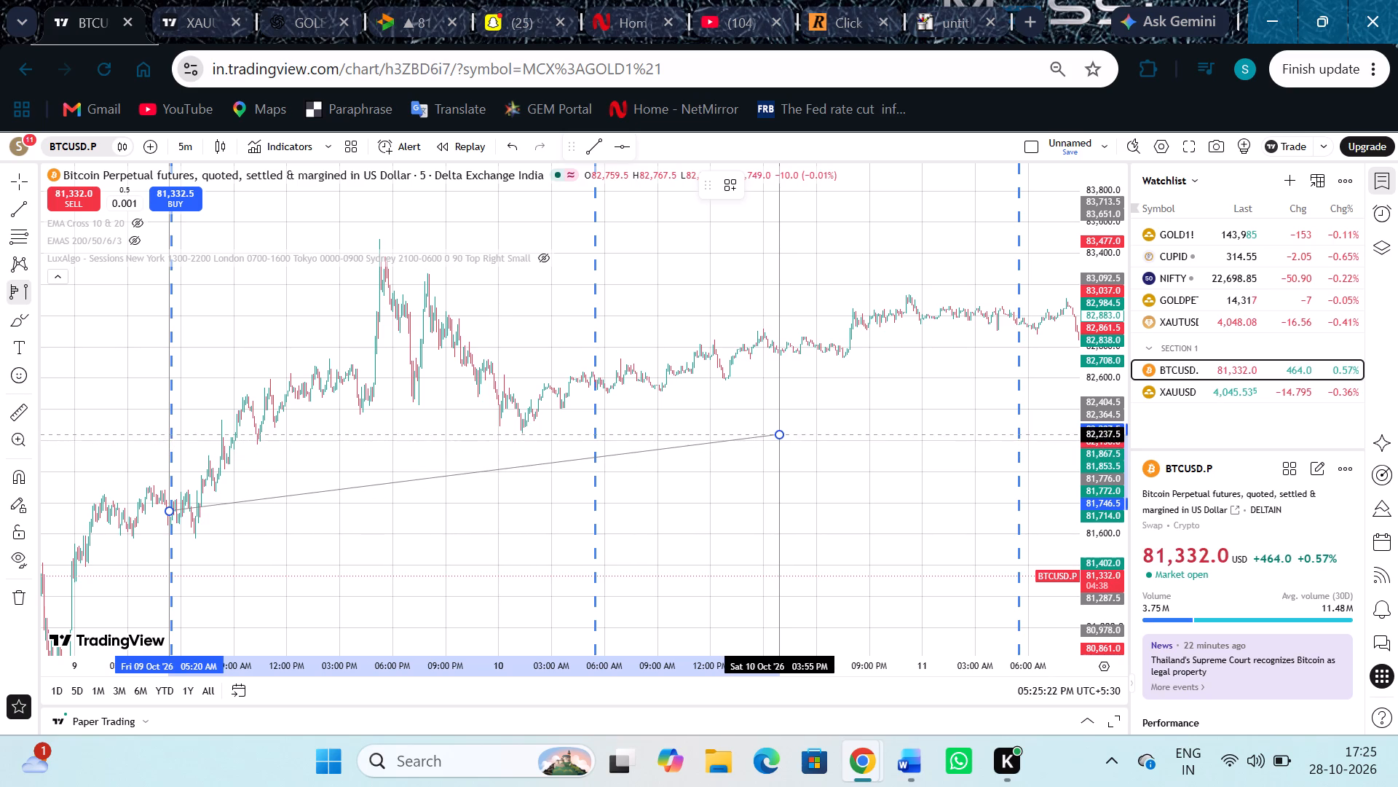
click(781, 431)
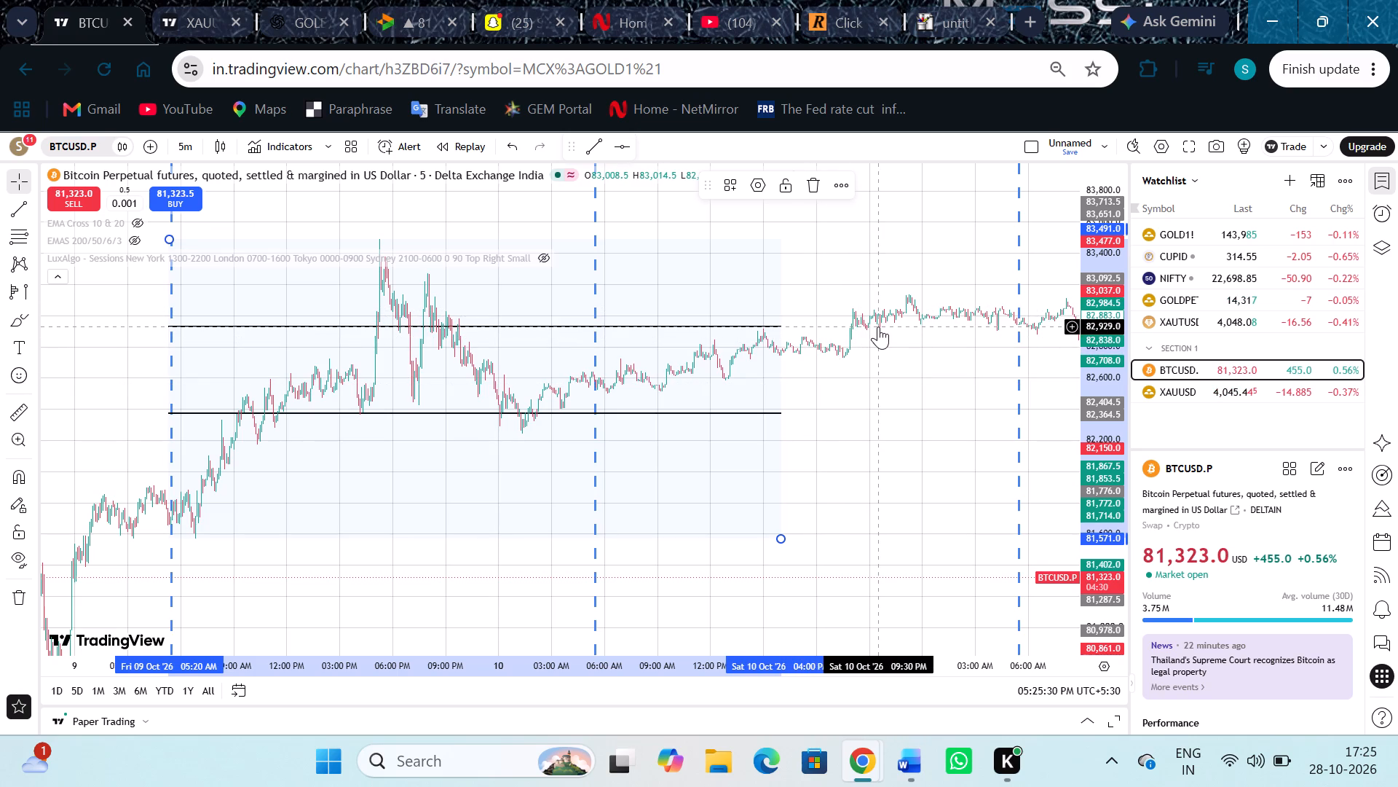
Place a short position near the profile's upper value-area level and shift it to start on 10 October, 08:15 PM, with its entry at 82,929.
click(33, 295)
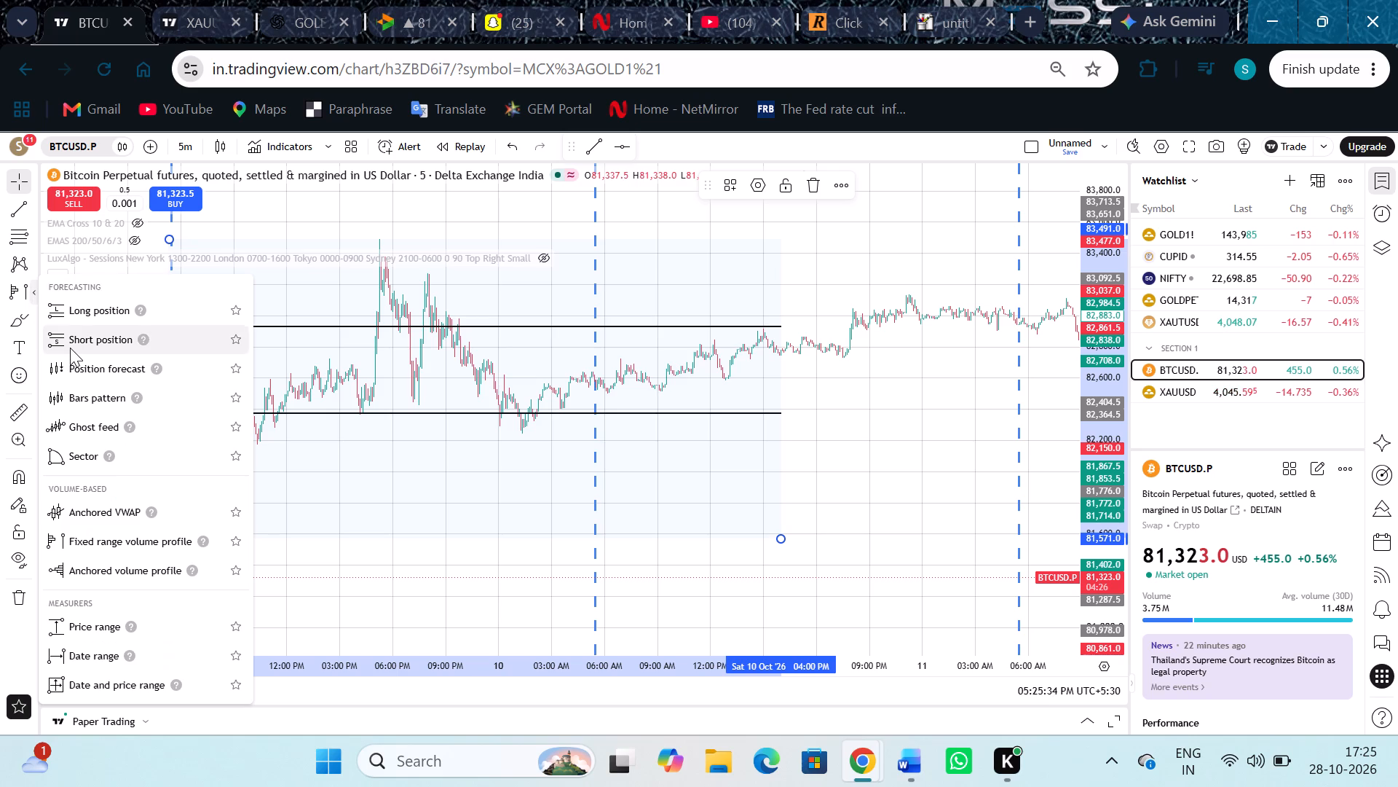
click(70, 348)
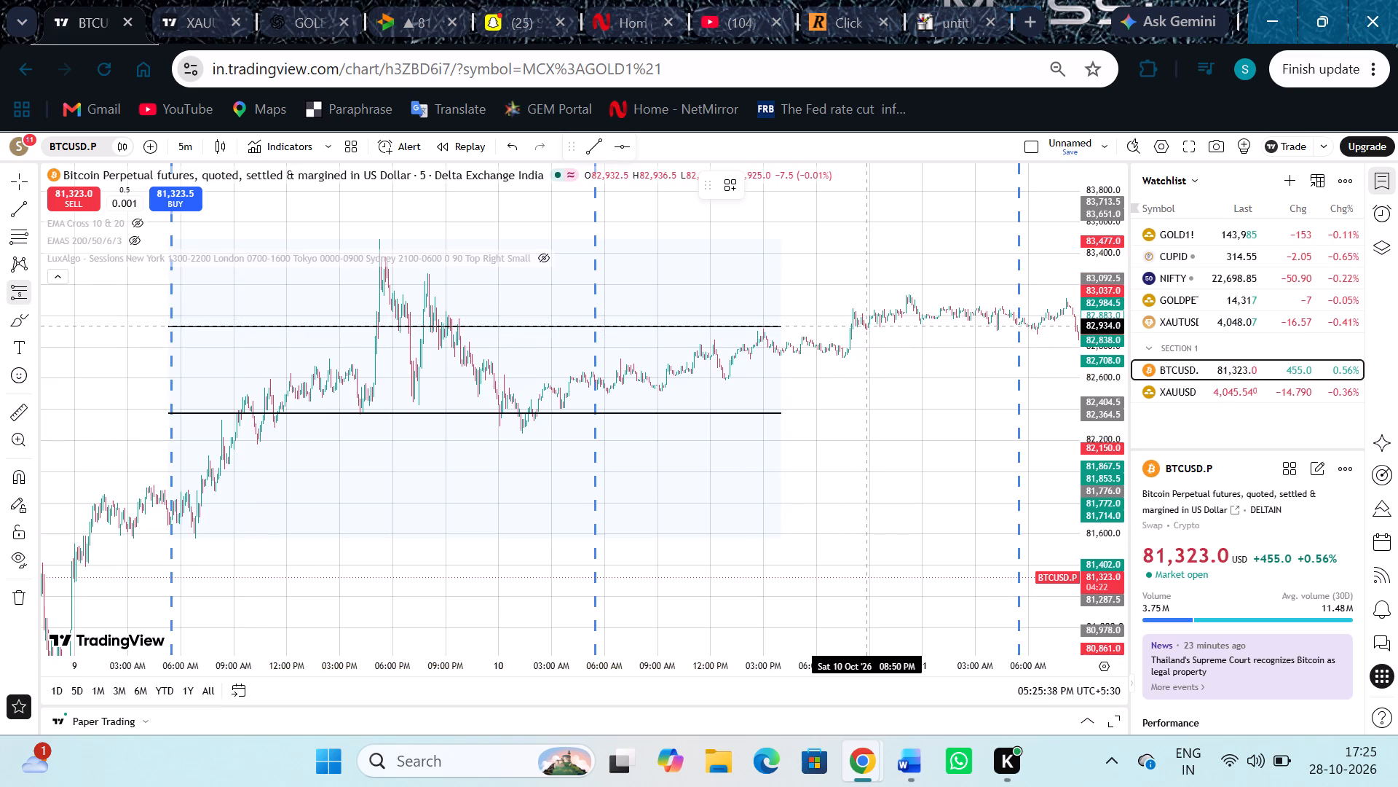
click(866, 326)
drag(897, 526, 741, 522)
drag(704, 472, 652, 484)
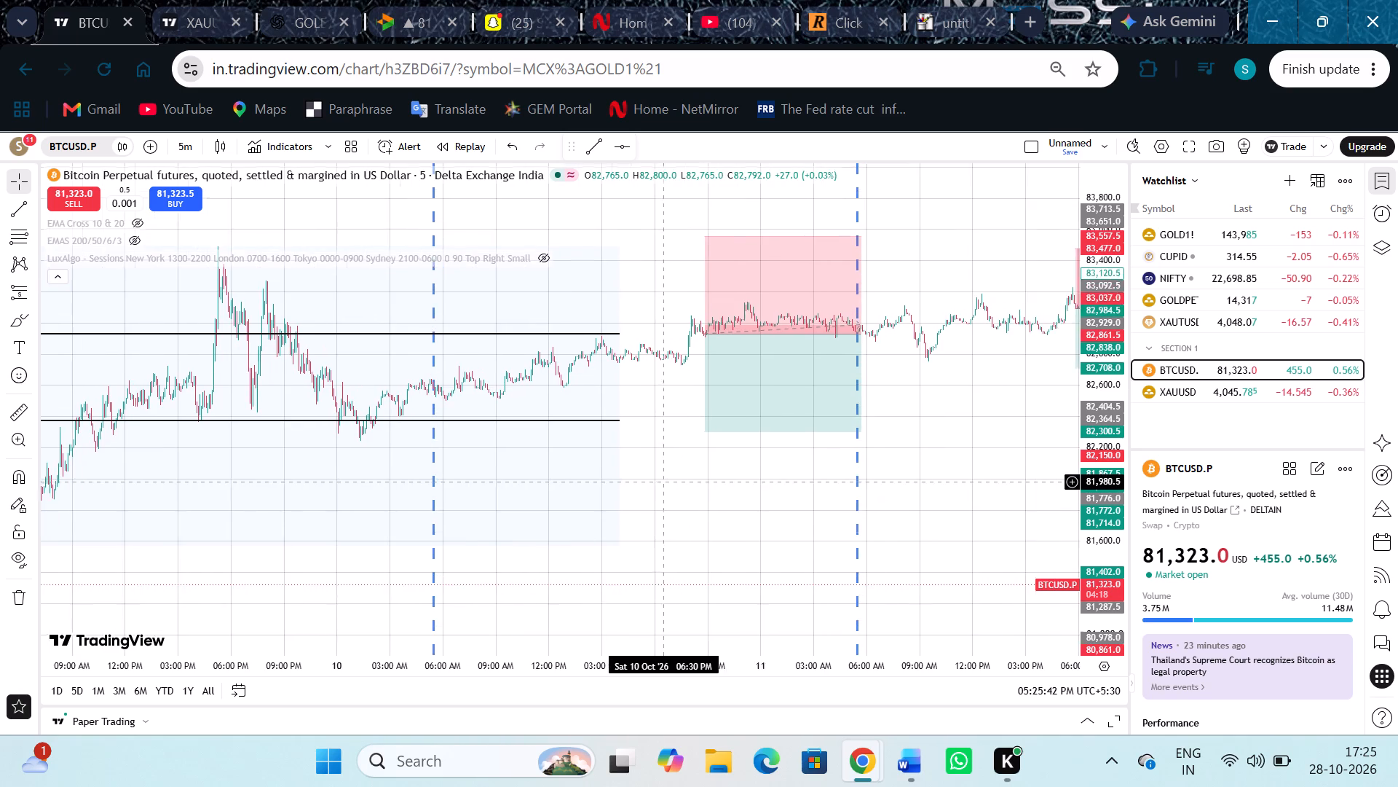
drag(652, 484, 637, 485)
drag(933, 445, 669, 443)
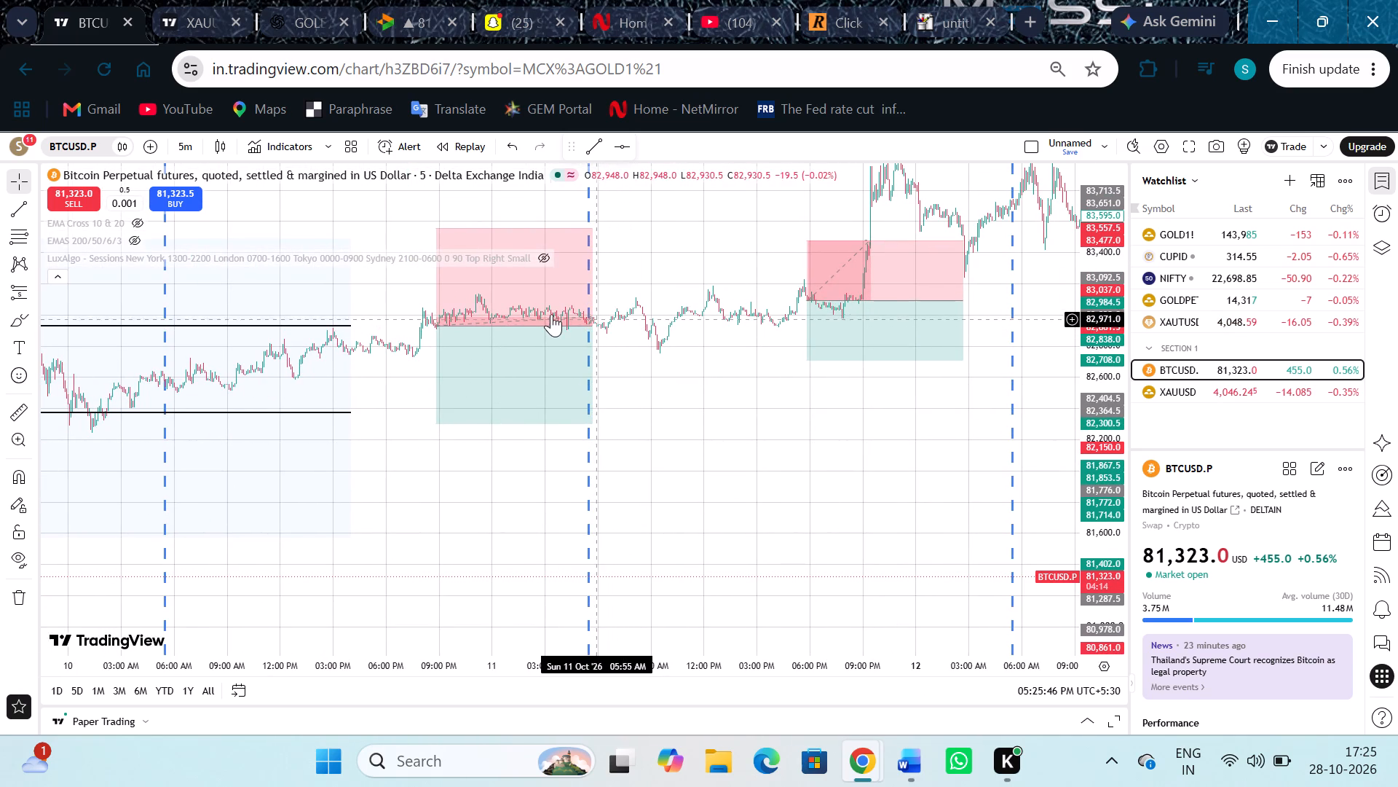
drag(591, 319, 659, 319)
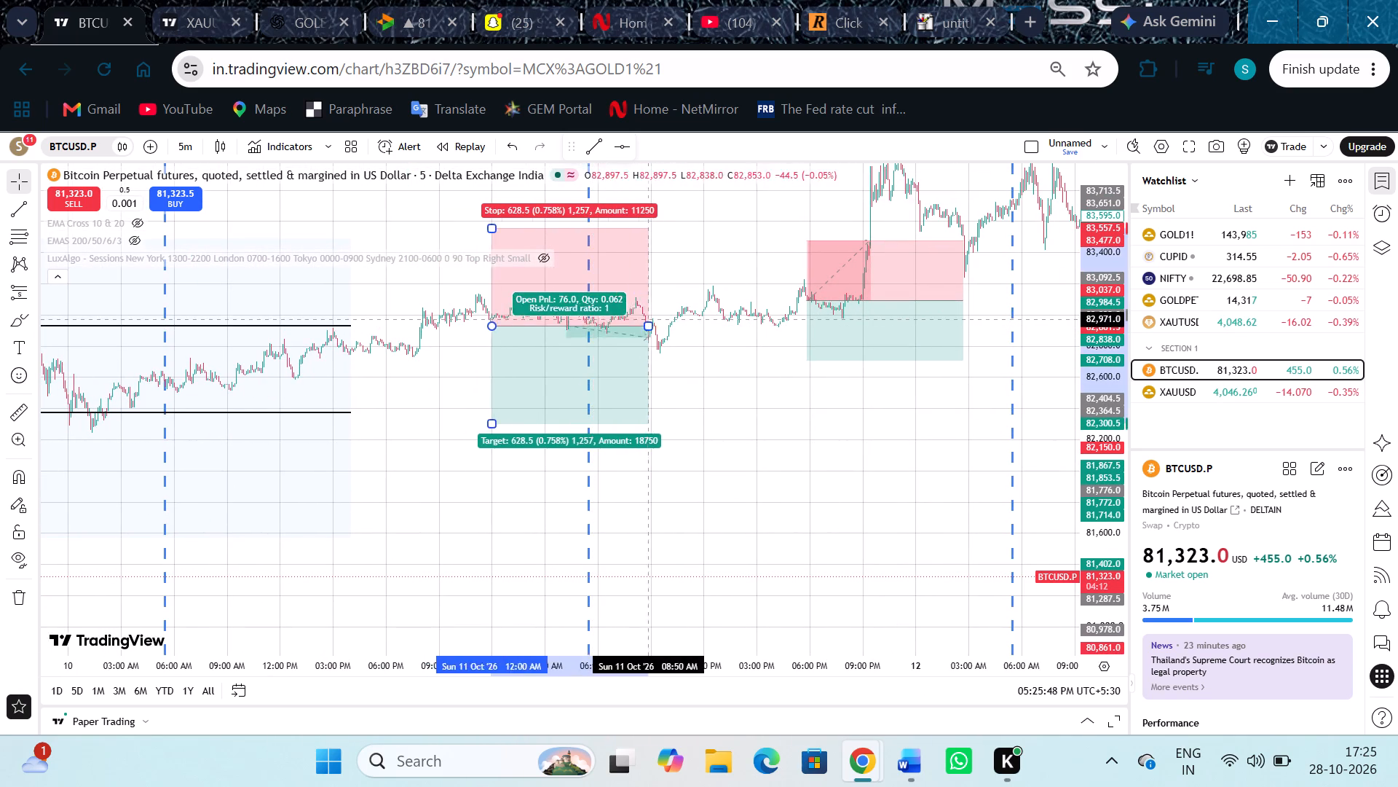
drag(659, 319, 1026, 341)
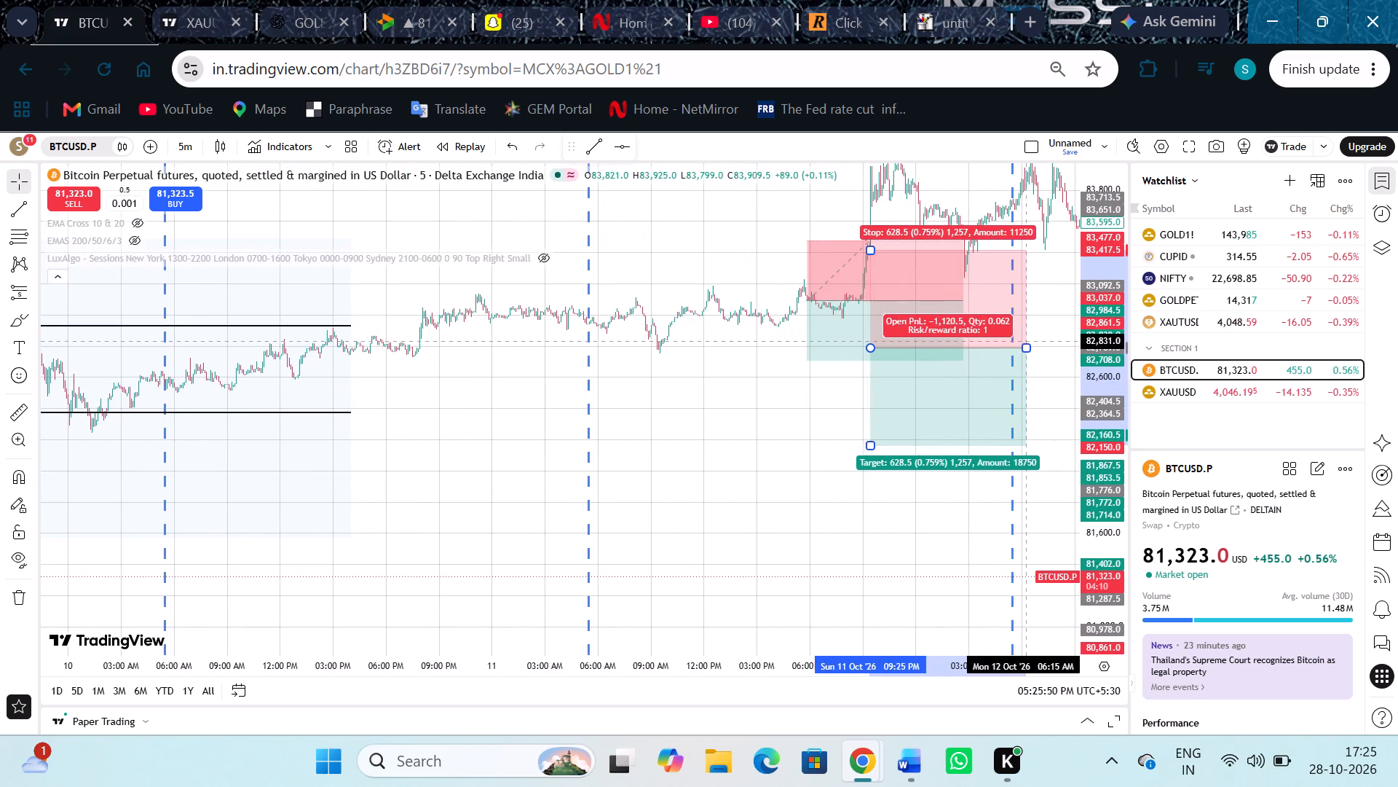
drag(1026, 341, 937, 344)
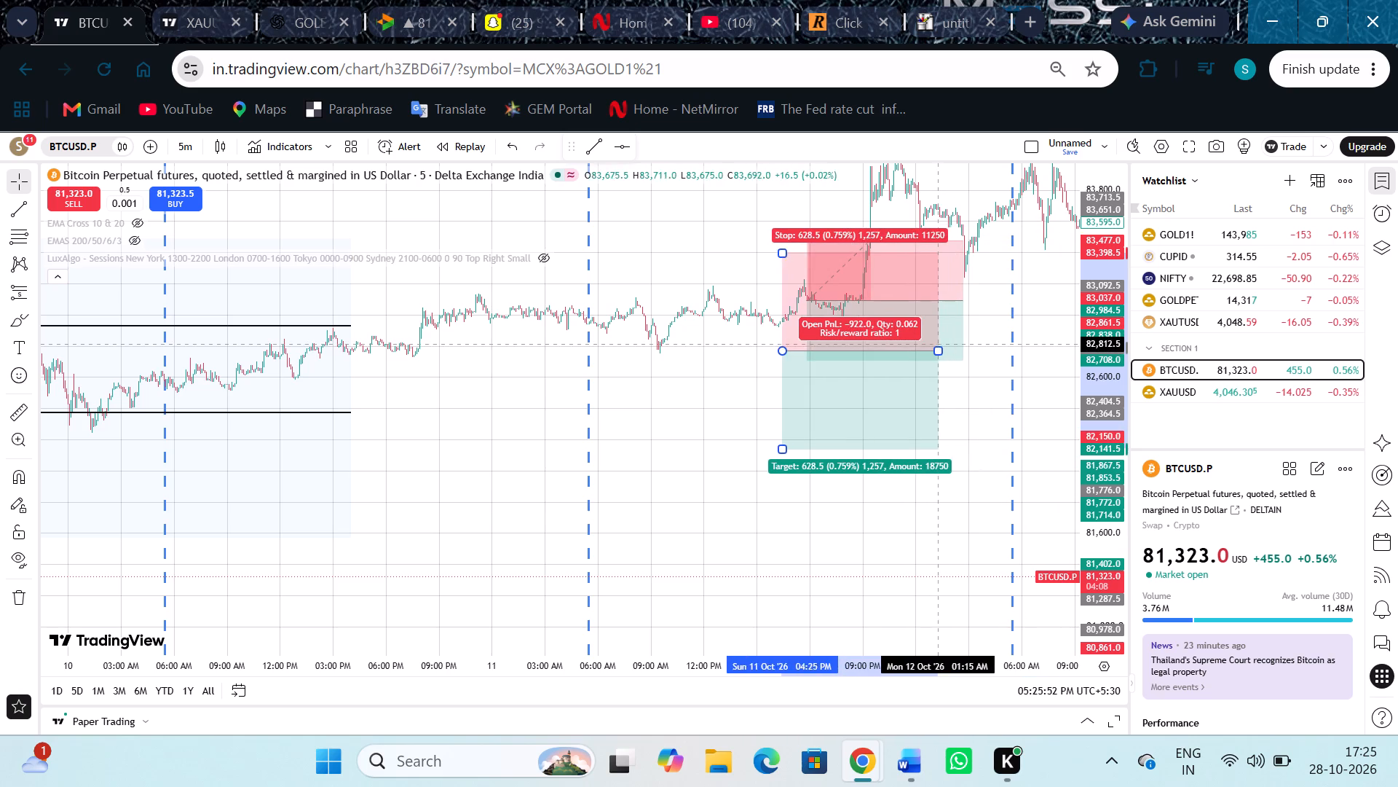
drag(937, 344, 768, 323)
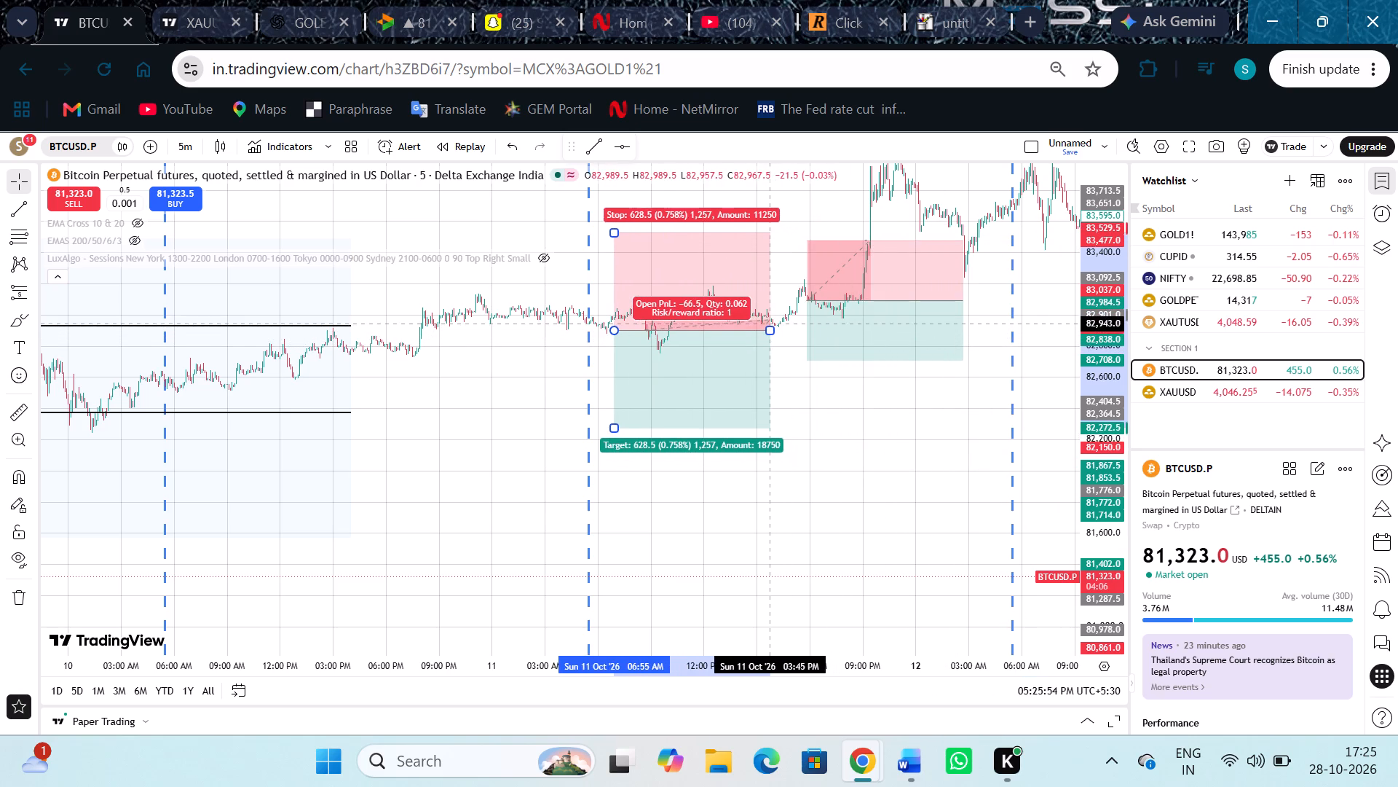
drag(768, 323, 660, 359)
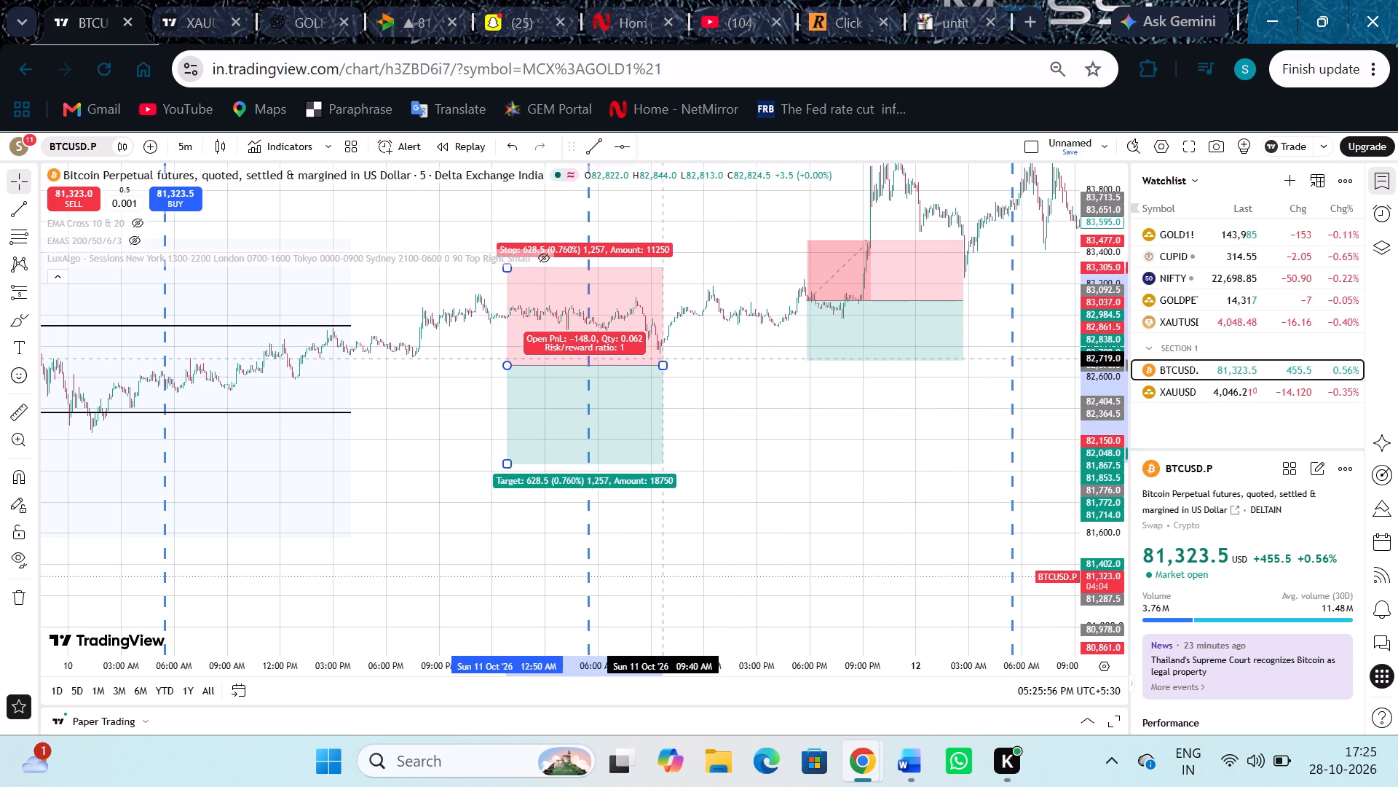
drag(660, 359, 582, 319)
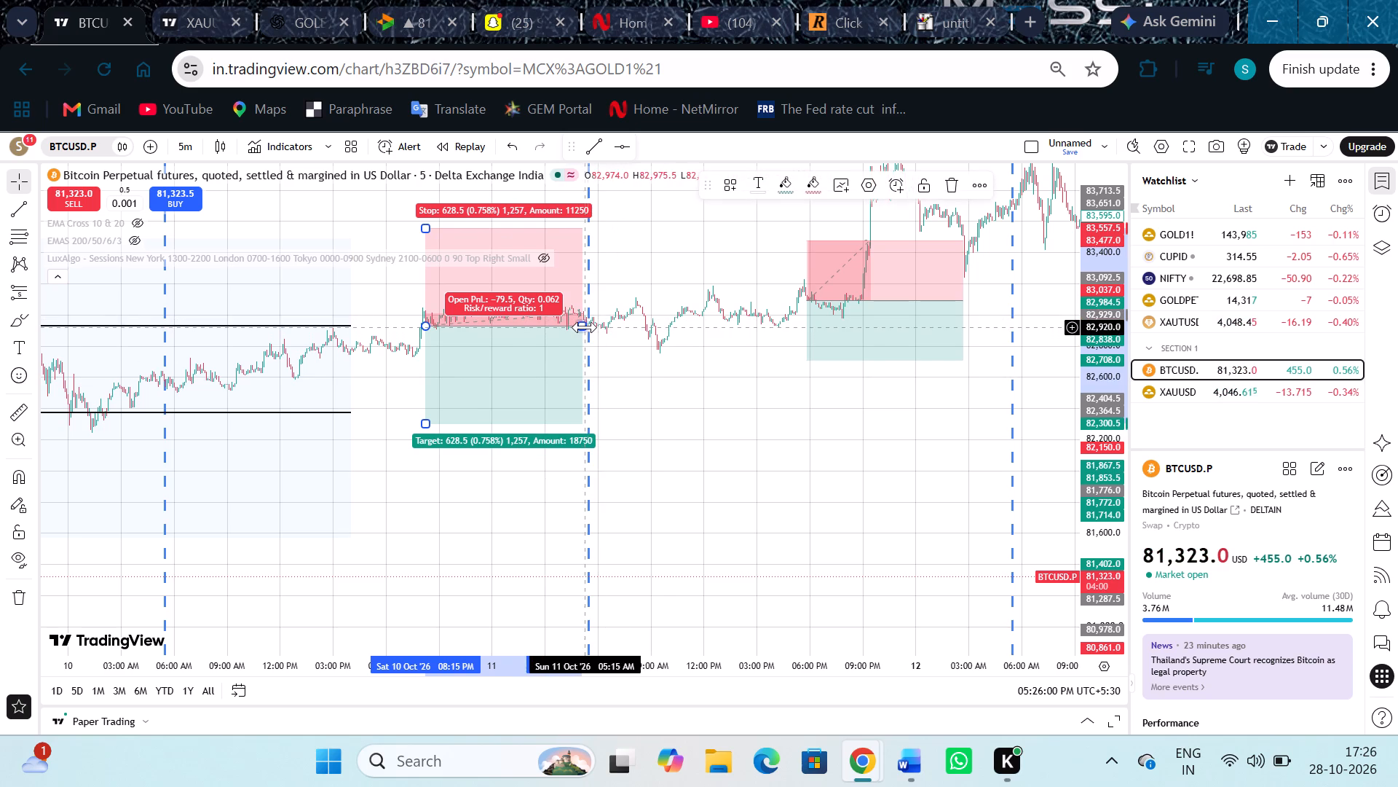
Extend the new short position's end time to 11 October, 09:35 PM.
drag(585, 327, 974, 325)
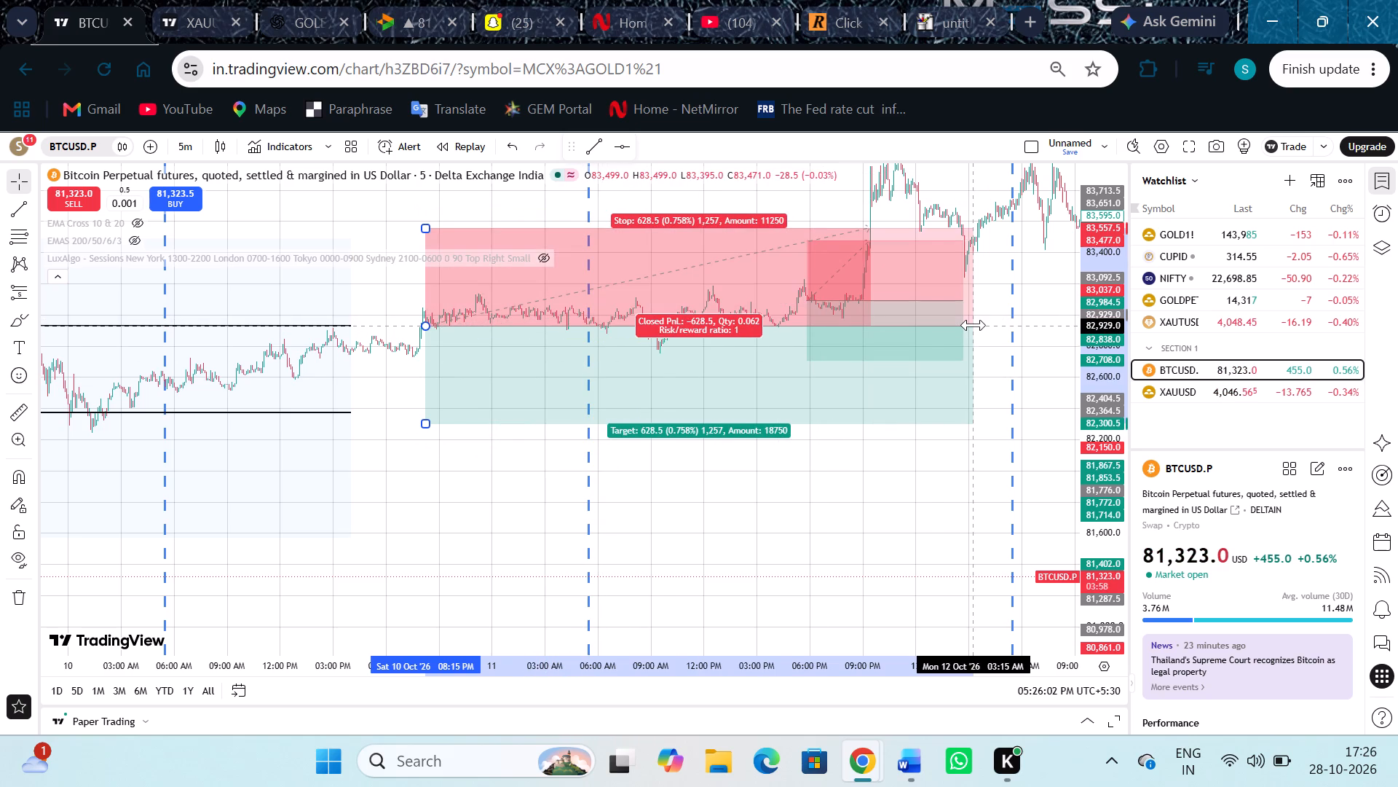
drag(974, 325, 846, 333)
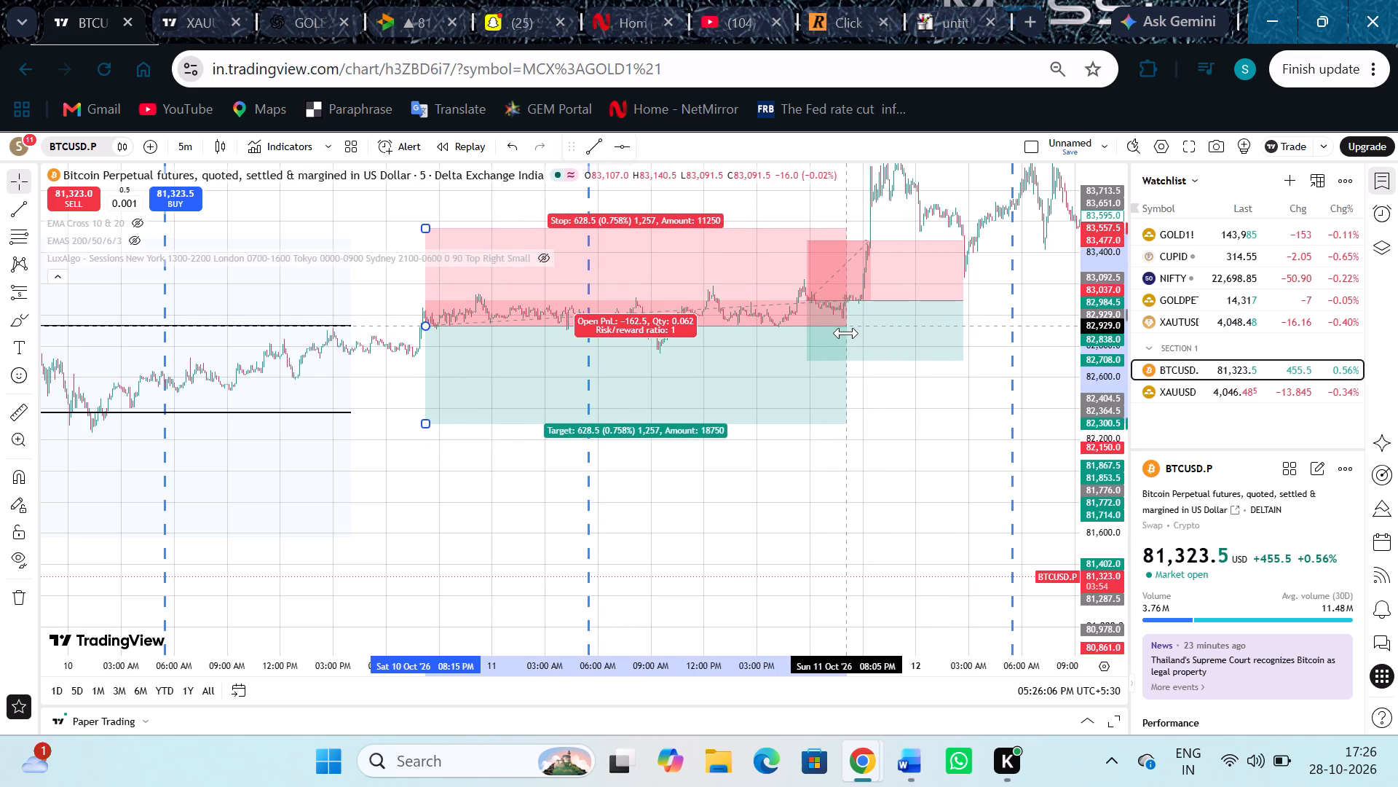
drag(846, 333, 782, 333)
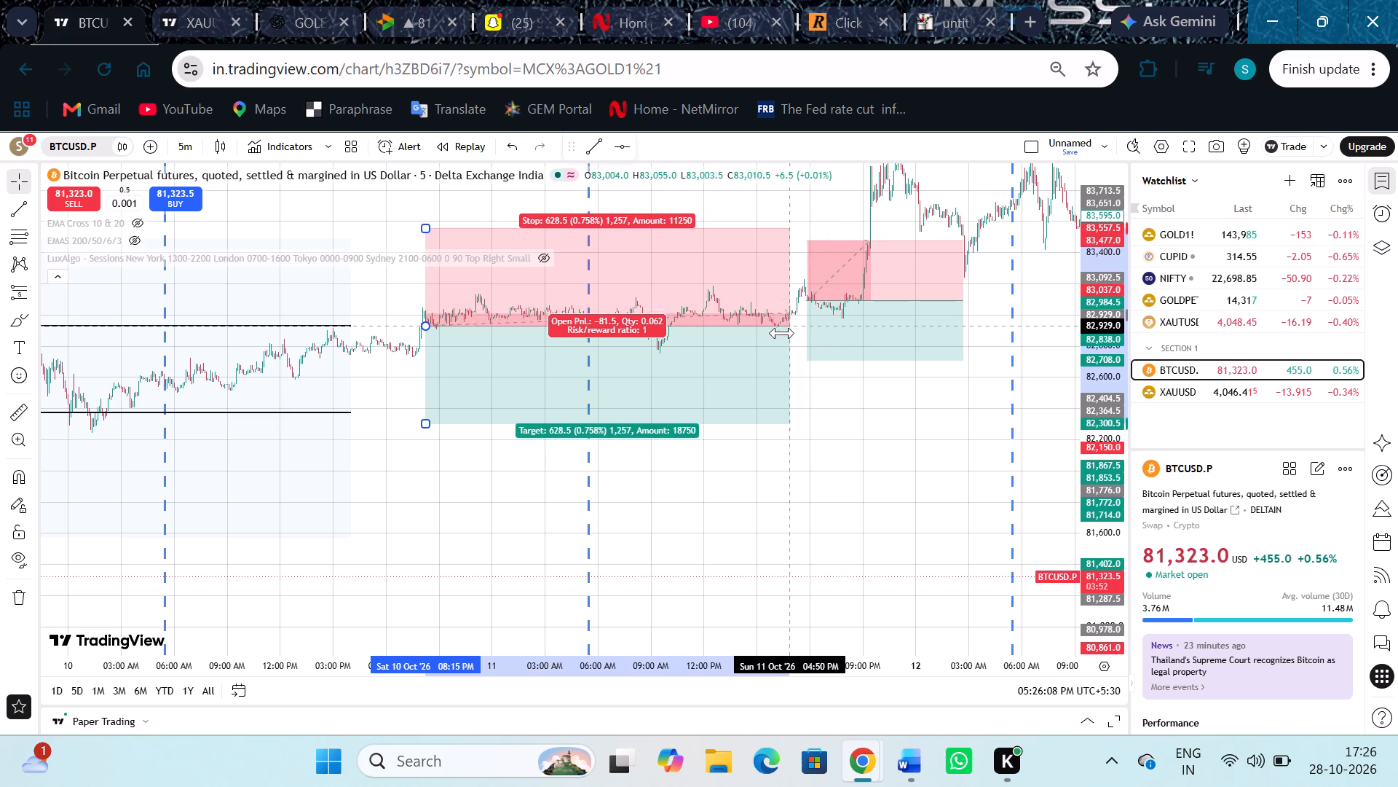
drag(782, 333, 653, 329)
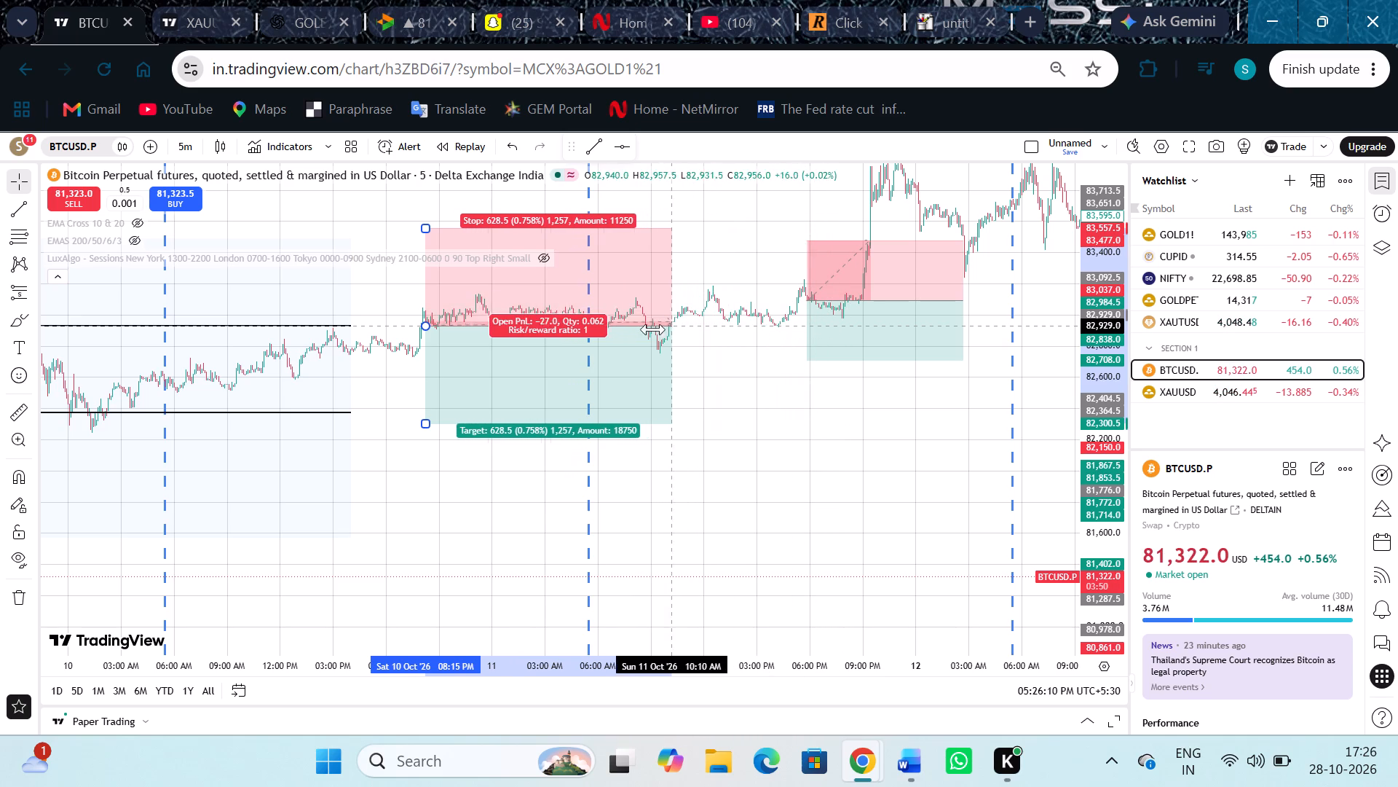
drag(653, 329, 569, 329)
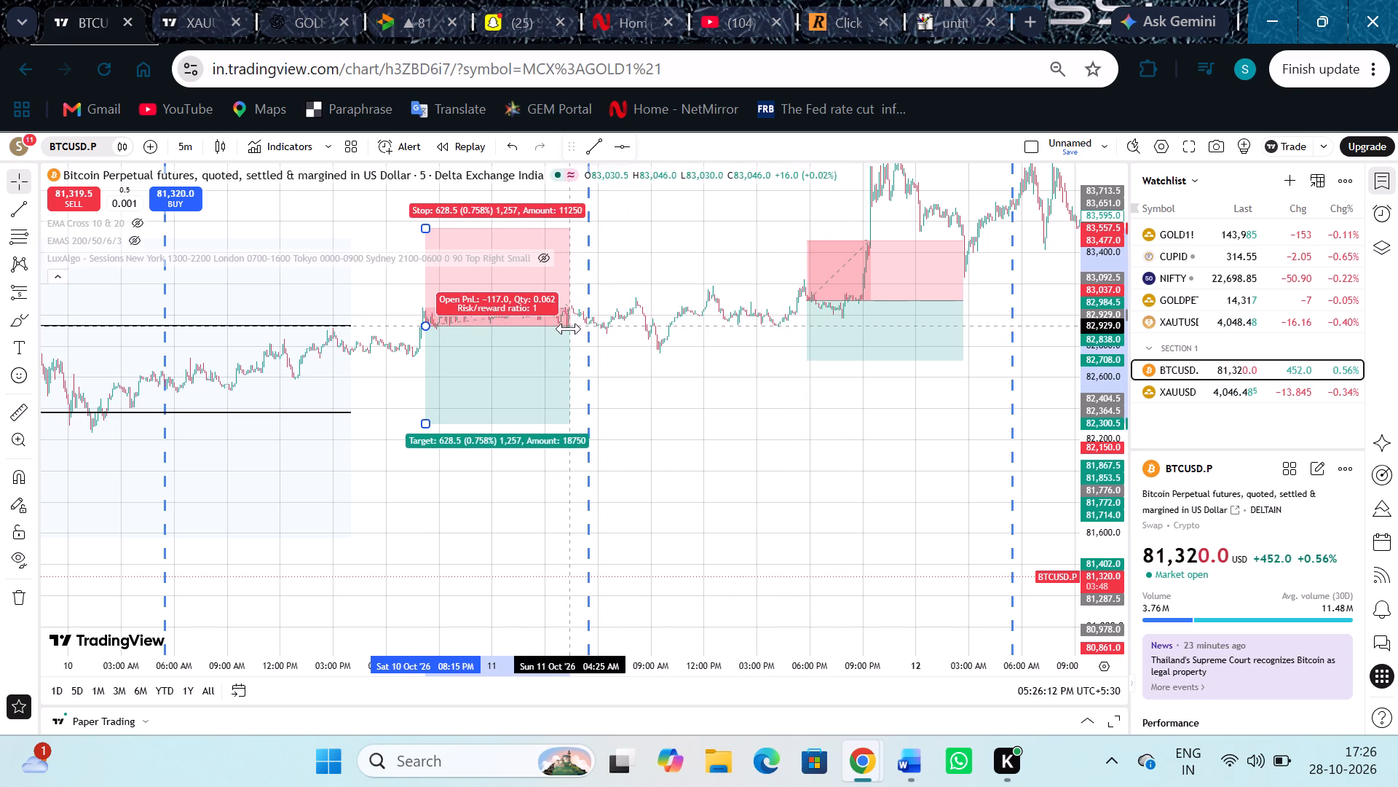
drag(569, 329, 637, 324)
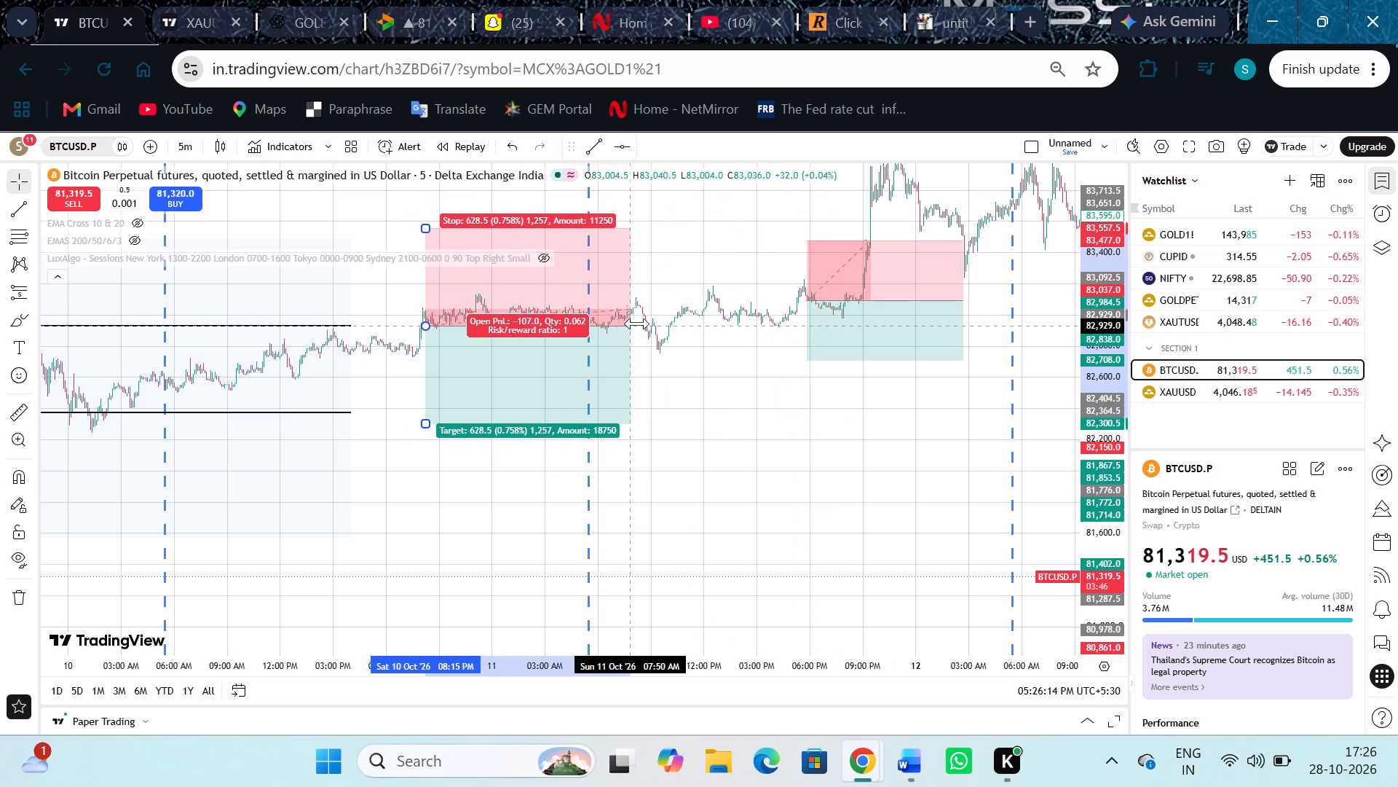
drag(637, 324, 796, 320)
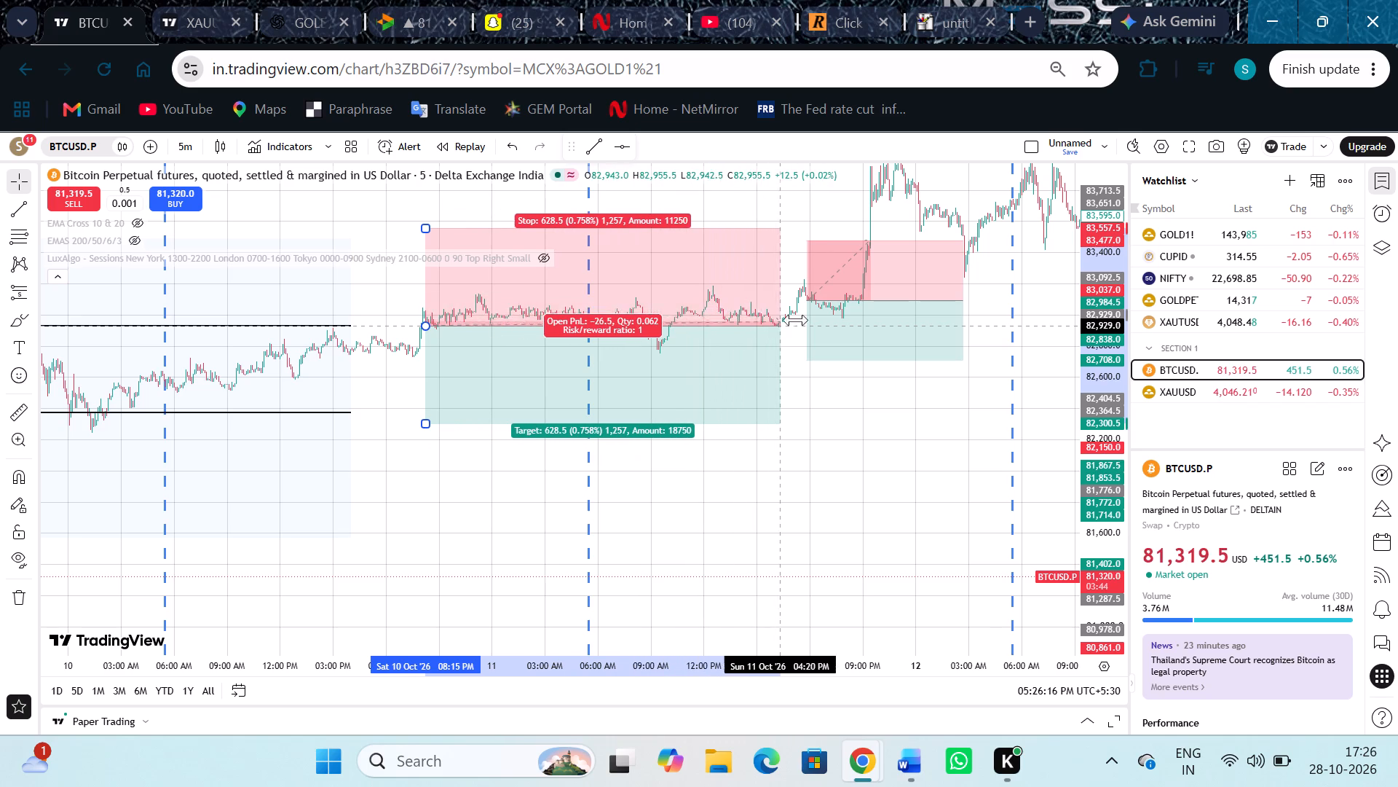
drag(796, 320, 857, 319)
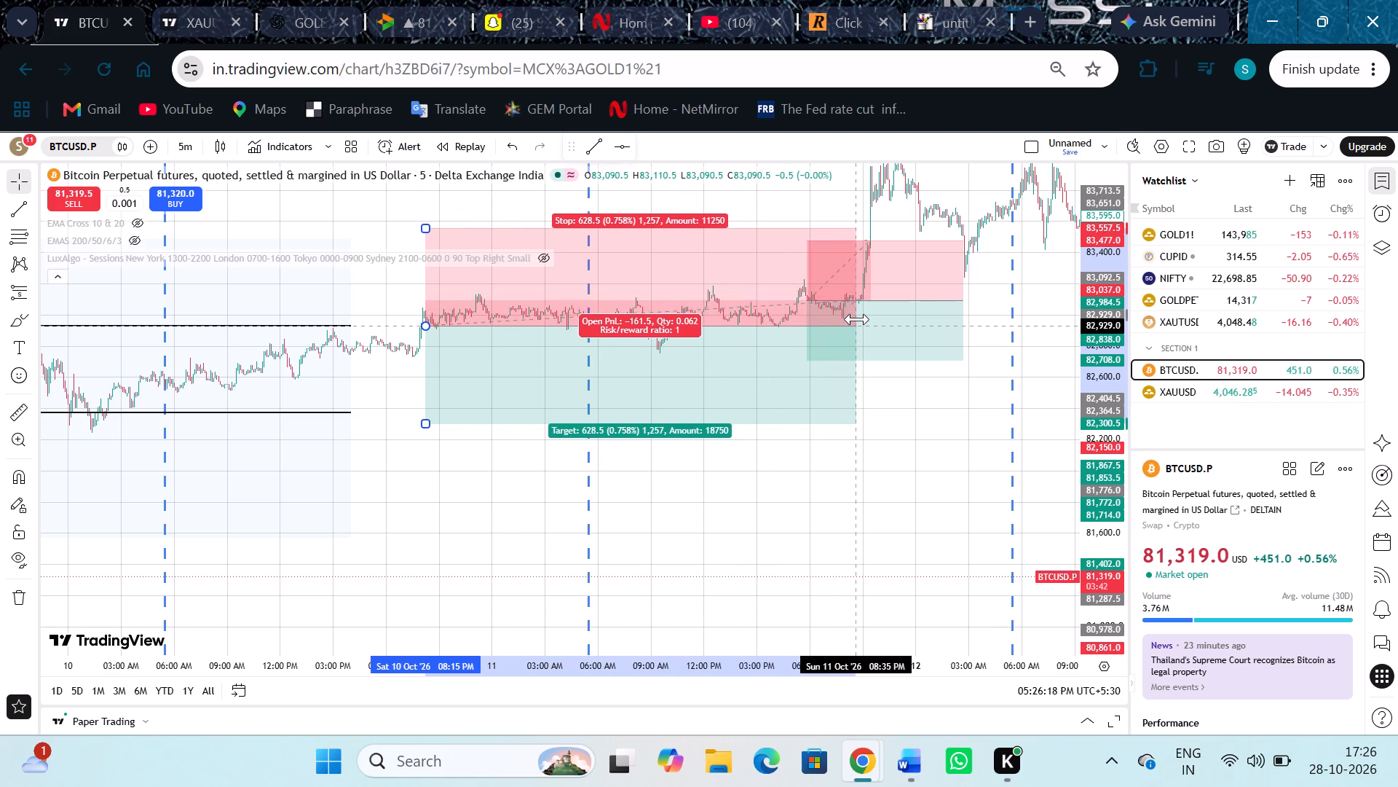
drag(857, 319, 898, 318)
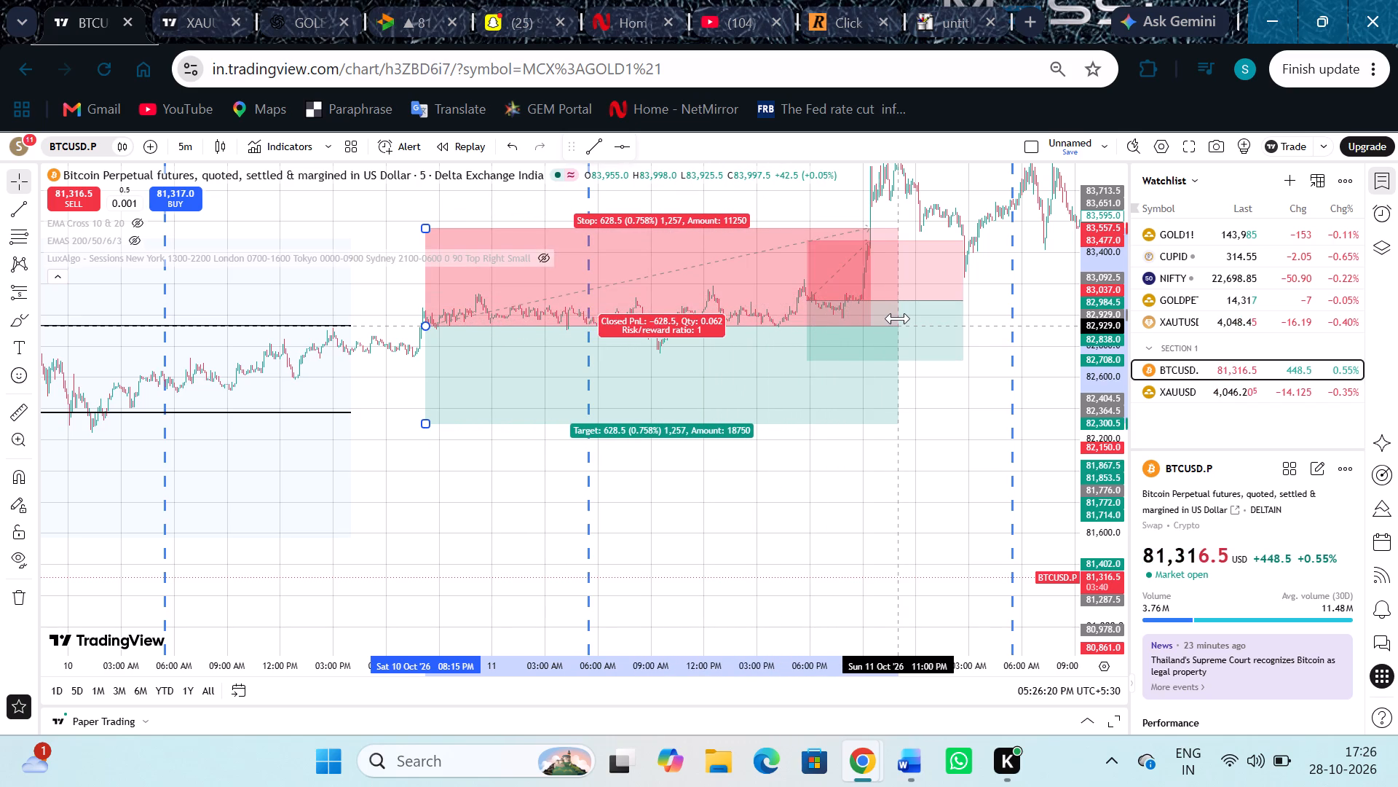
drag(898, 318, 861, 325)
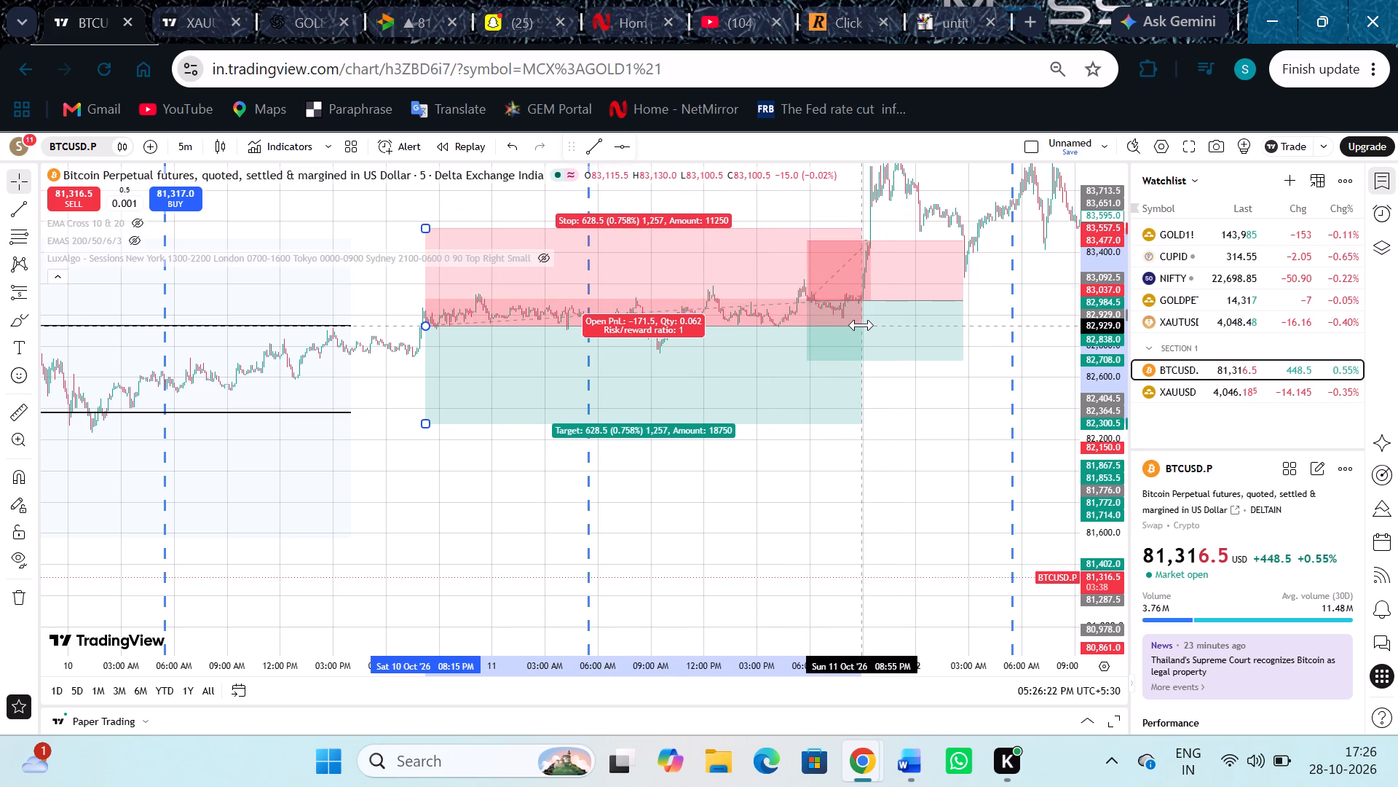
drag(861, 325, 868, 324)
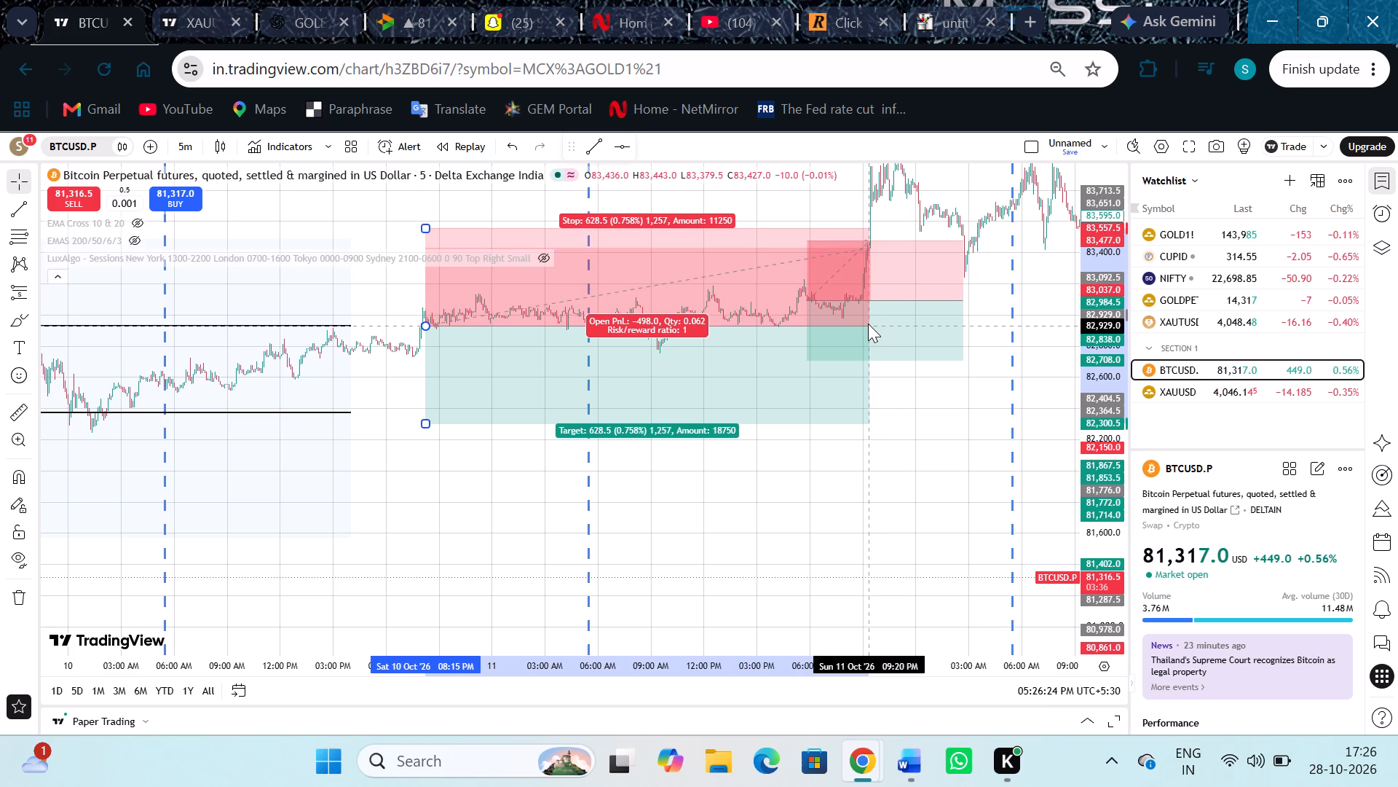
drag(868, 324, 873, 324)
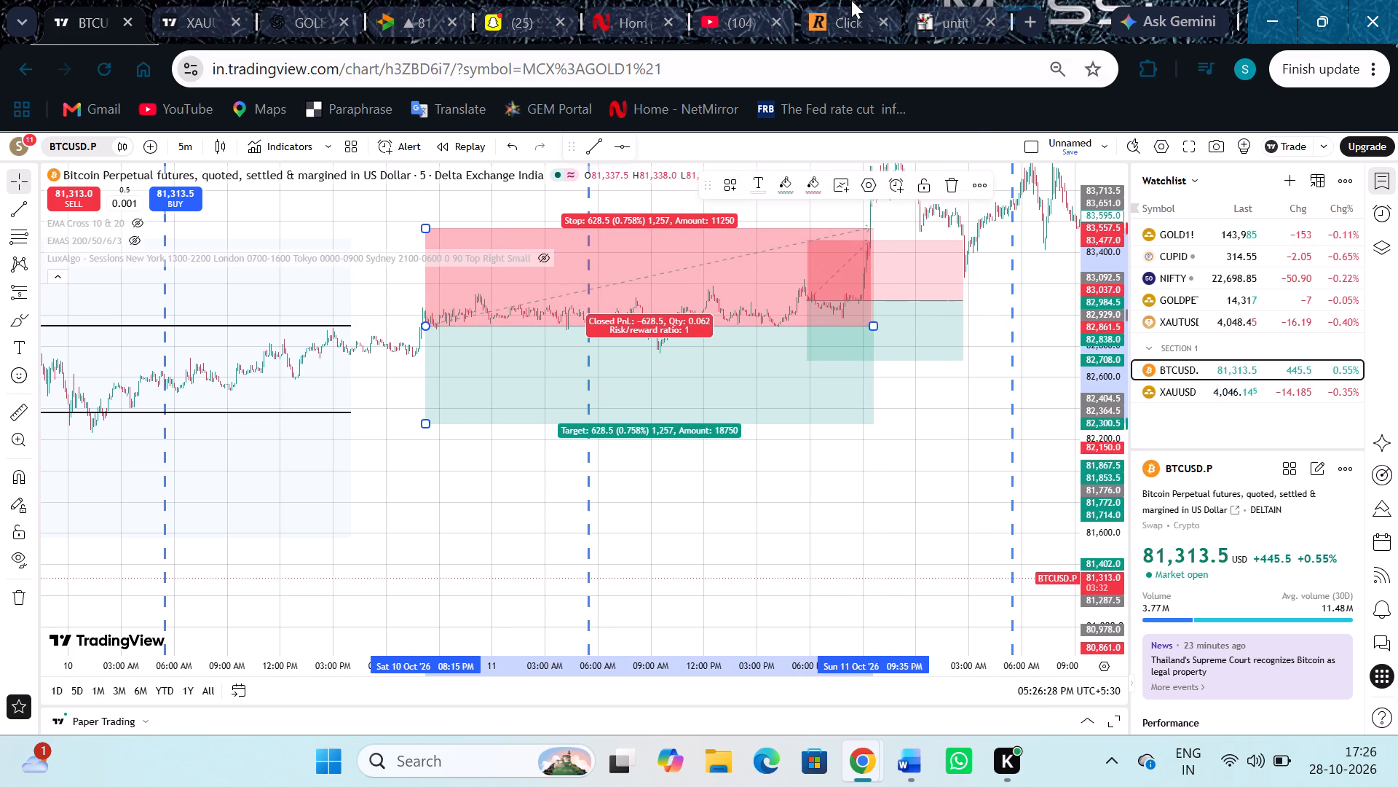
Switch to the click counter and raise the lose count by one.
click(850, 0)
click(649, 506)
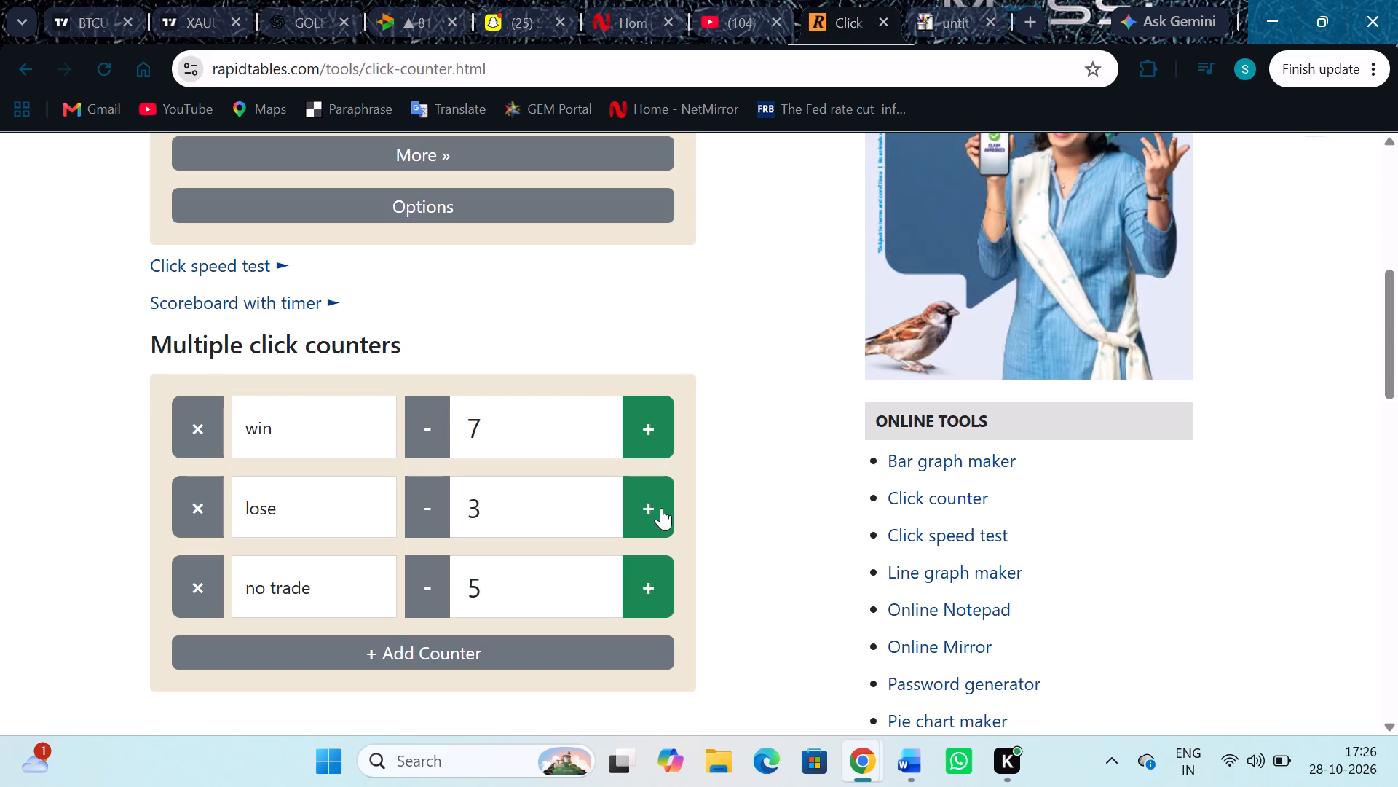
Return to the BTCUSD.P chart and delete the volume profile spanning 9 October to 10 October.
click(101, 0)
drag(396, 533, 853, 514)
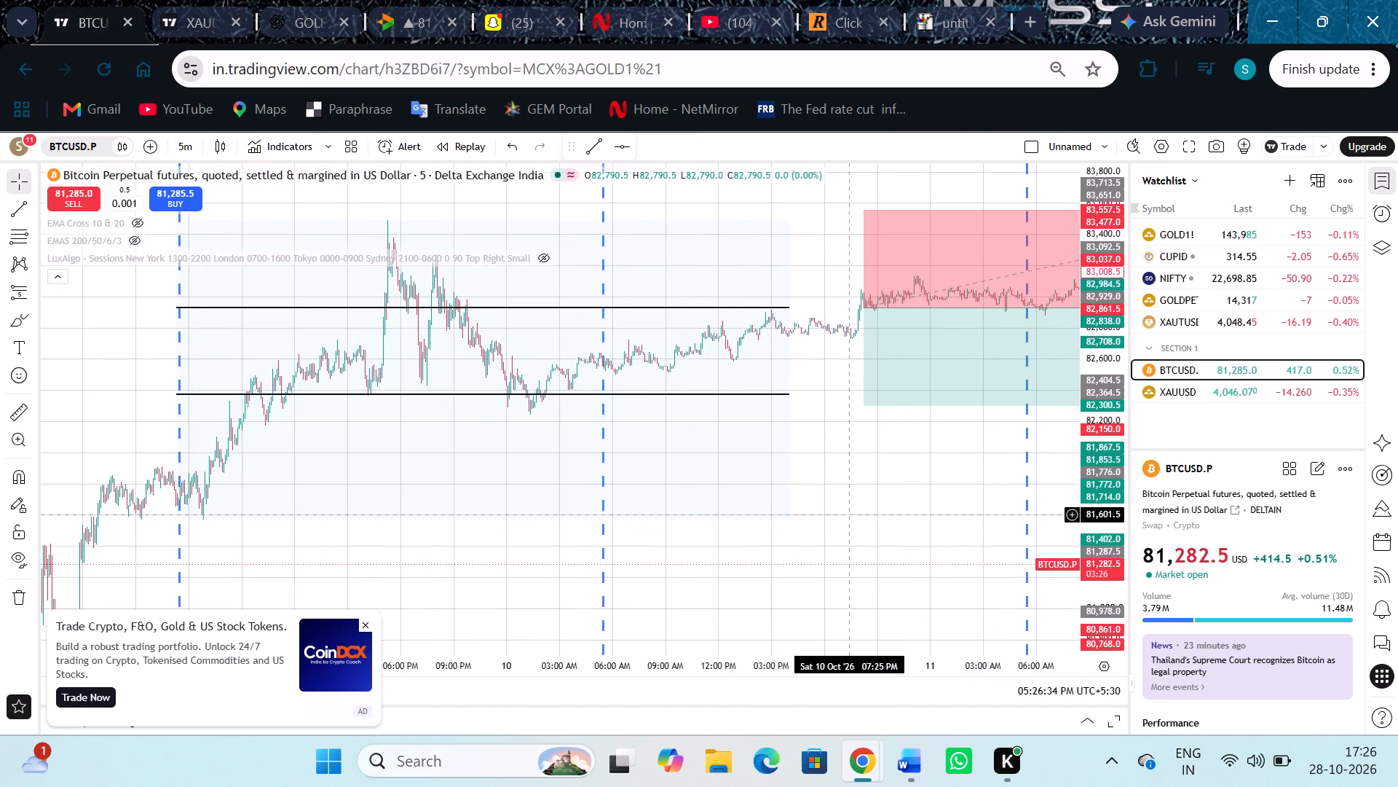
drag(612, 540, 864, 522)
drag(657, 579, 801, 455)
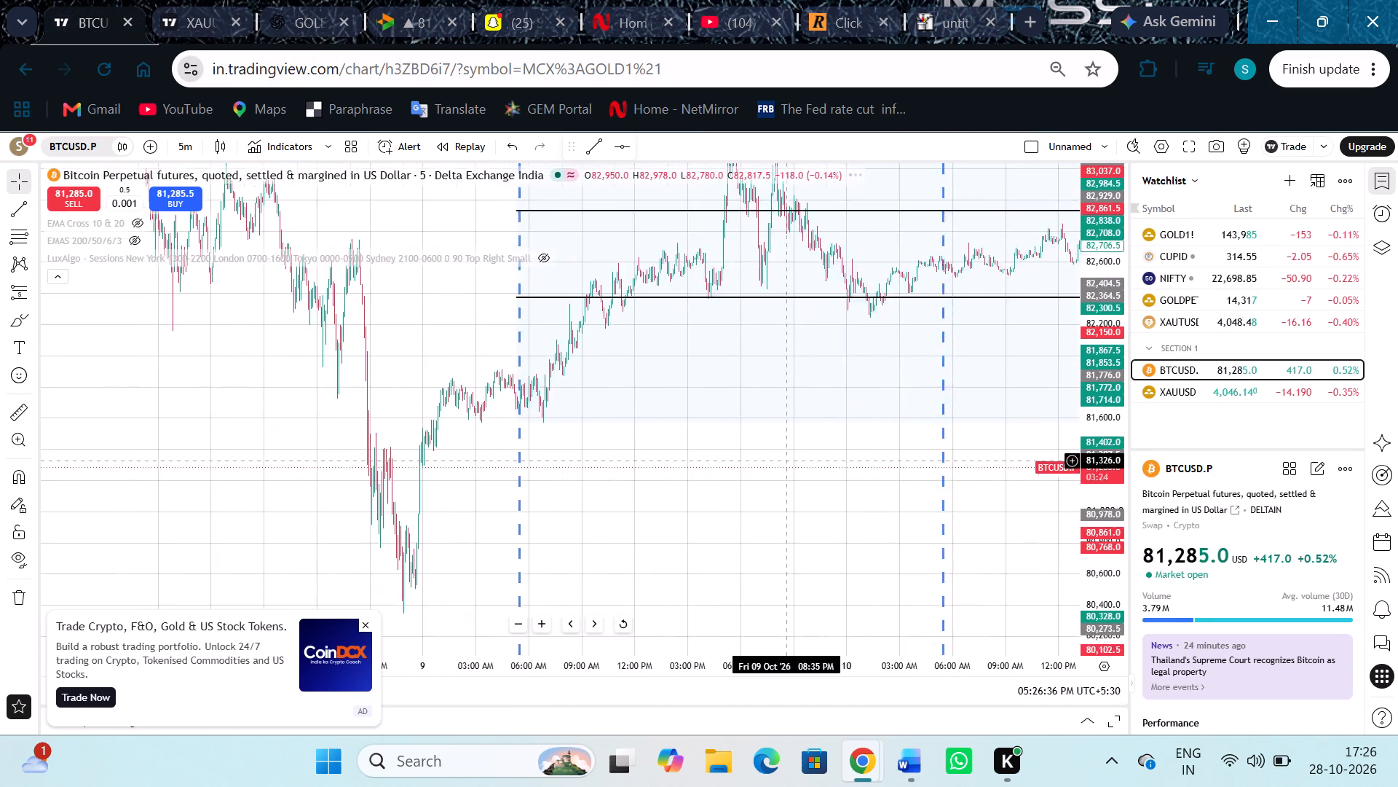
drag(801, 455, 805, 509)
drag(1092, 244, 1100, 481)
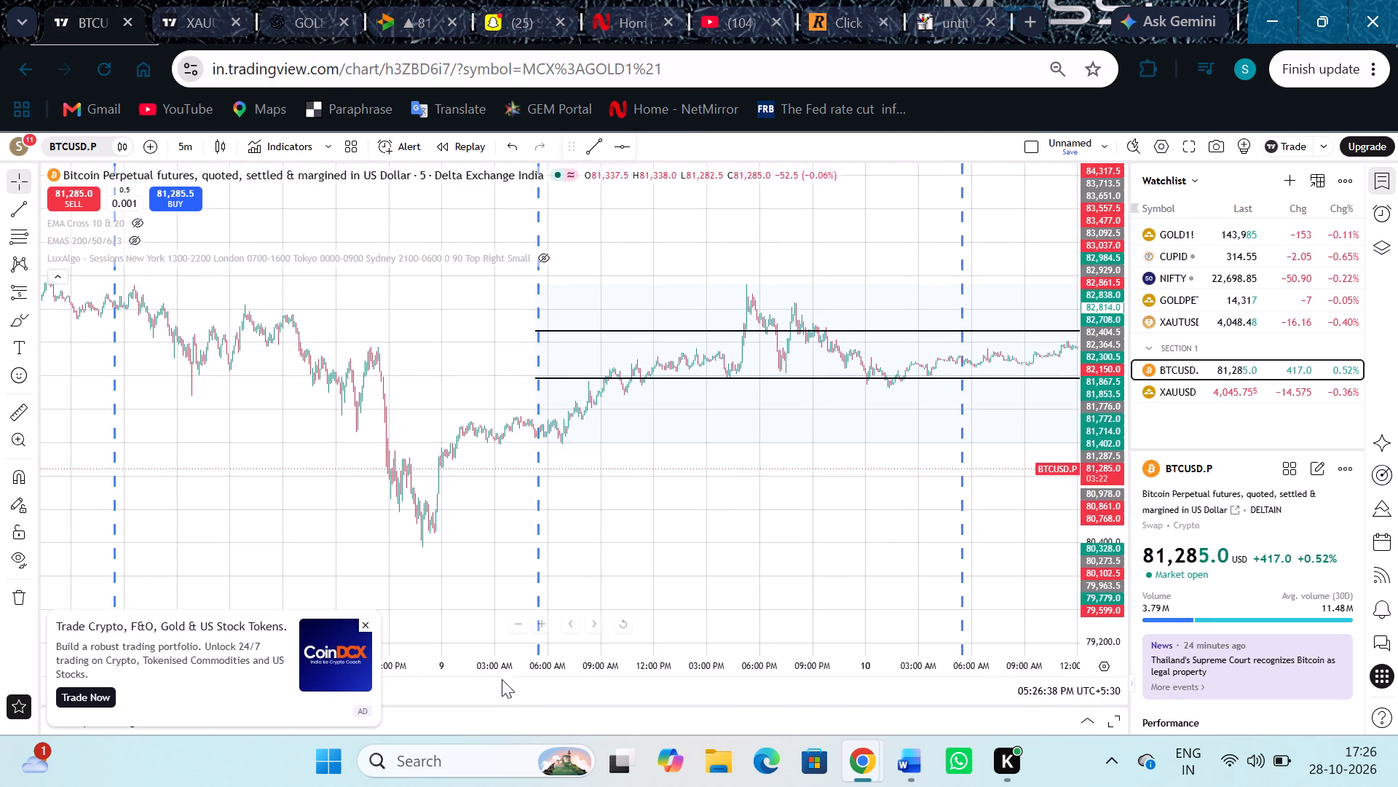
drag(494, 672, 604, 638)
drag(692, 489, 495, 538)
click(592, 406)
click(807, 175)
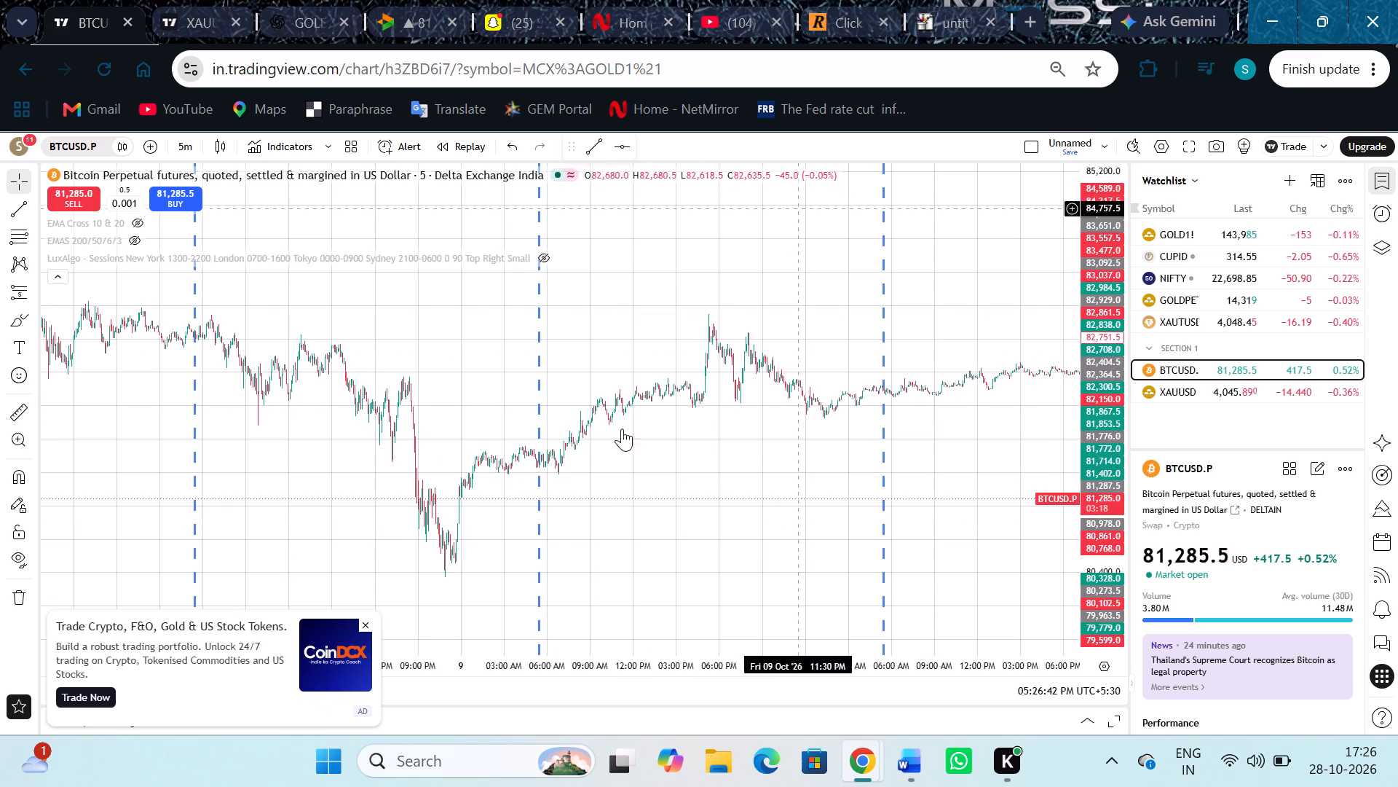
Dismiss the advertisement and draw a fixed range volume profile from 8 October, 05:25 AM, to 9 October, 04:05 PM.
click(363, 628)
click(29, 297)
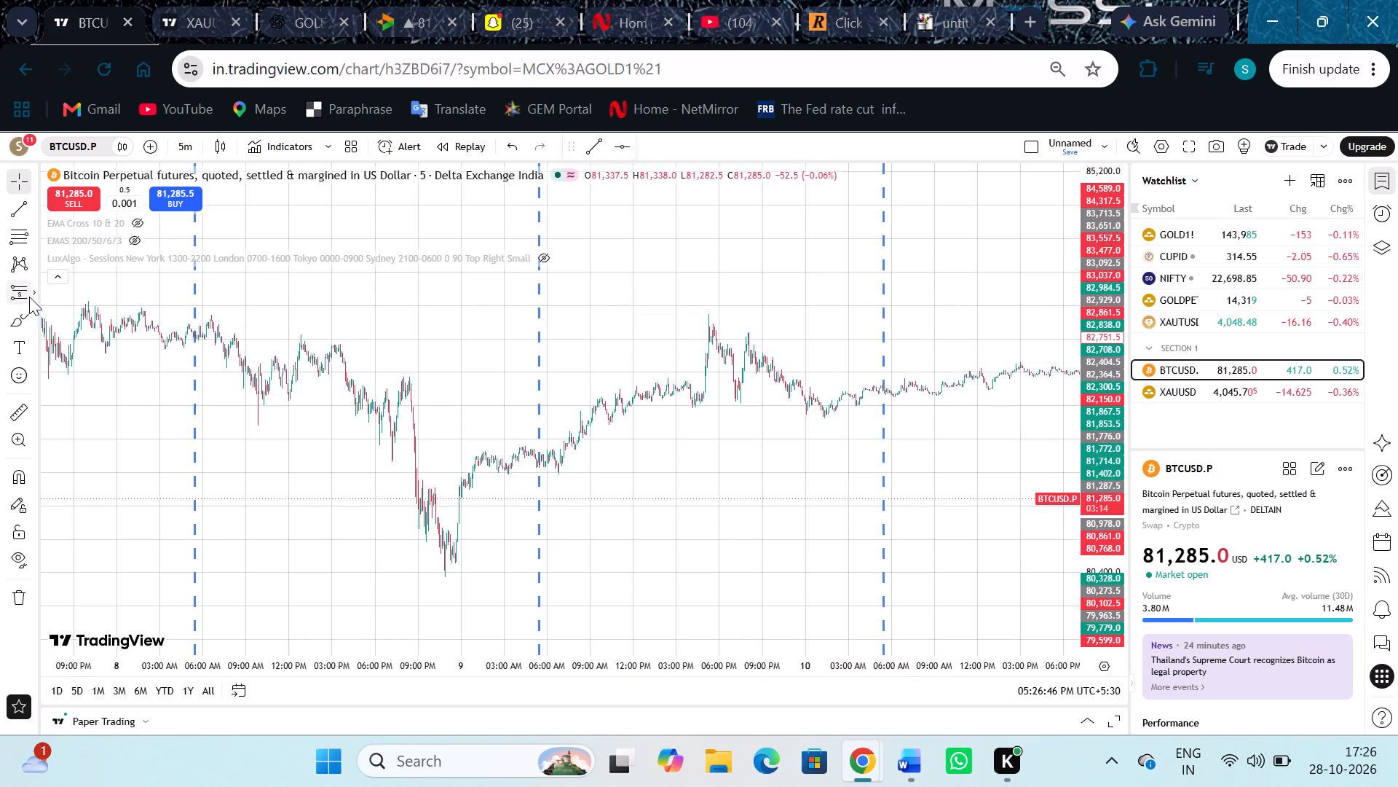
click(33, 297)
click(100, 536)
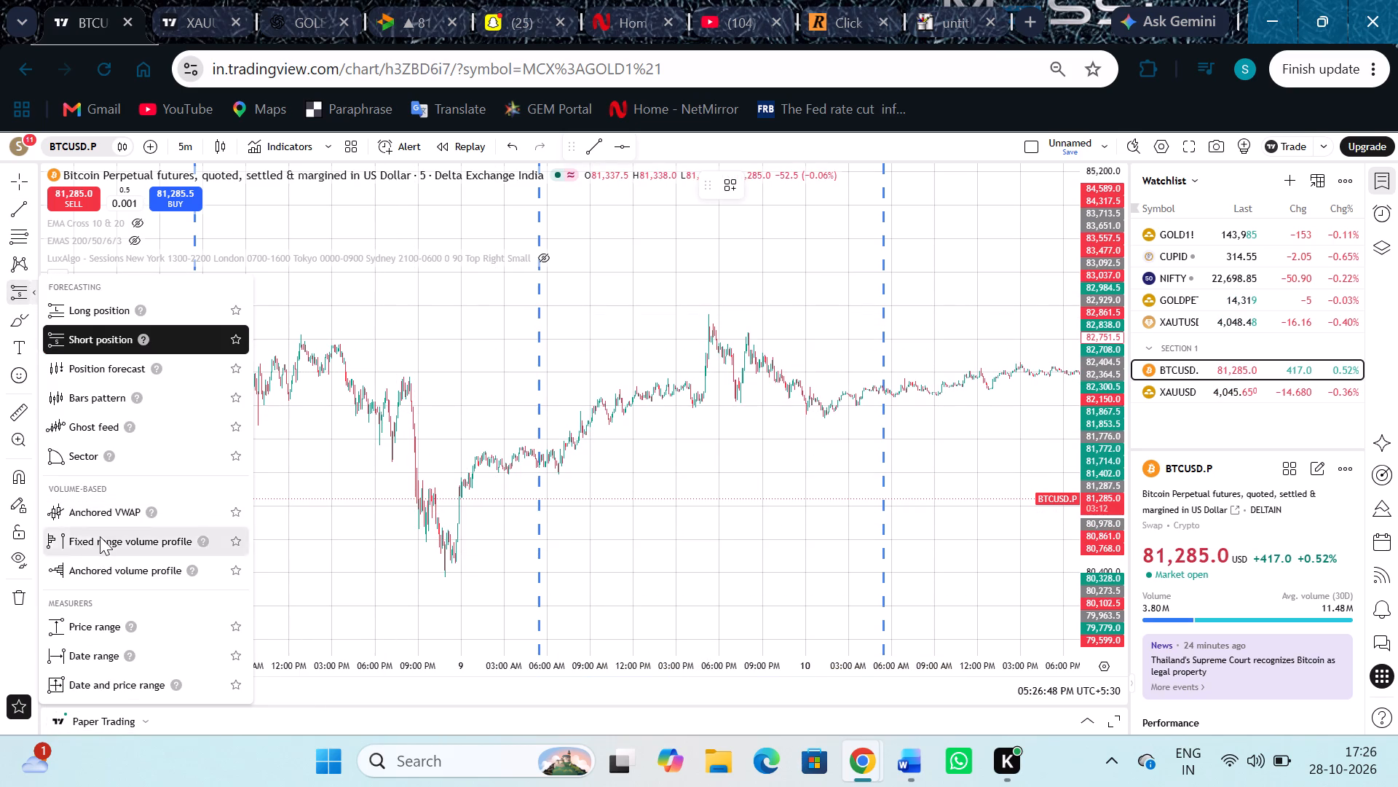
click(194, 335)
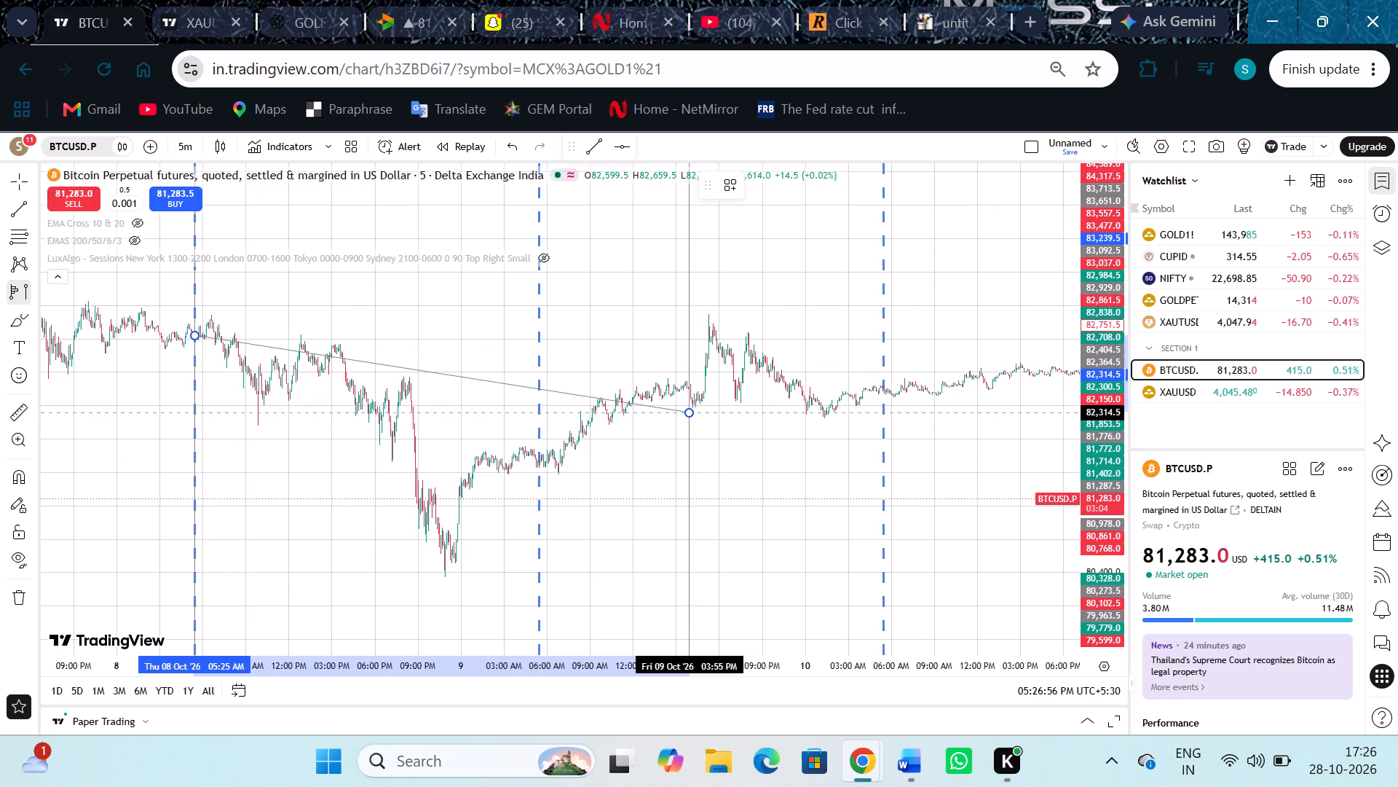
click(692, 450)
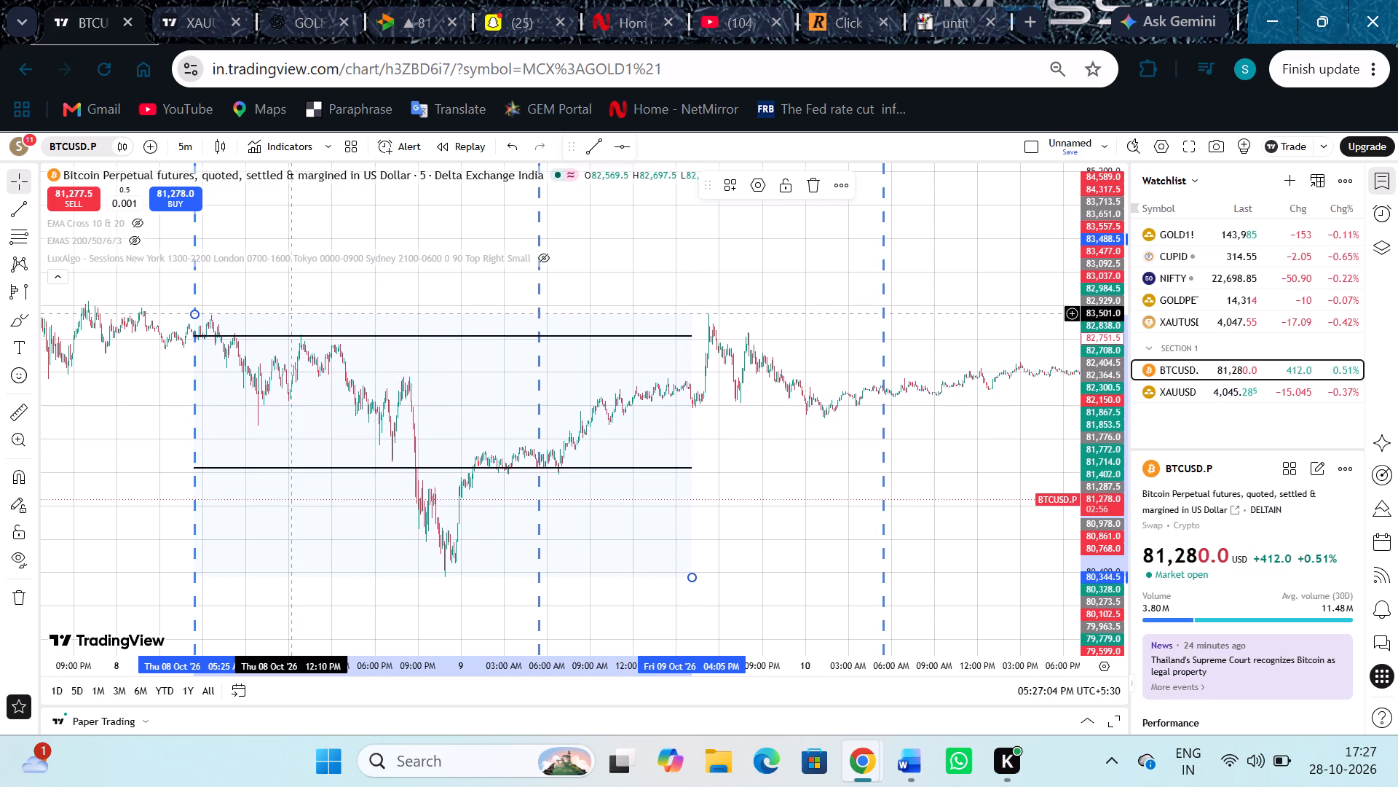
Place a short position on 9 October, 05:50 PM, with its entry at 83,239.5, near the profile's upper value-area level.
click(38, 294)
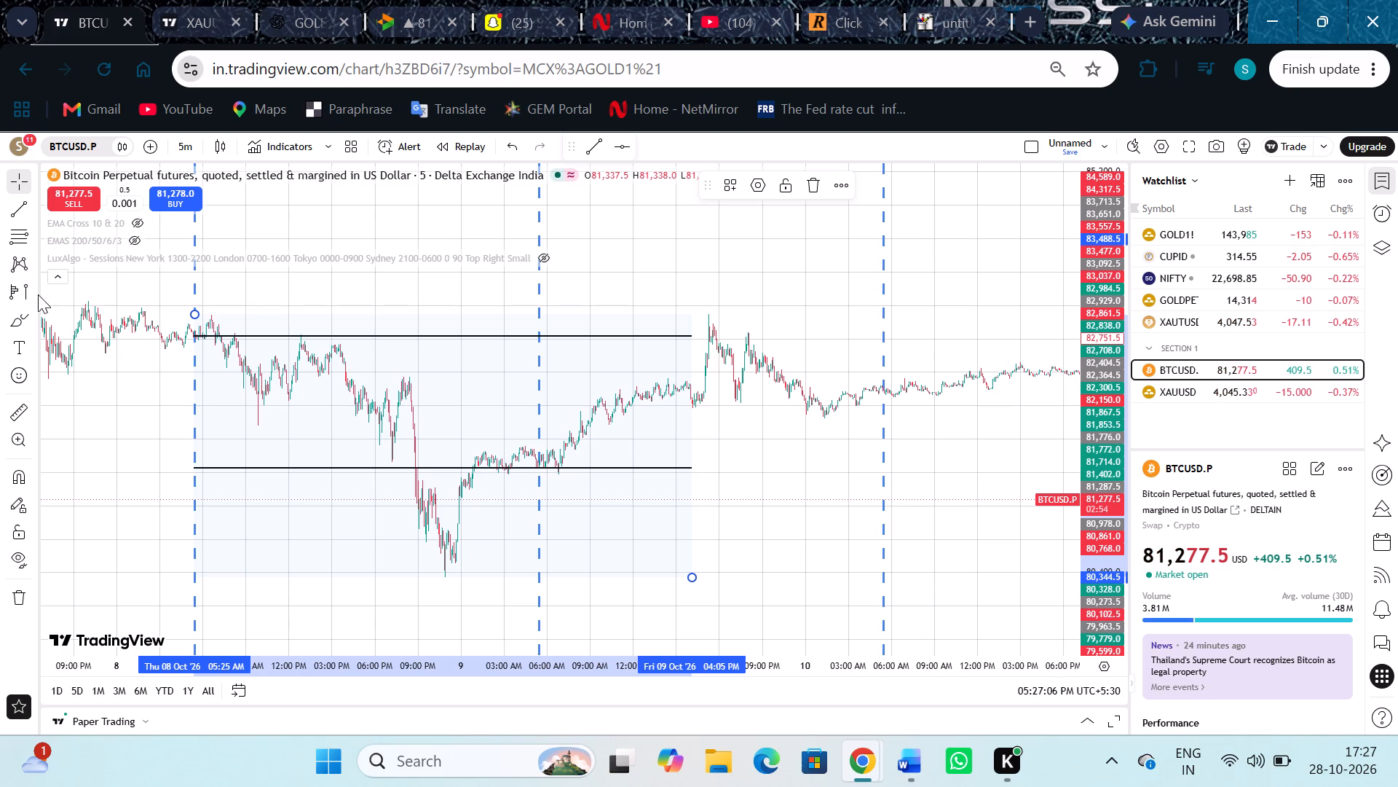
click(31, 295)
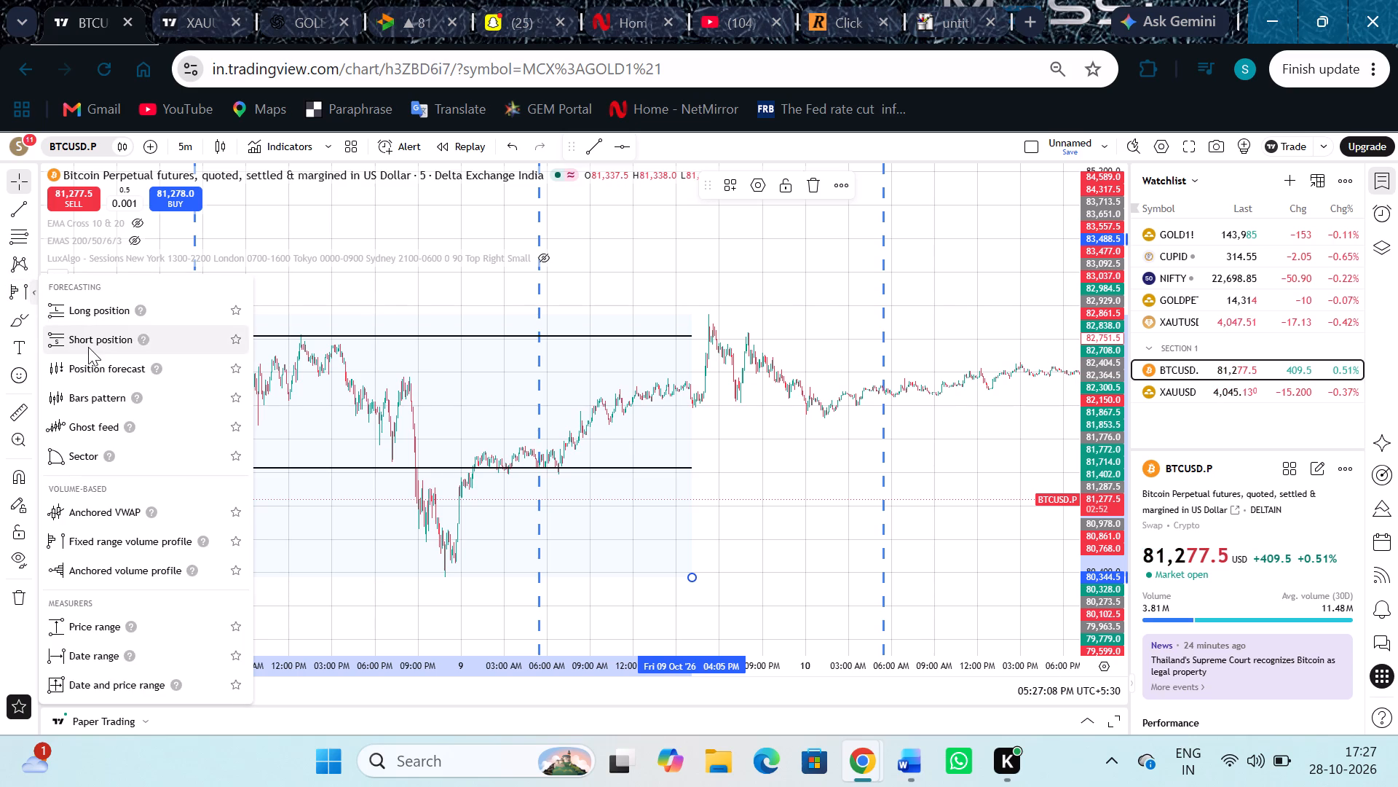
click(90, 348)
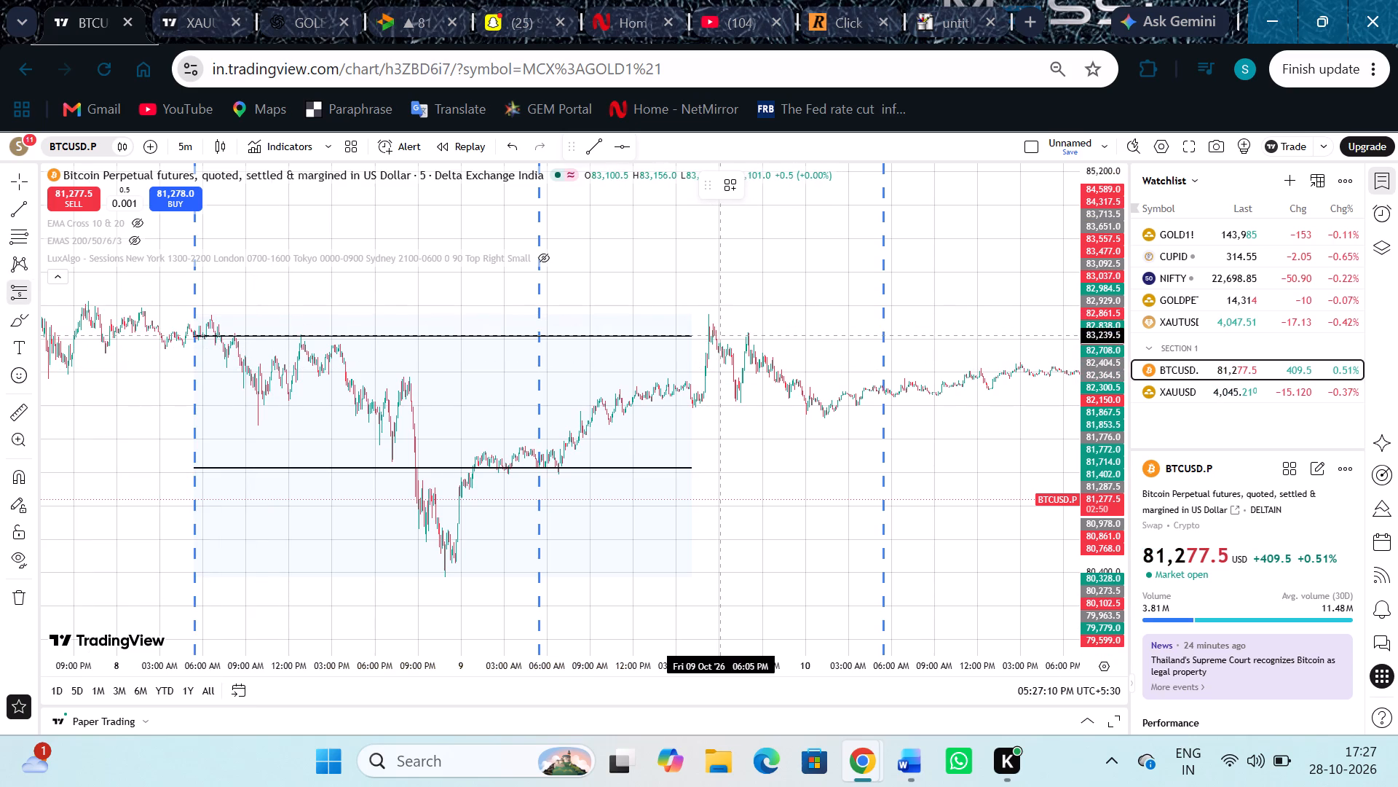
click(716, 335)
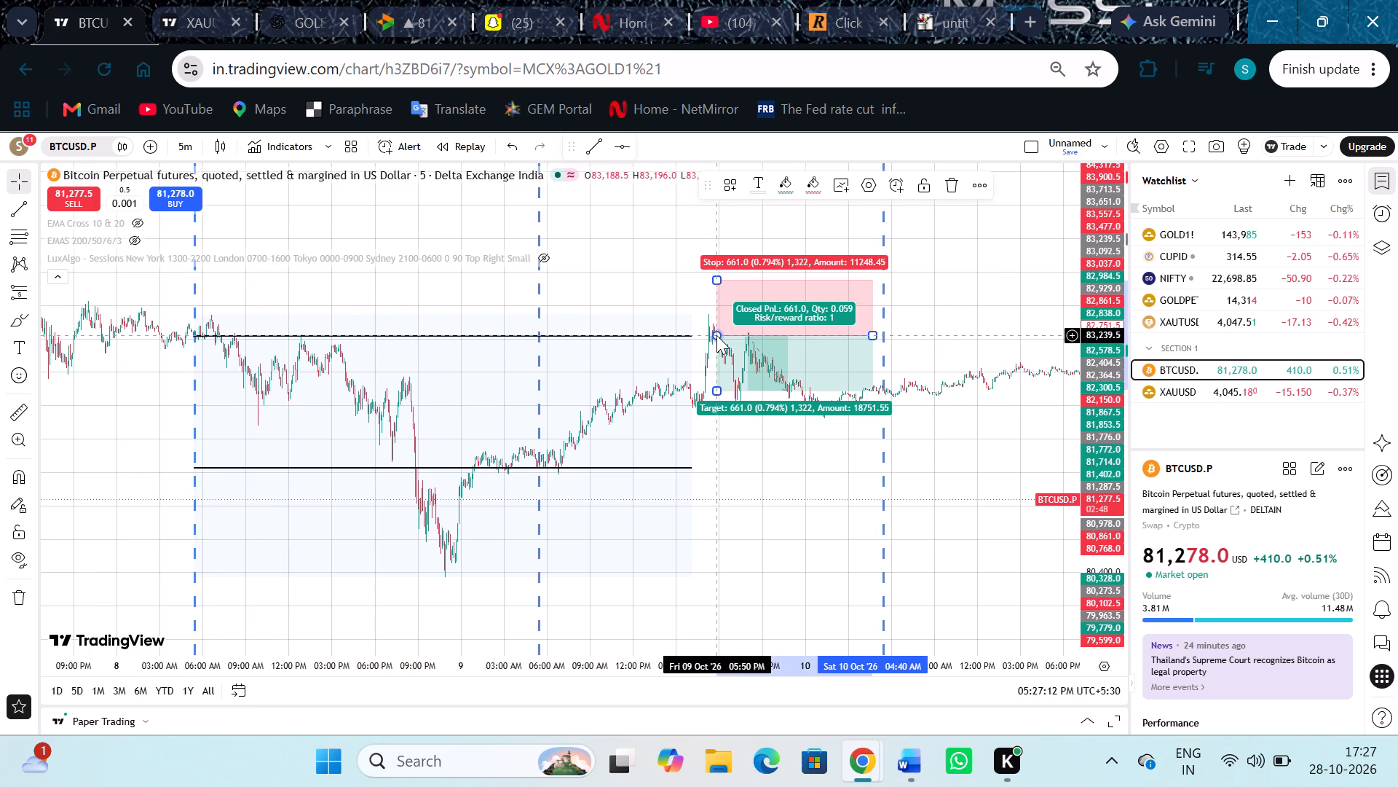
Switch to the click counter and raise the win count by one to 8.
click(850, 0)
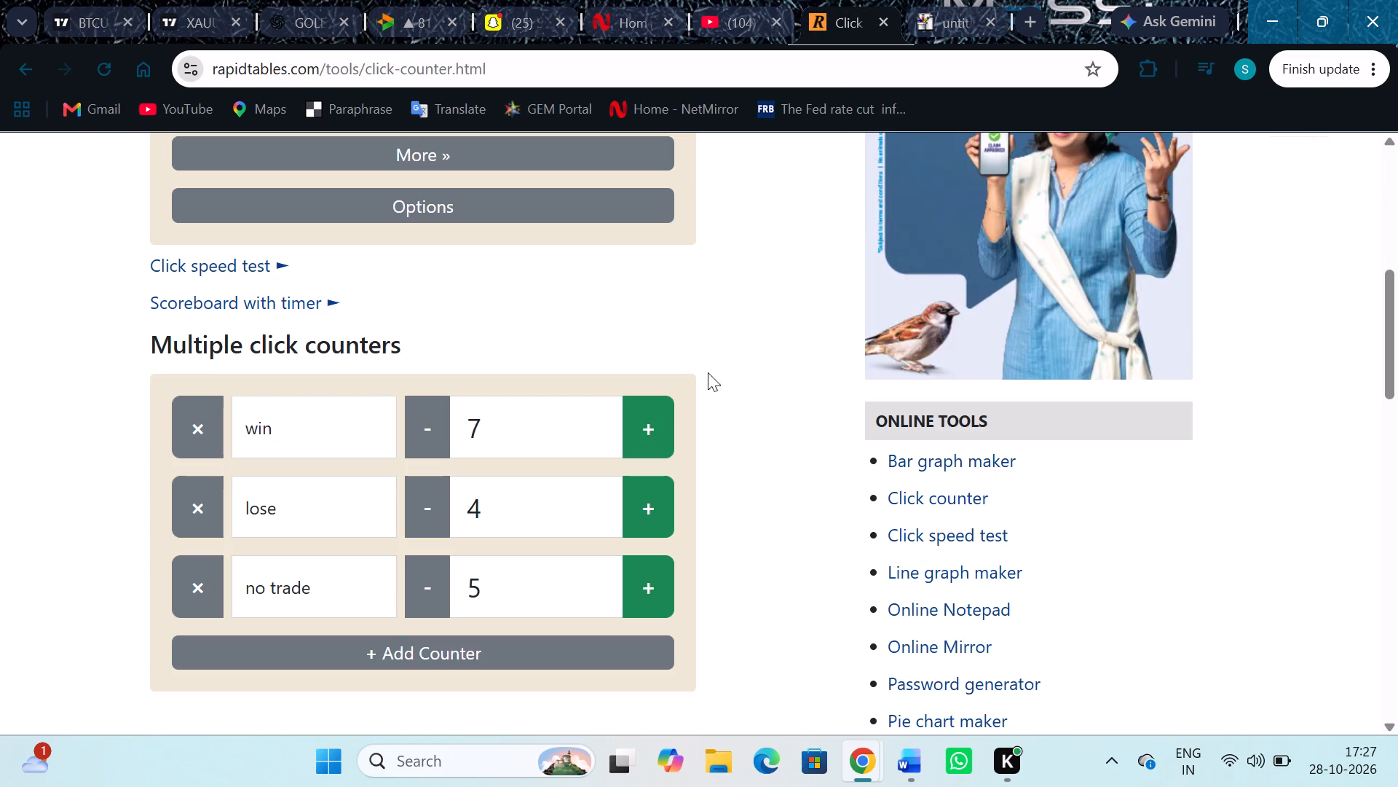
click(647, 427)
Return to the BTCUSD.P chart and jump to 28 October 2026.
click(92, 0)
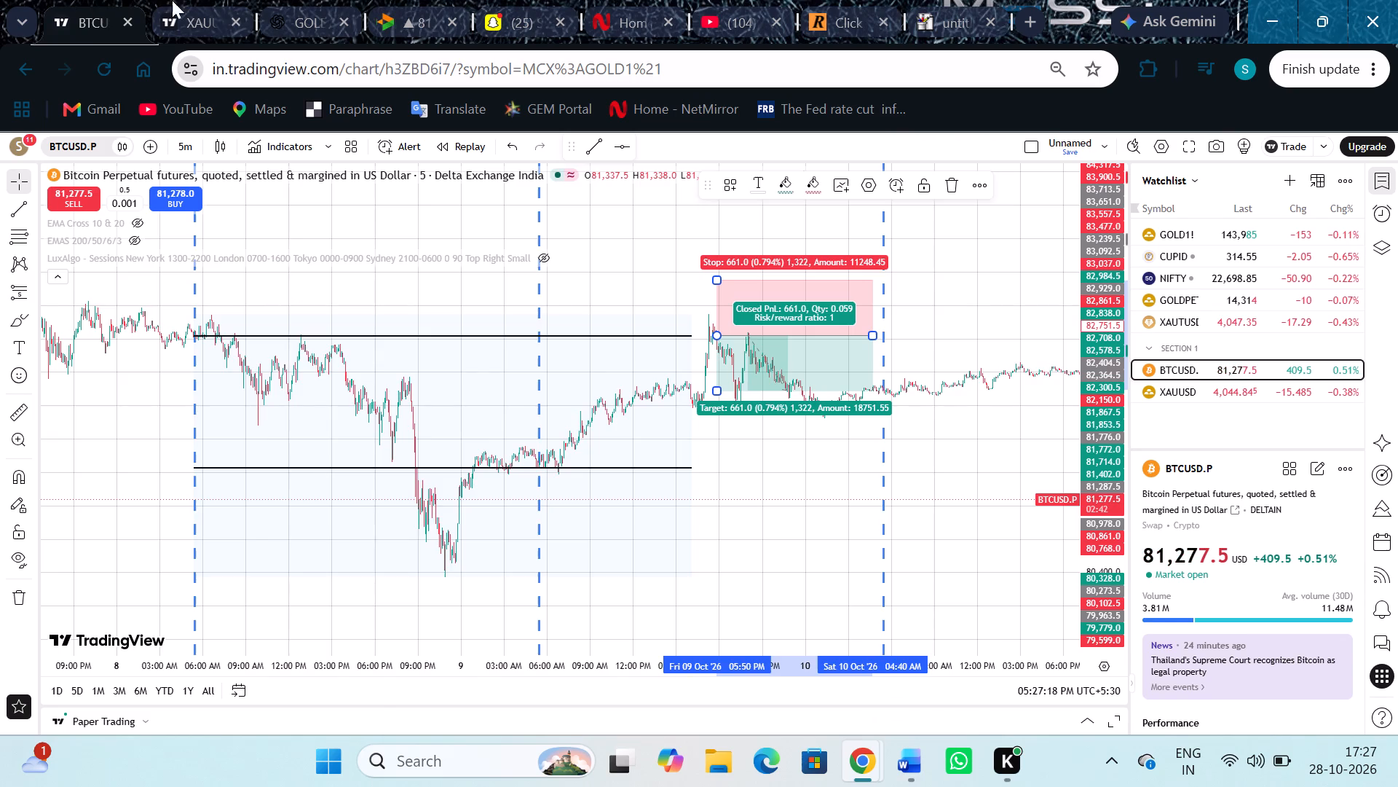
click(186, 0)
click(93, 0)
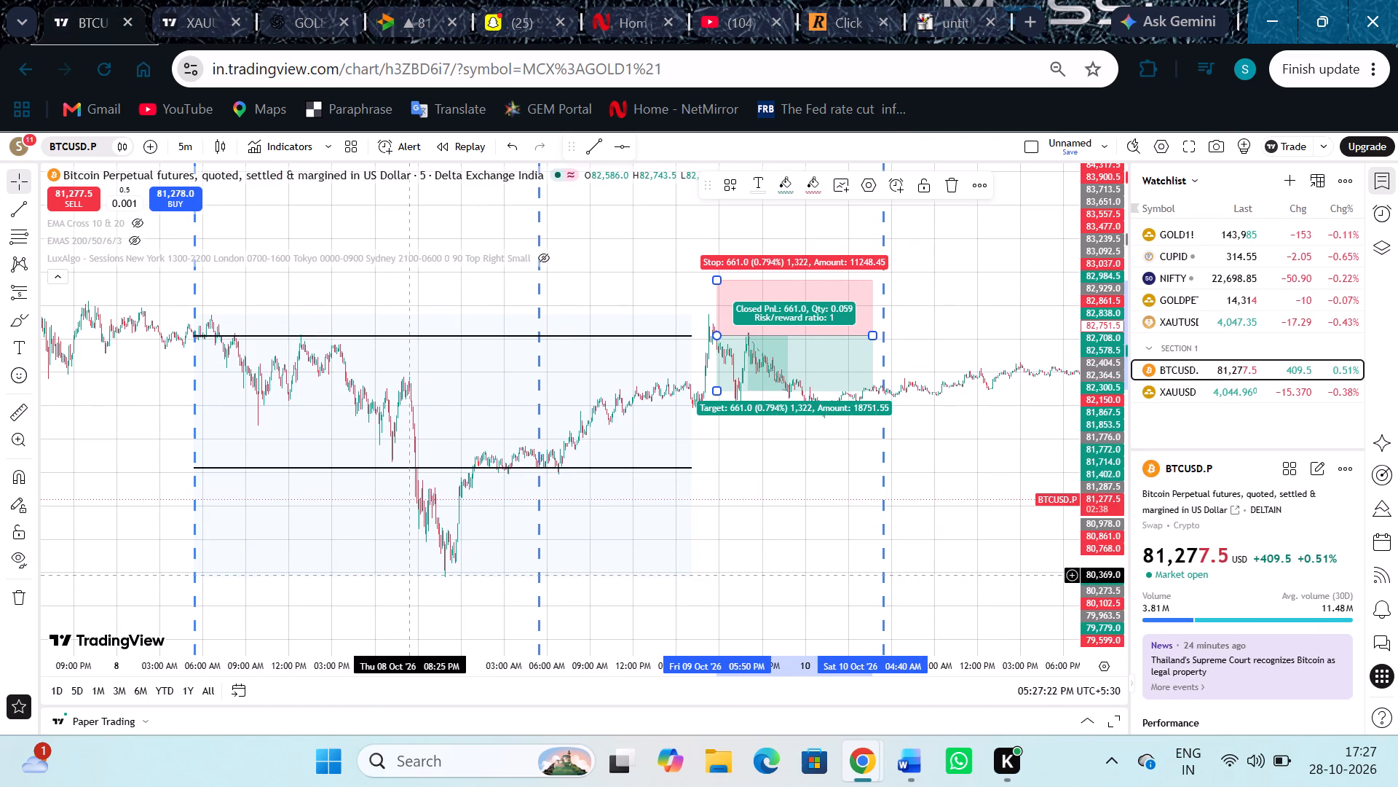
key(alt+g)
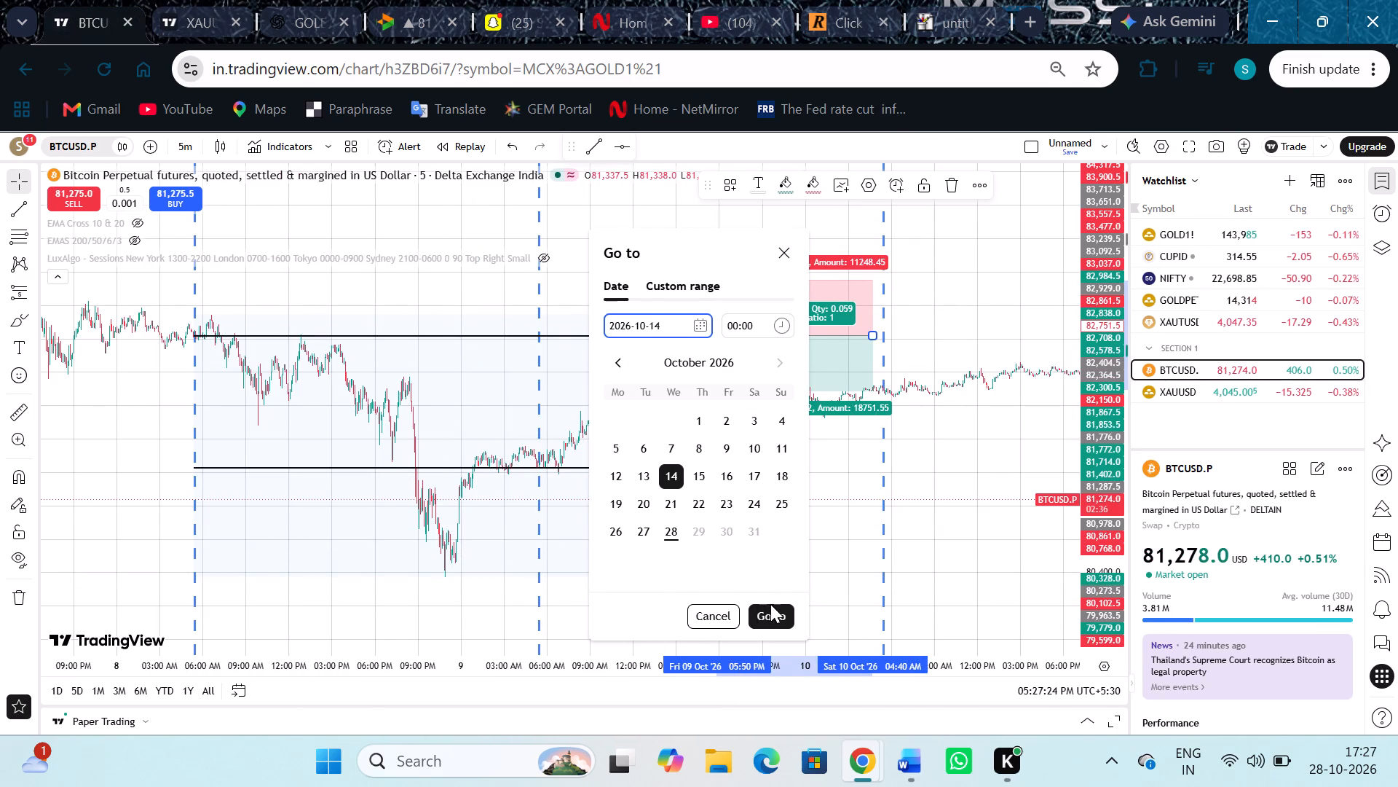
click(670, 539)
click(764, 624)
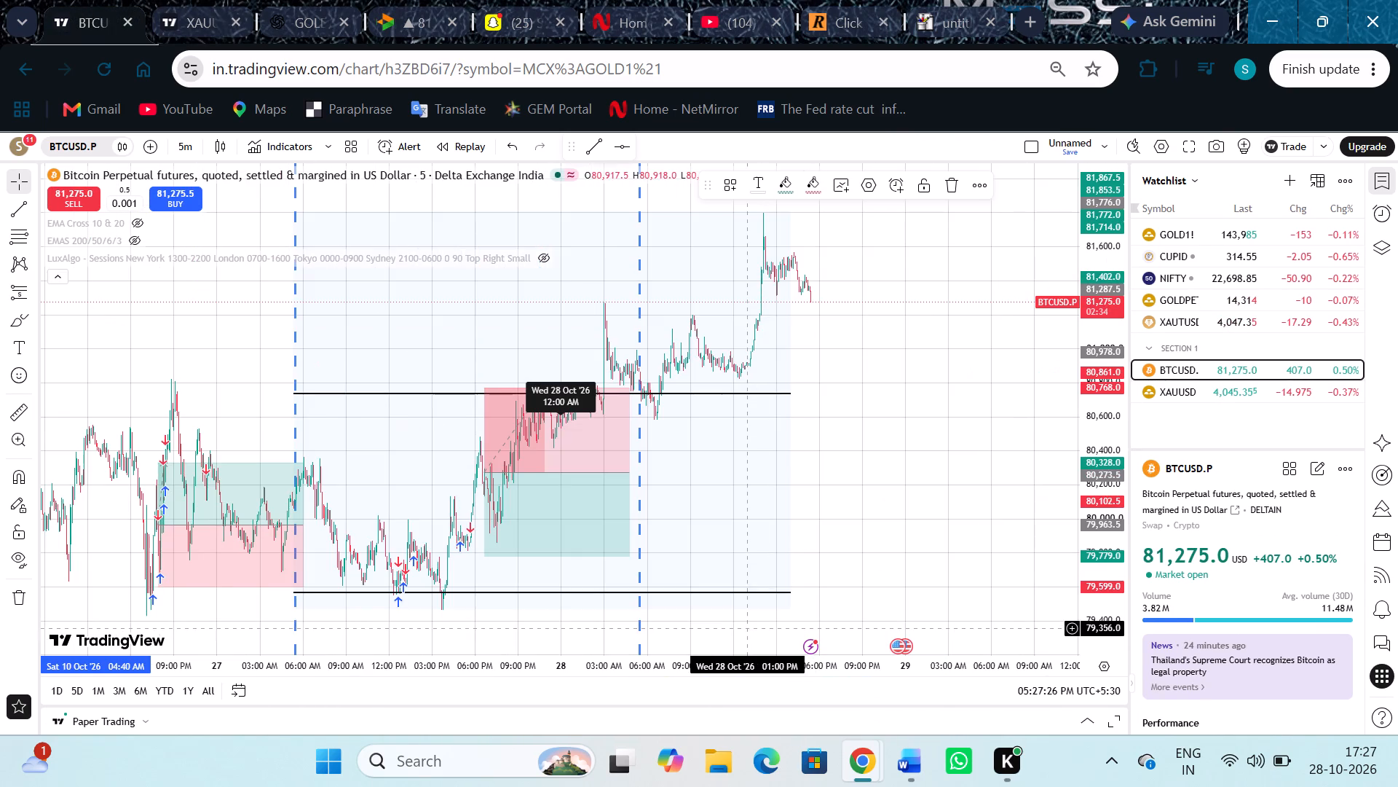
Go to 8 October 2026 on the chart and delete the volume profile spanning 8 October to 9 October.
key(alt+g)
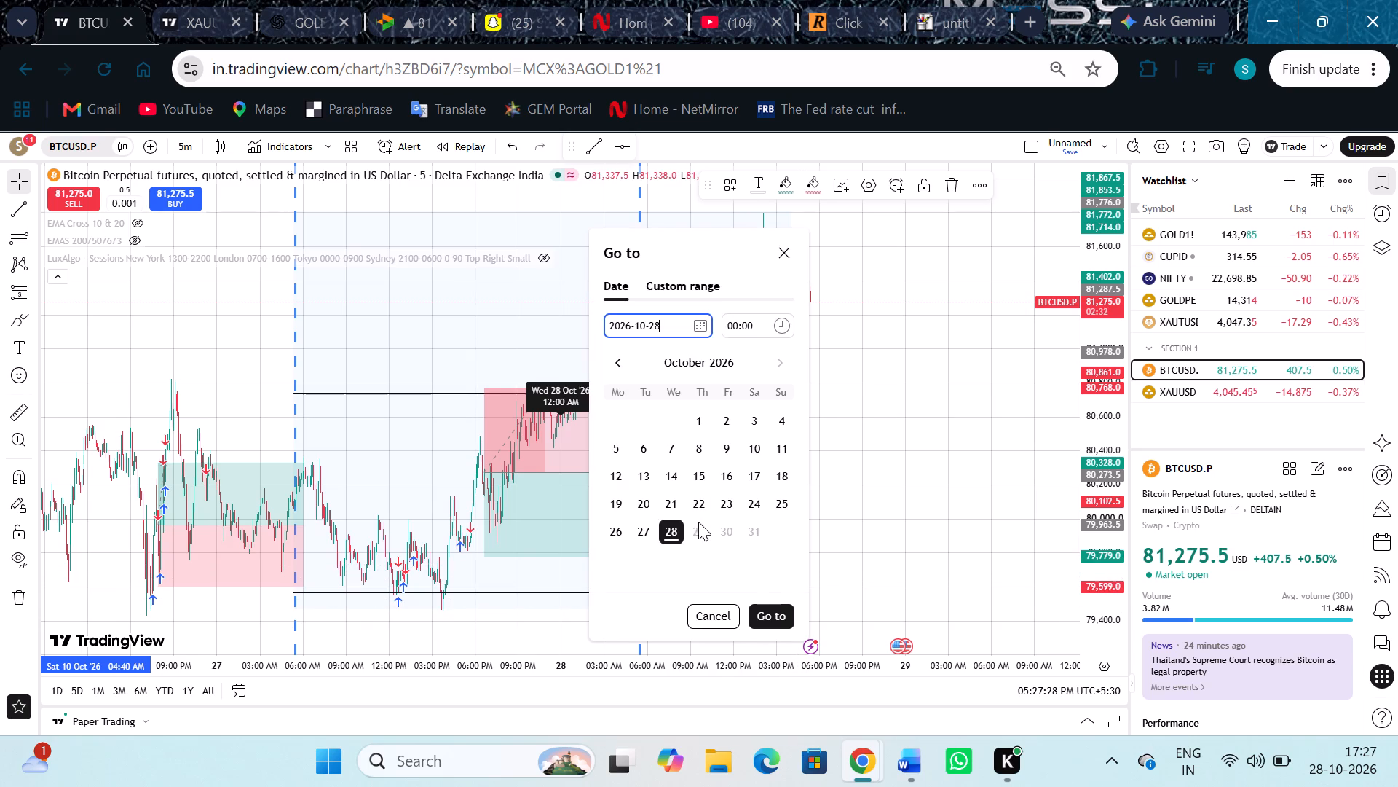
click(703, 448)
click(767, 621)
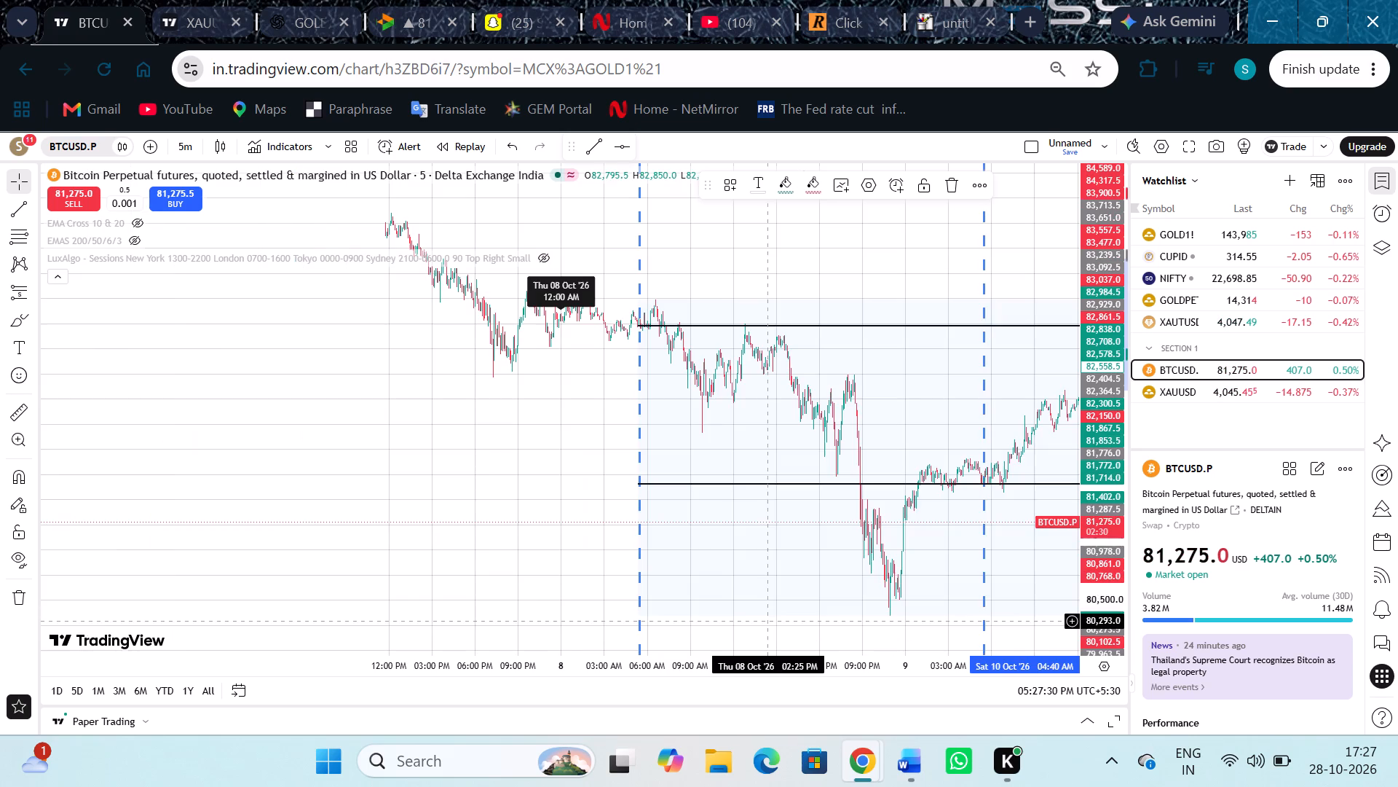
drag(503, 547, 202, 375)
drag(772, 512, 775, 583)
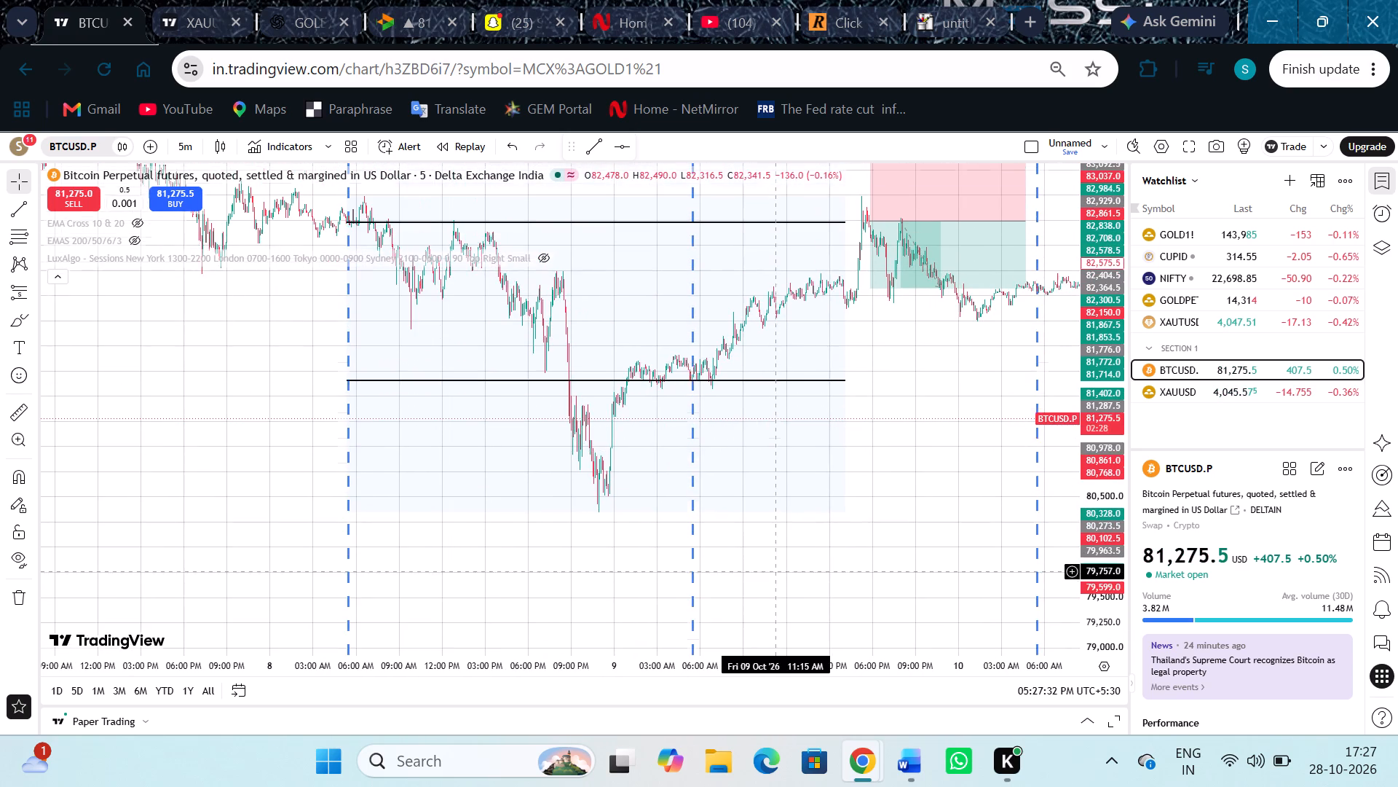
drag(775, 583, 775, 584)
drag(790, 471, 967, 564)
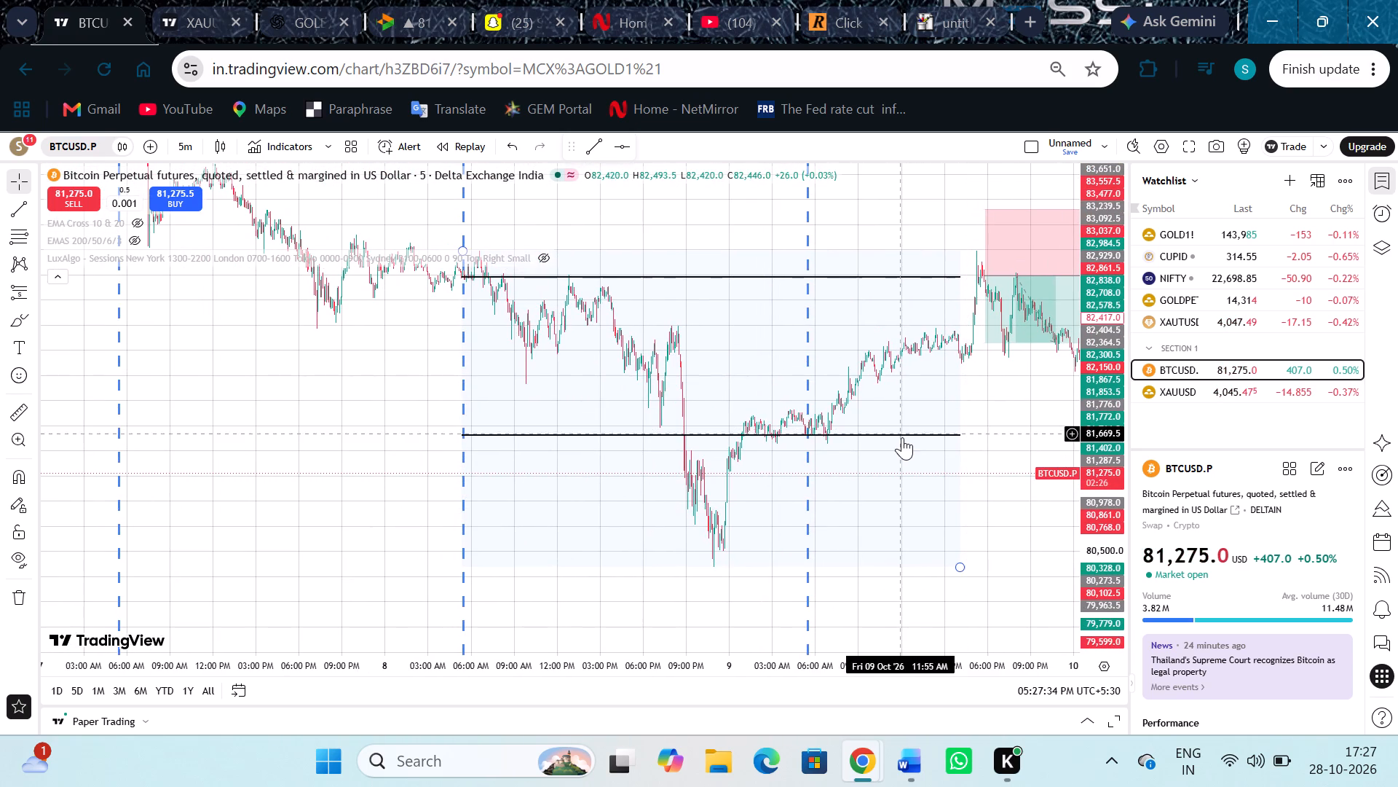
click(902, 437)
click(812, 192)
Draw a fixed range volume profile from 7 October, 05:25 AM, to 8 October, 04:00 PM.
drag(403, 374, 593, 528)
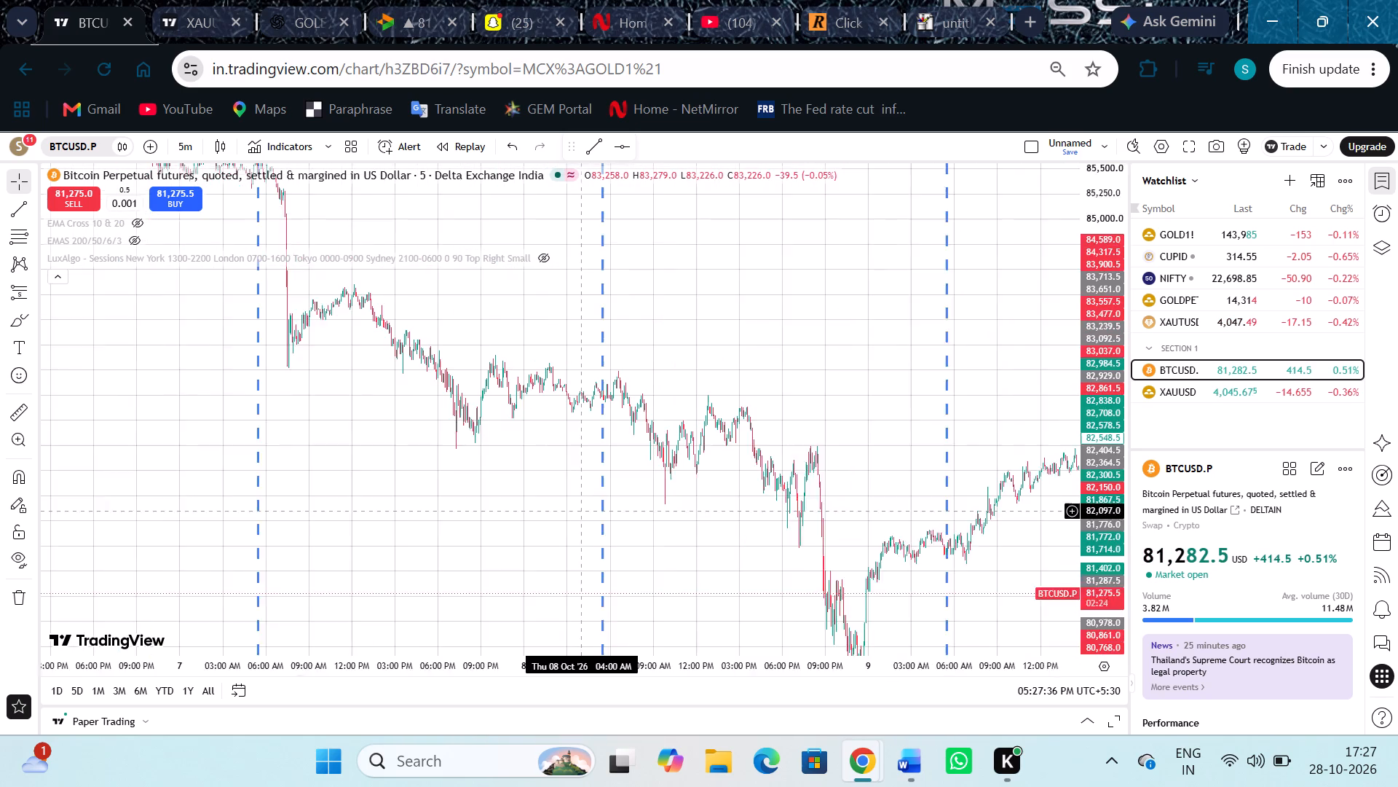
drag(593, 528, 598, 456)
drag(1107, 219, 1112, 399)
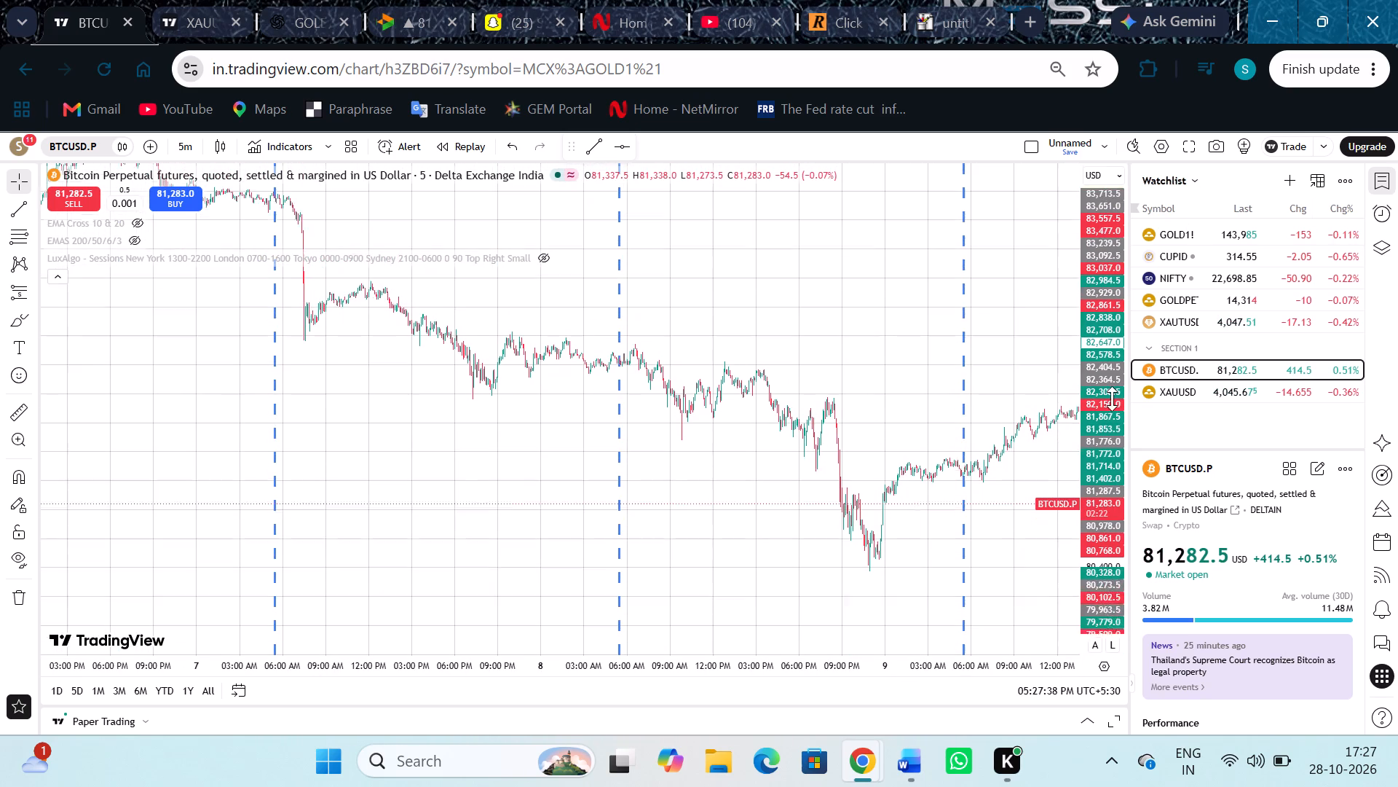
drag(1112, 399, 1107, 424)
drag(680, 473, 691, 539)
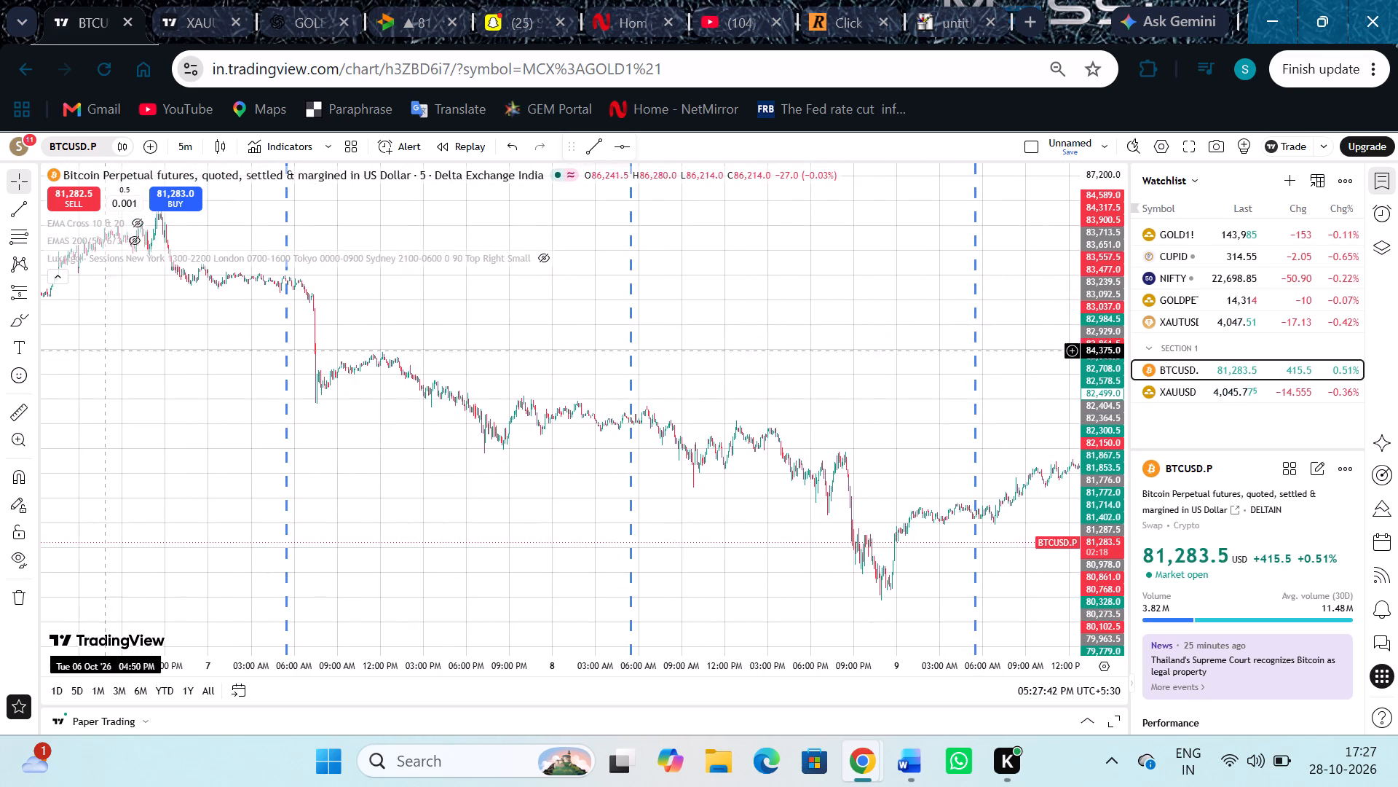
click(36, 296)
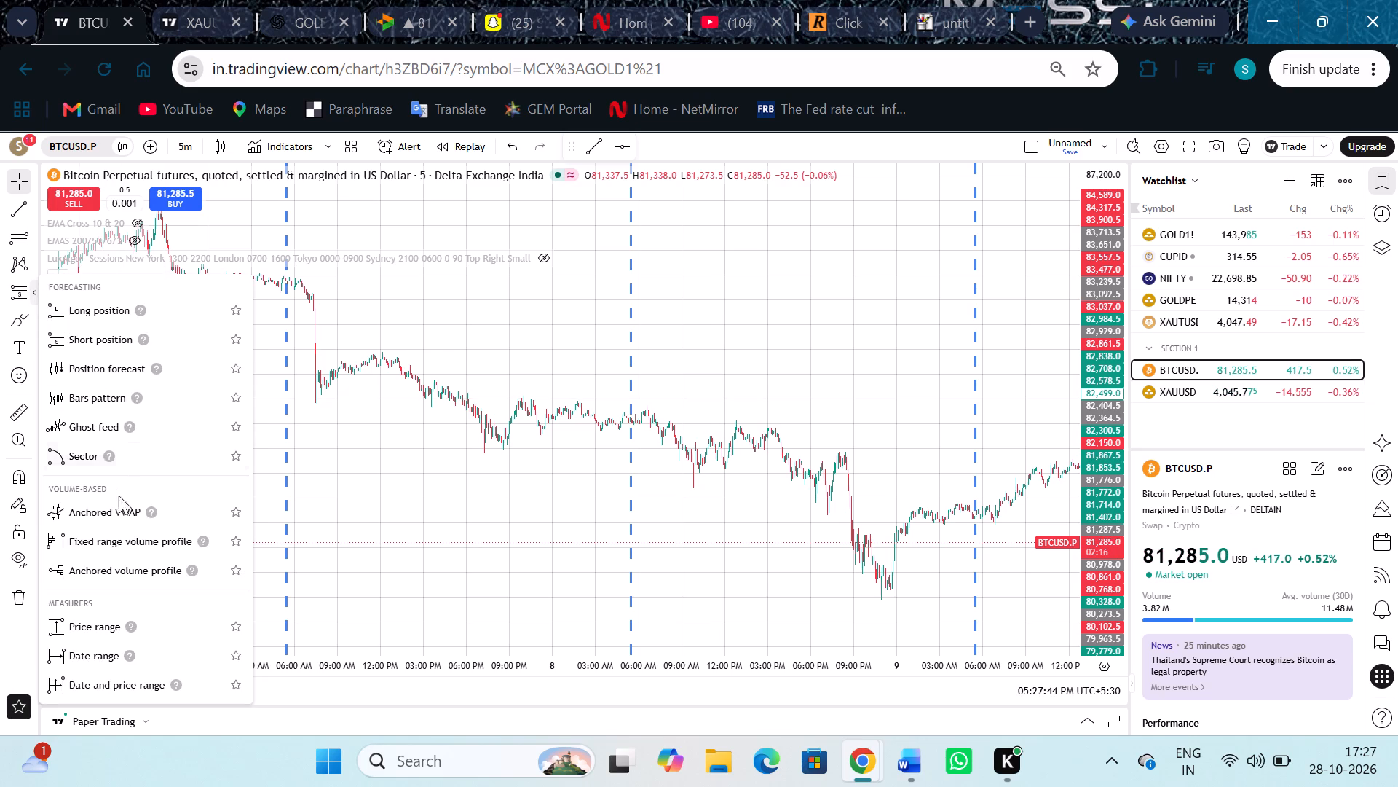
click(136, 545)
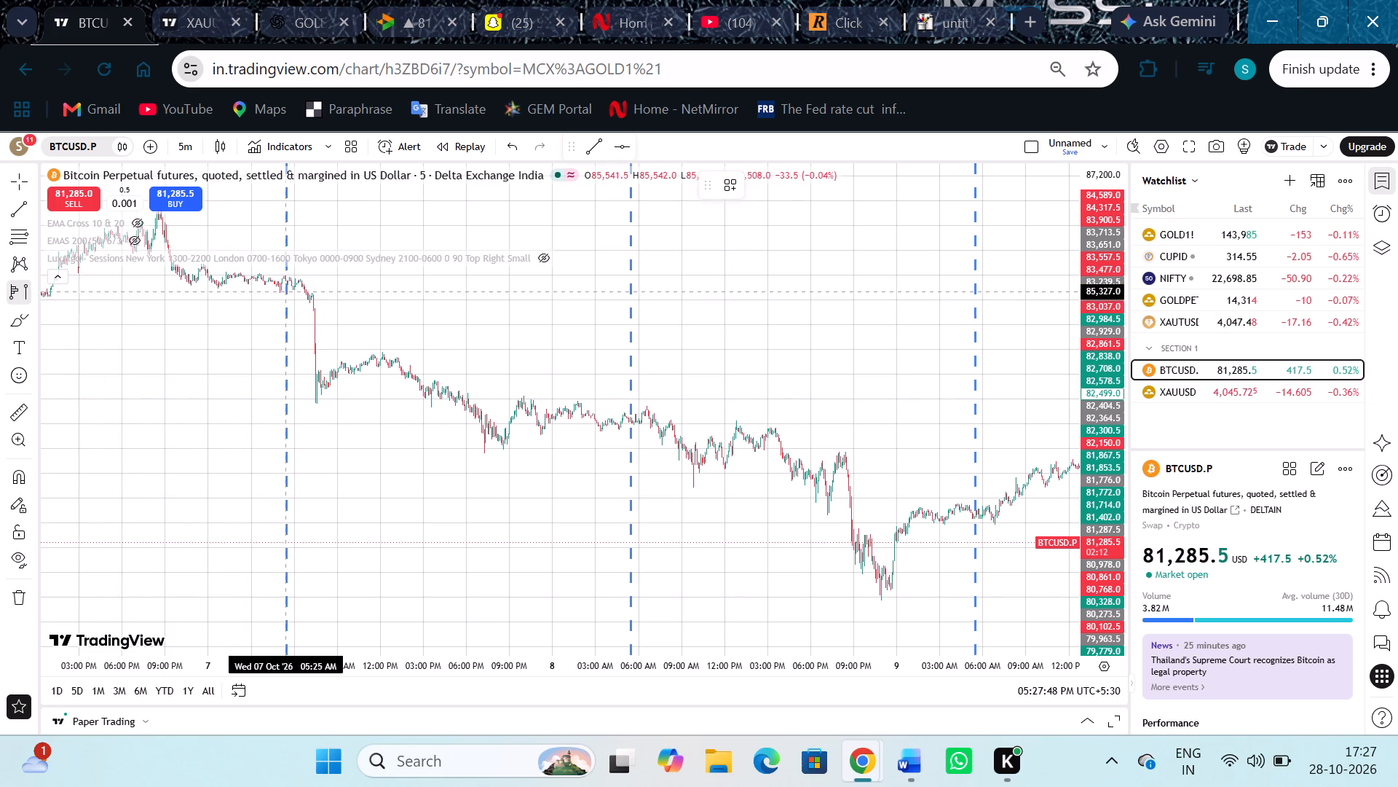
click(286, 286)
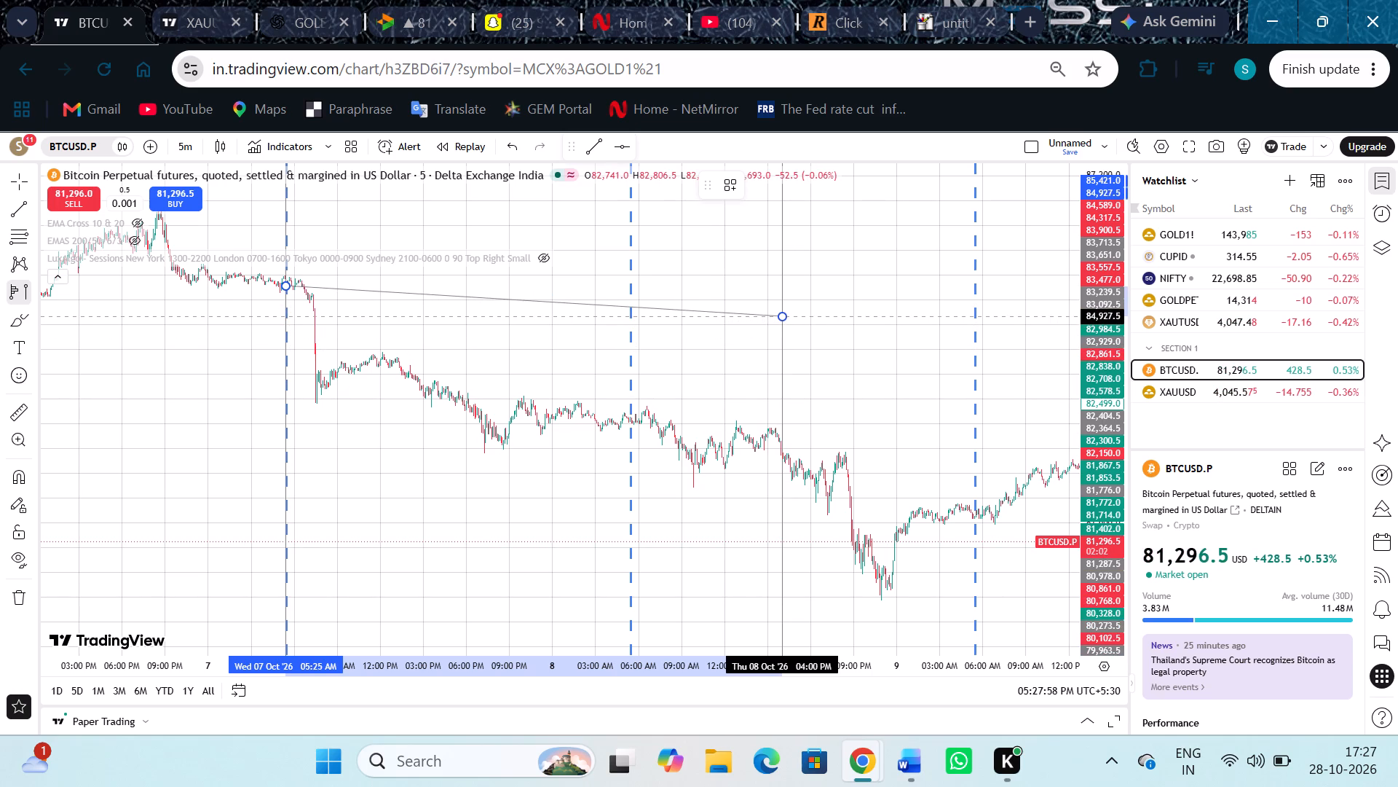
click(782, 316)
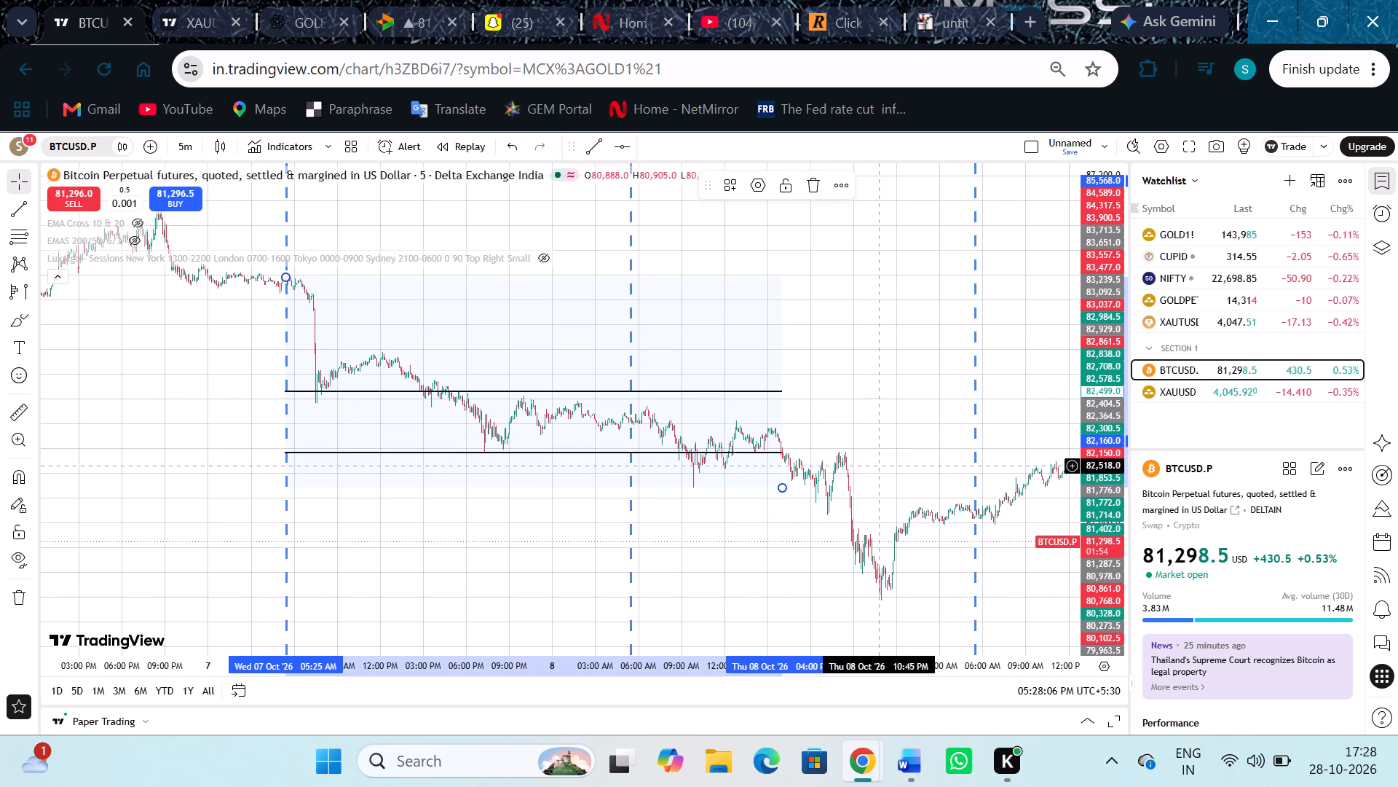
Switch to the click counter and raise the no trade count by one to 6.
drag(880, 465, 866, 442)
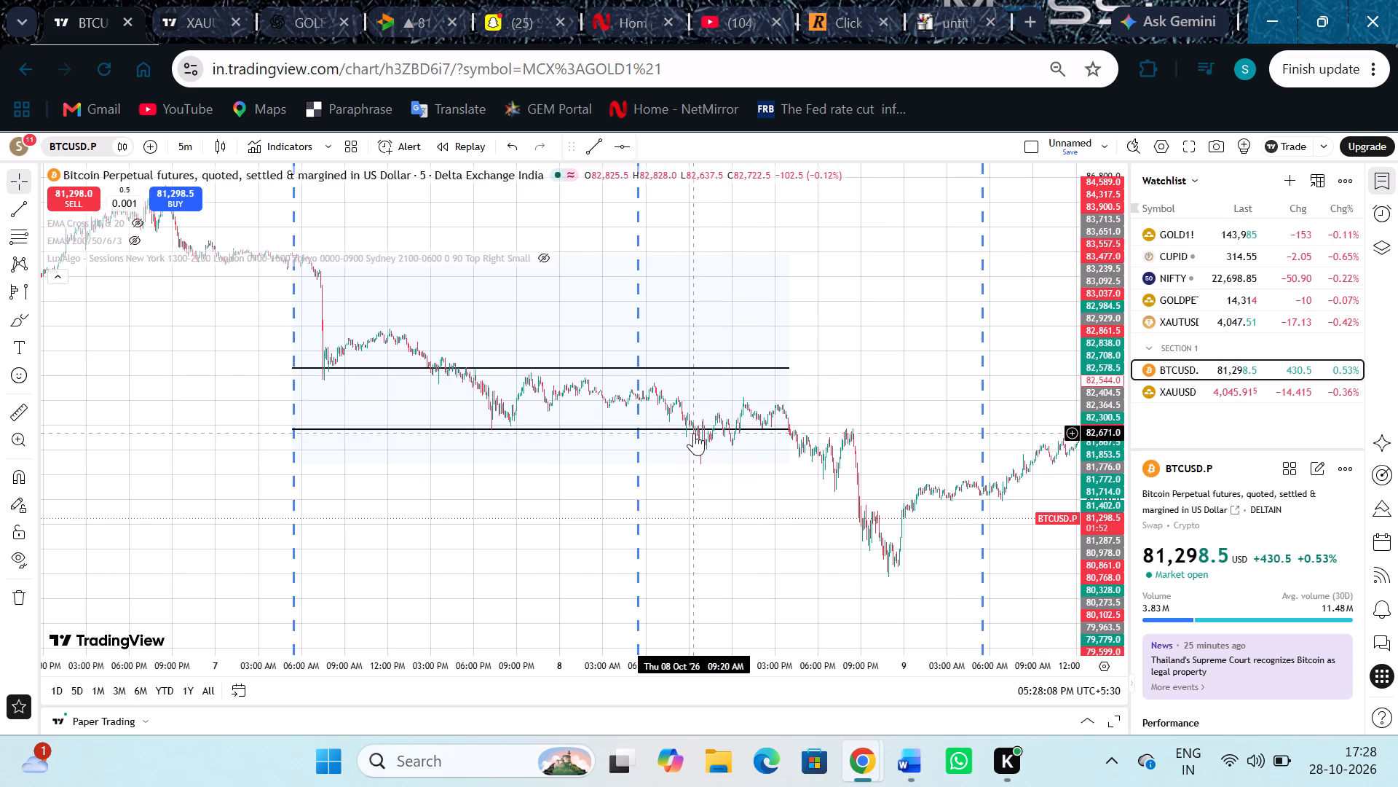
click(837, 0)
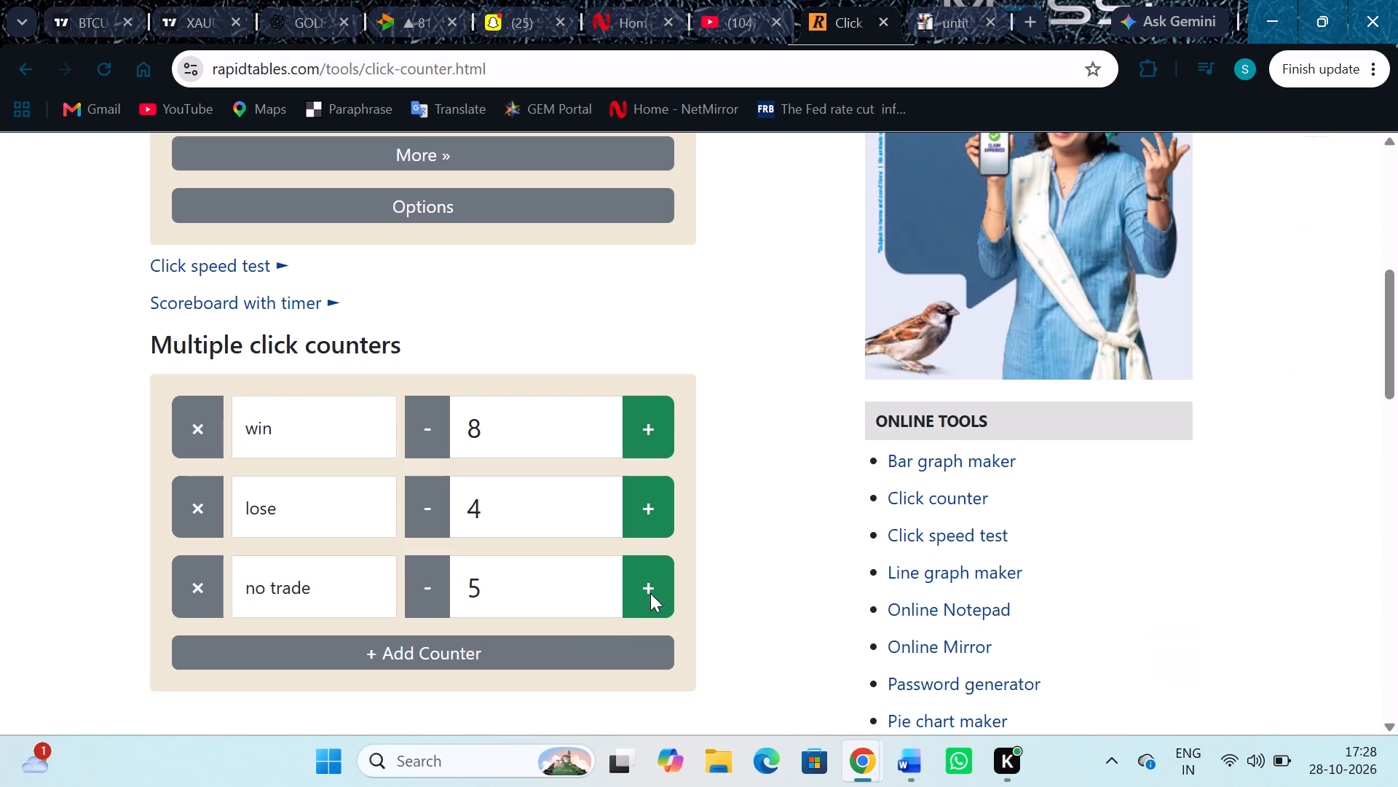
click(653, 590)
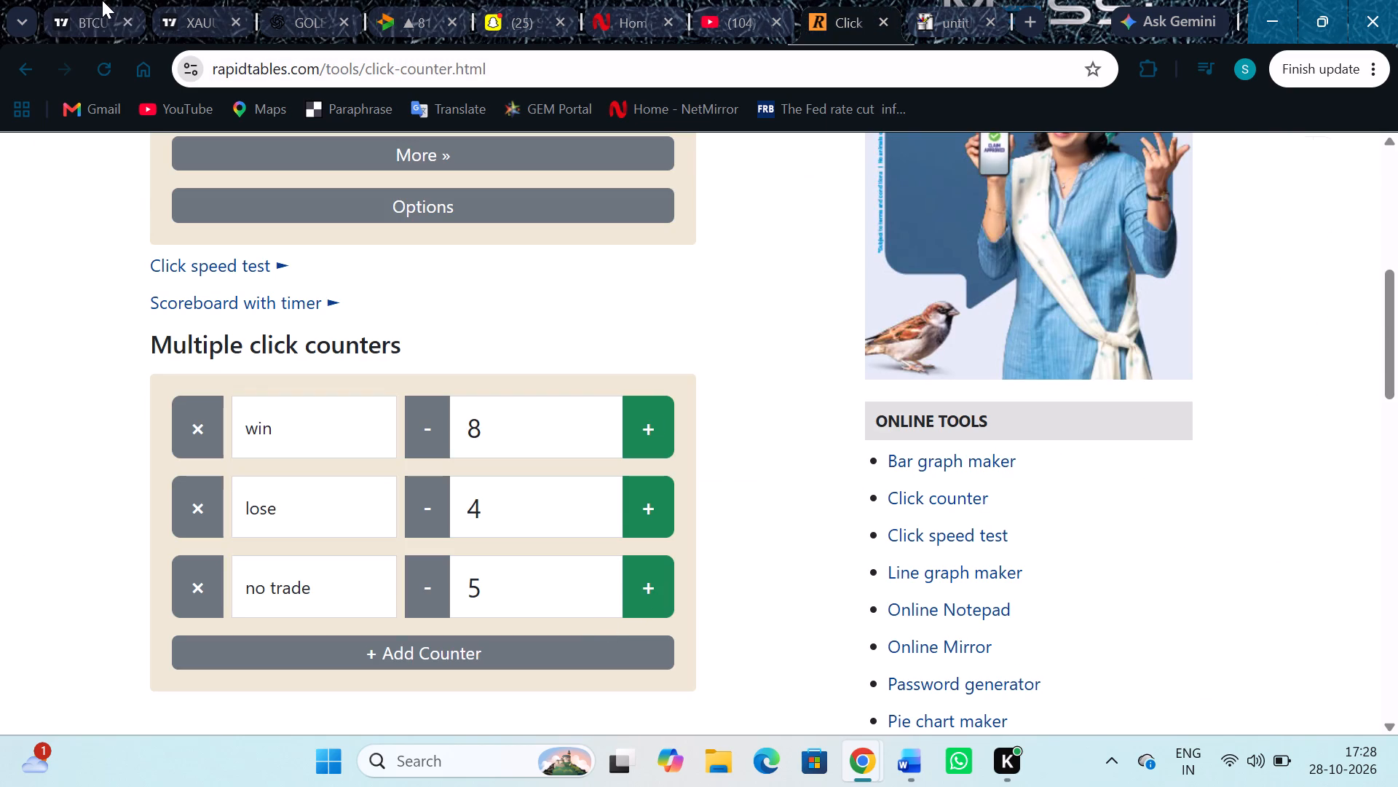
Return to the BTCUSD.P chart and delete the volume profile spanning 7 October to 8 October.
click(102, 0)
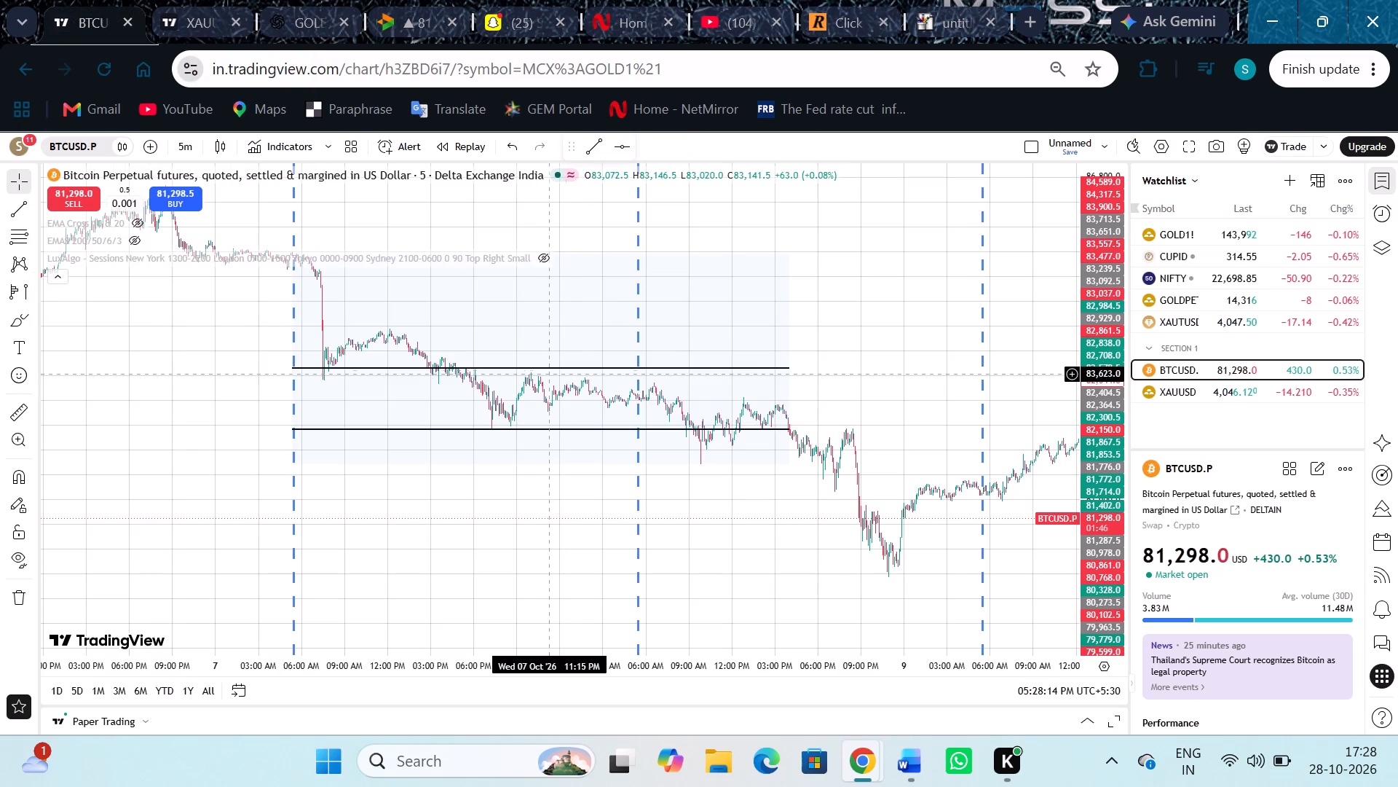
click(553, 366)
click(806, 187)
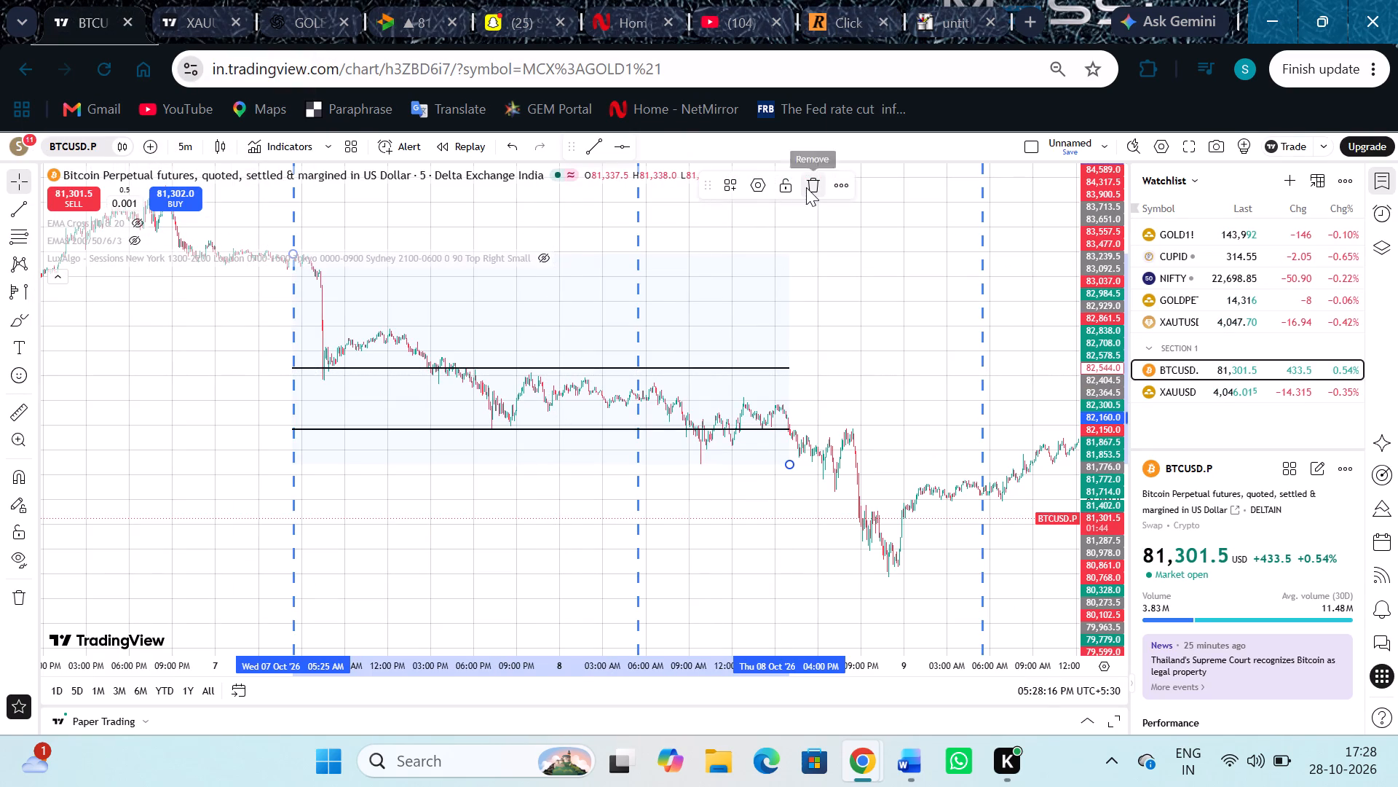
Draw a fixed range volume profile from 6 October, 05:35 AM, to 7 October, 04:00 PM.
drag(387, 348, 659, 434)
drag(508, 412, 655, 459)
click(17, 294)
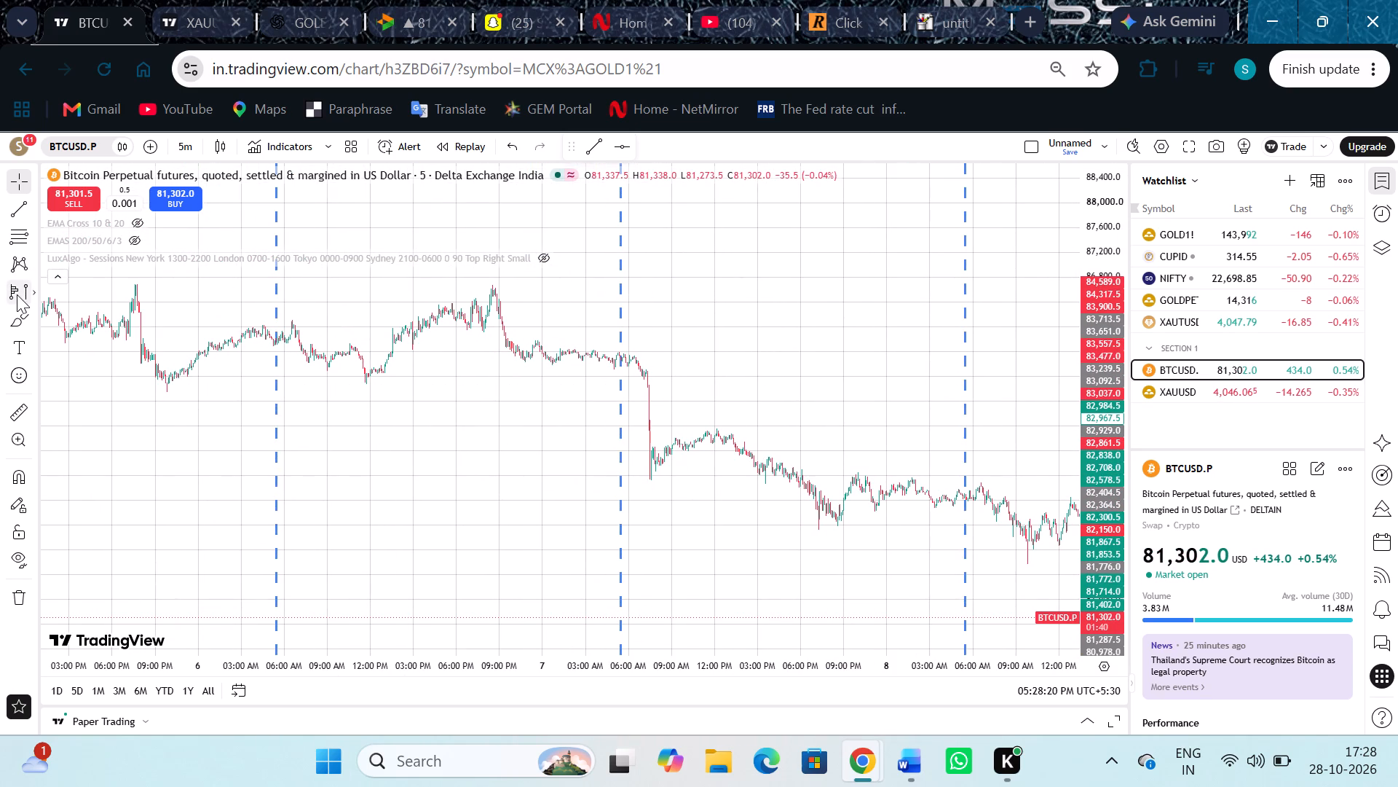
click(278, 338)
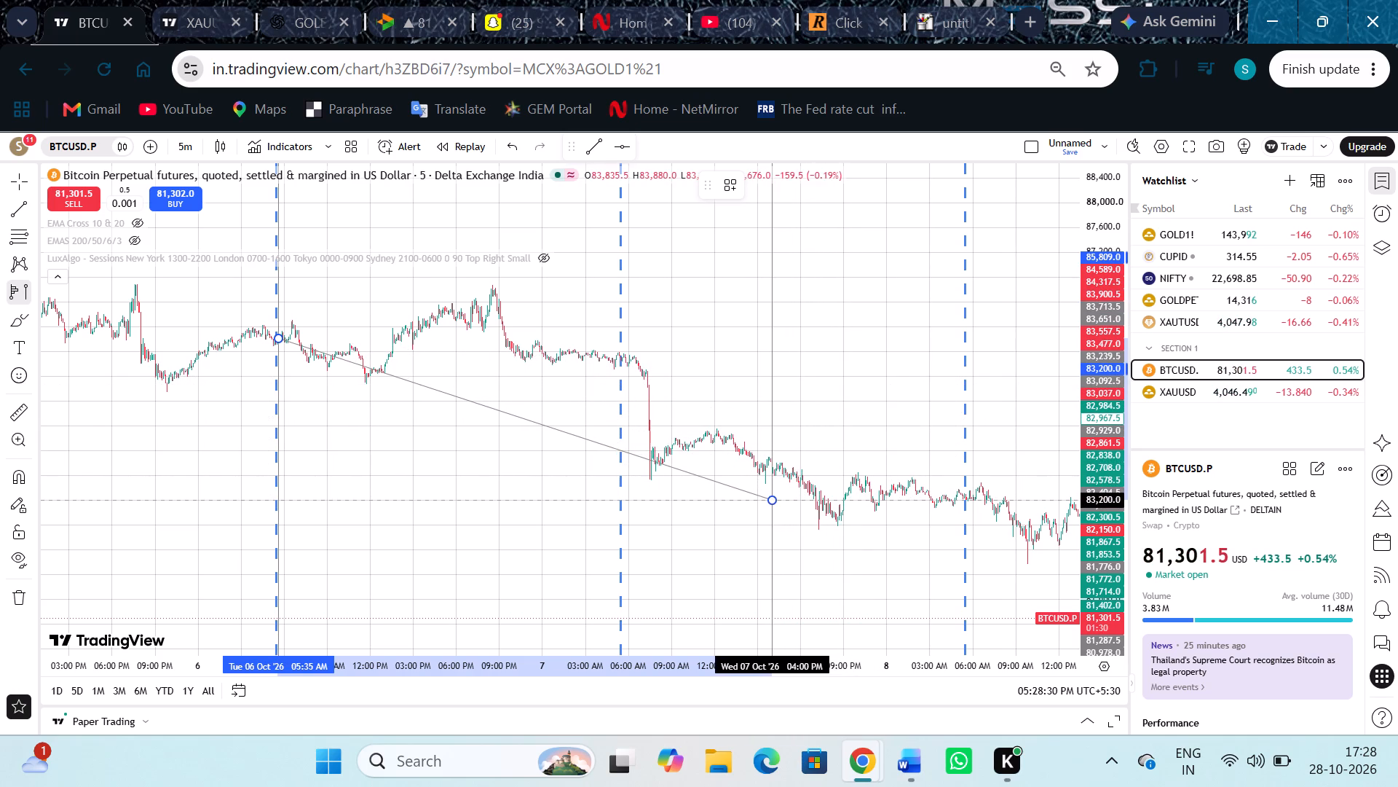
click(772, 500)
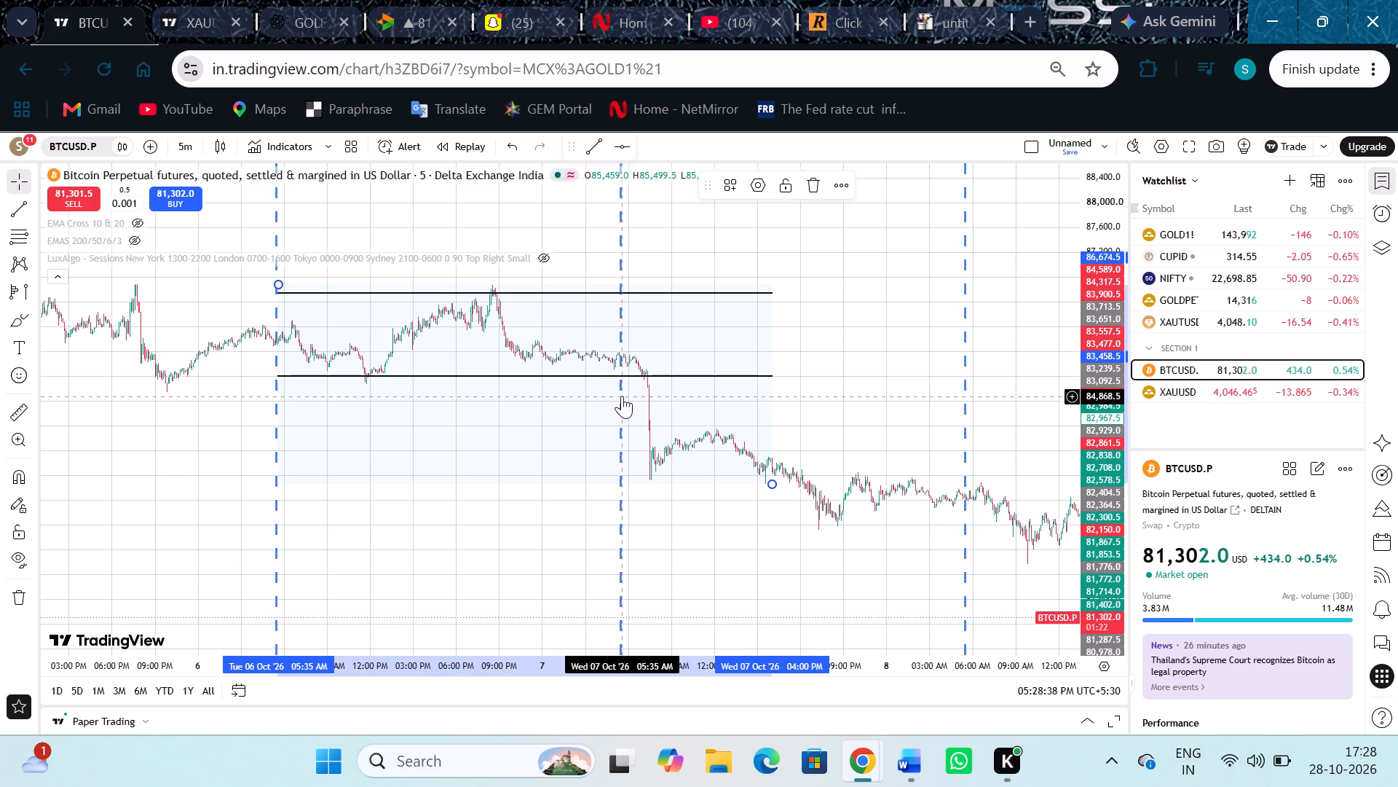
Switch to the click counter to record the result for 7 October.
click(841, 0)
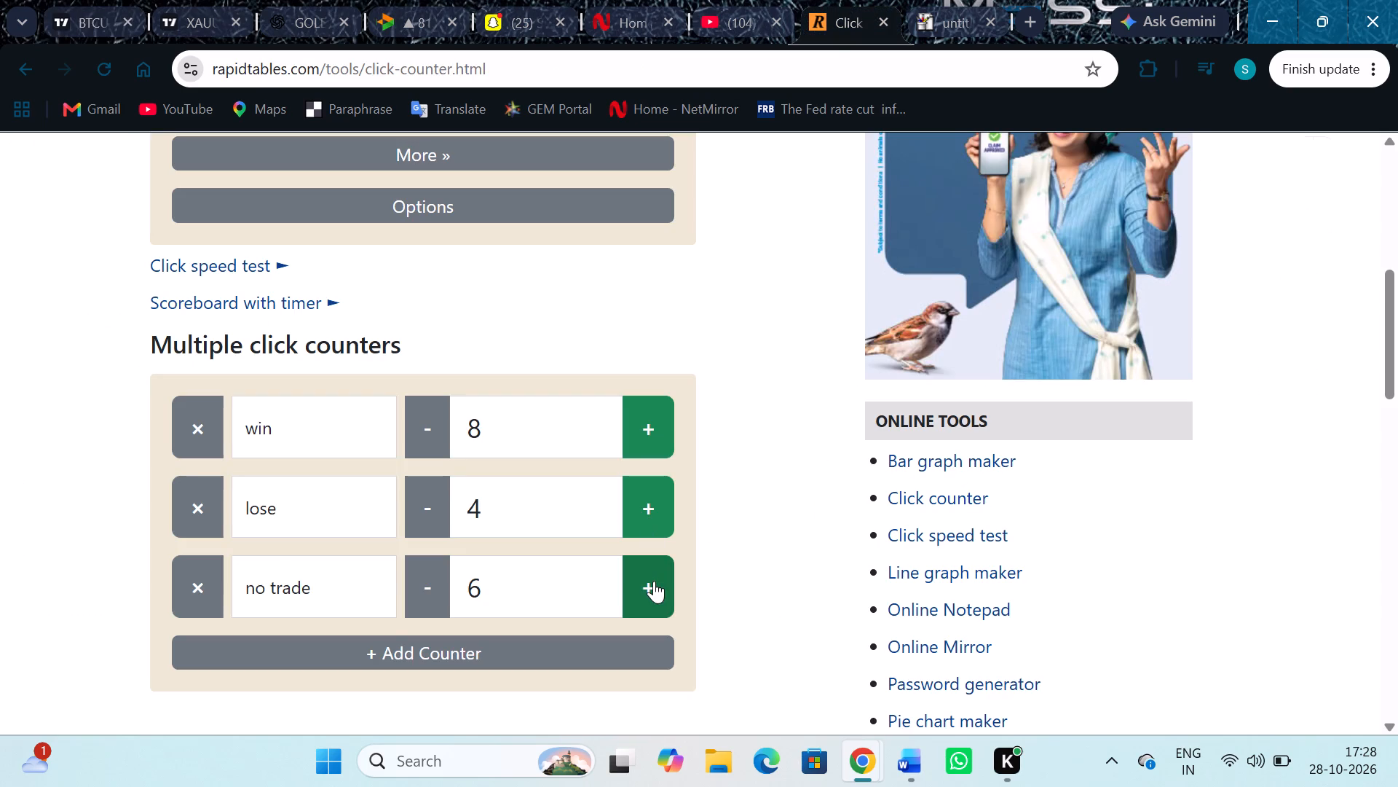
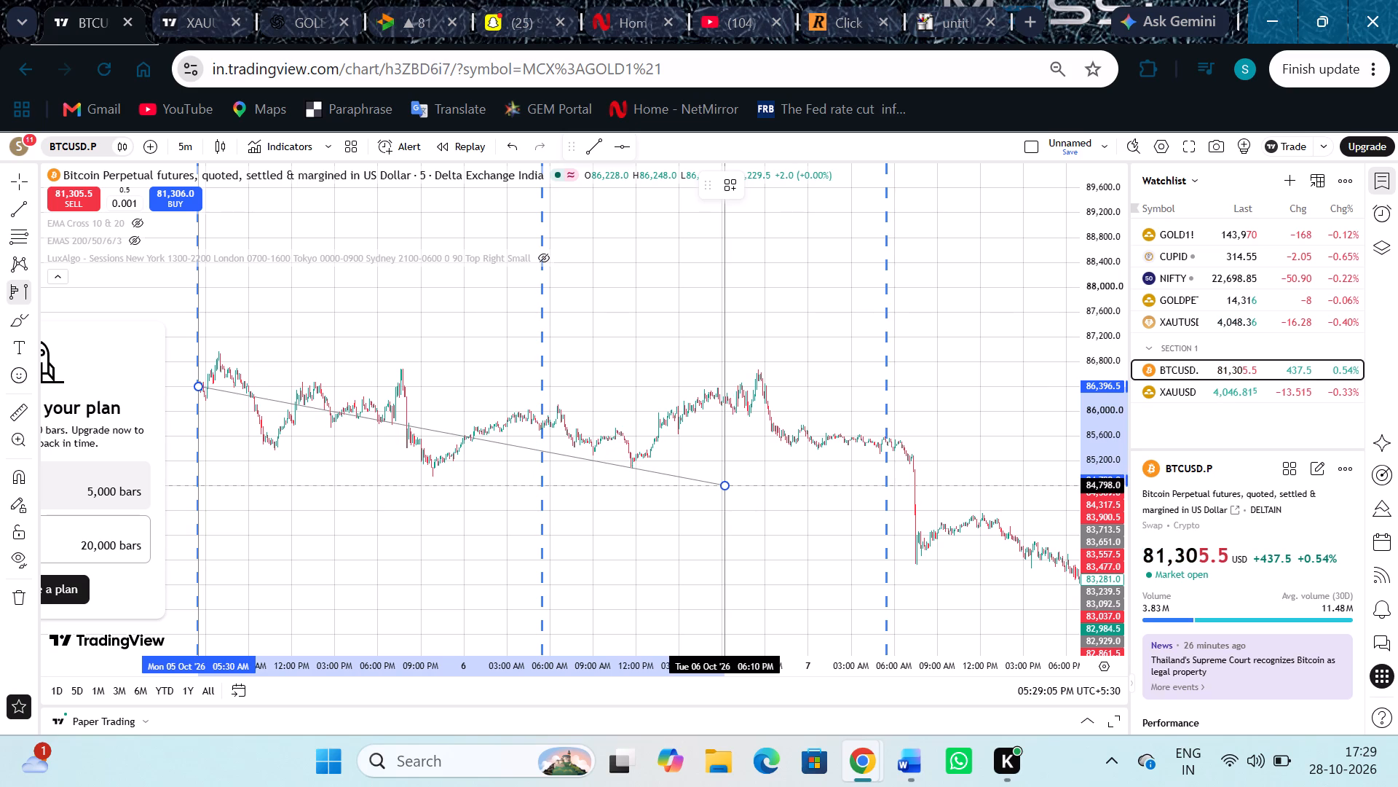
Finish the fixed range volume profile from 5 October, 05:30 AM, at 6 October, 03:55 PM.
click(692, 530)
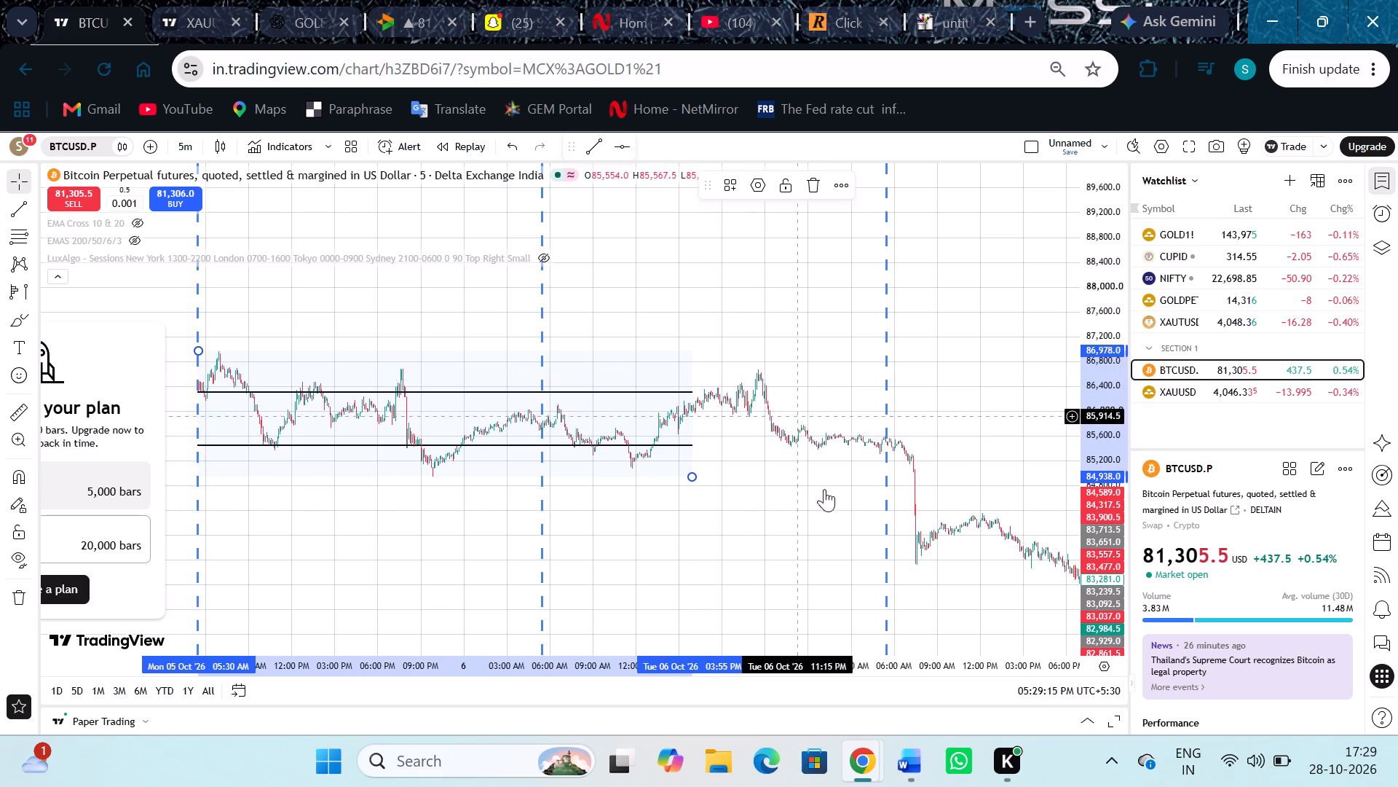
Place a short position on 6 October, 07:30 PM, with its entry at 86,291 on the profile's upper value line.
scroll(746, 444, up, 5)
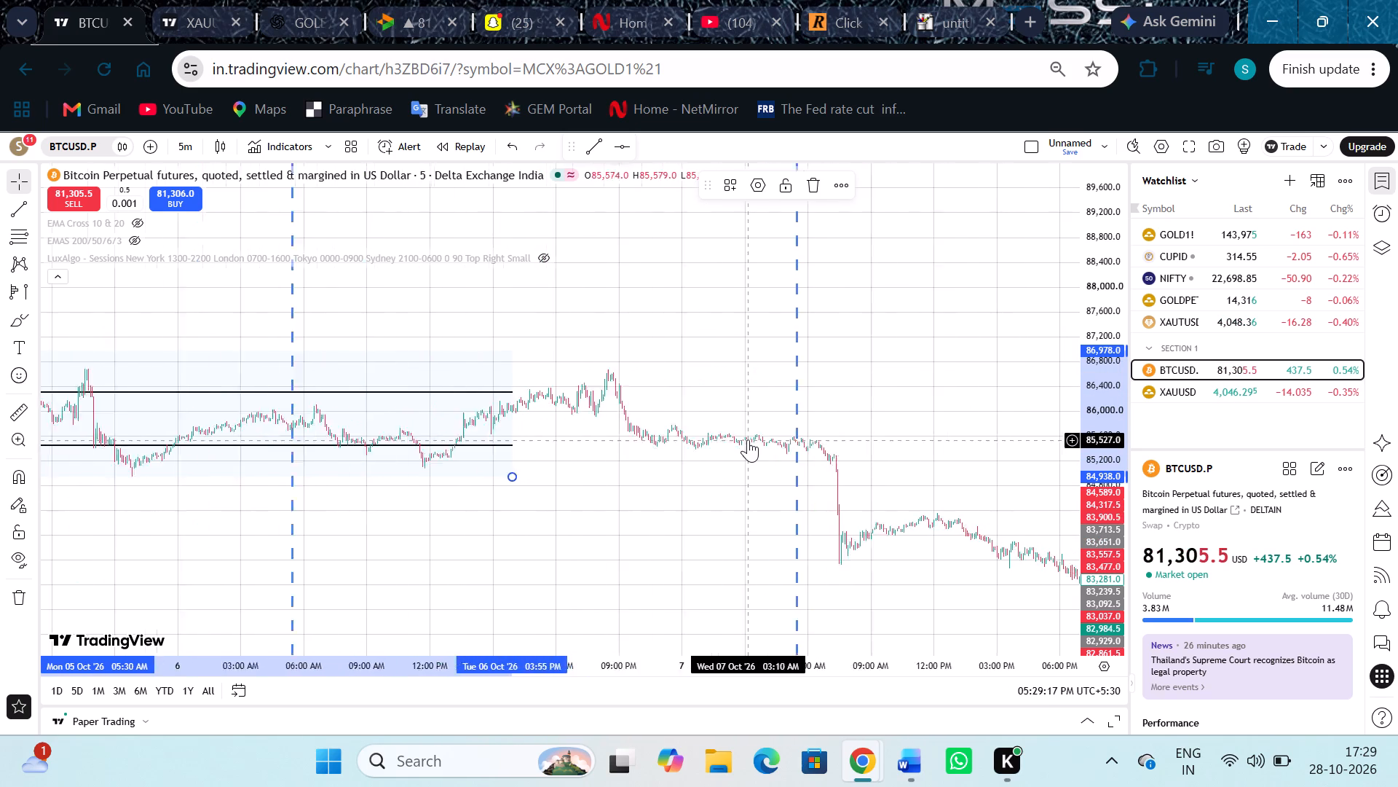
scroll(748, 439, up, 1)
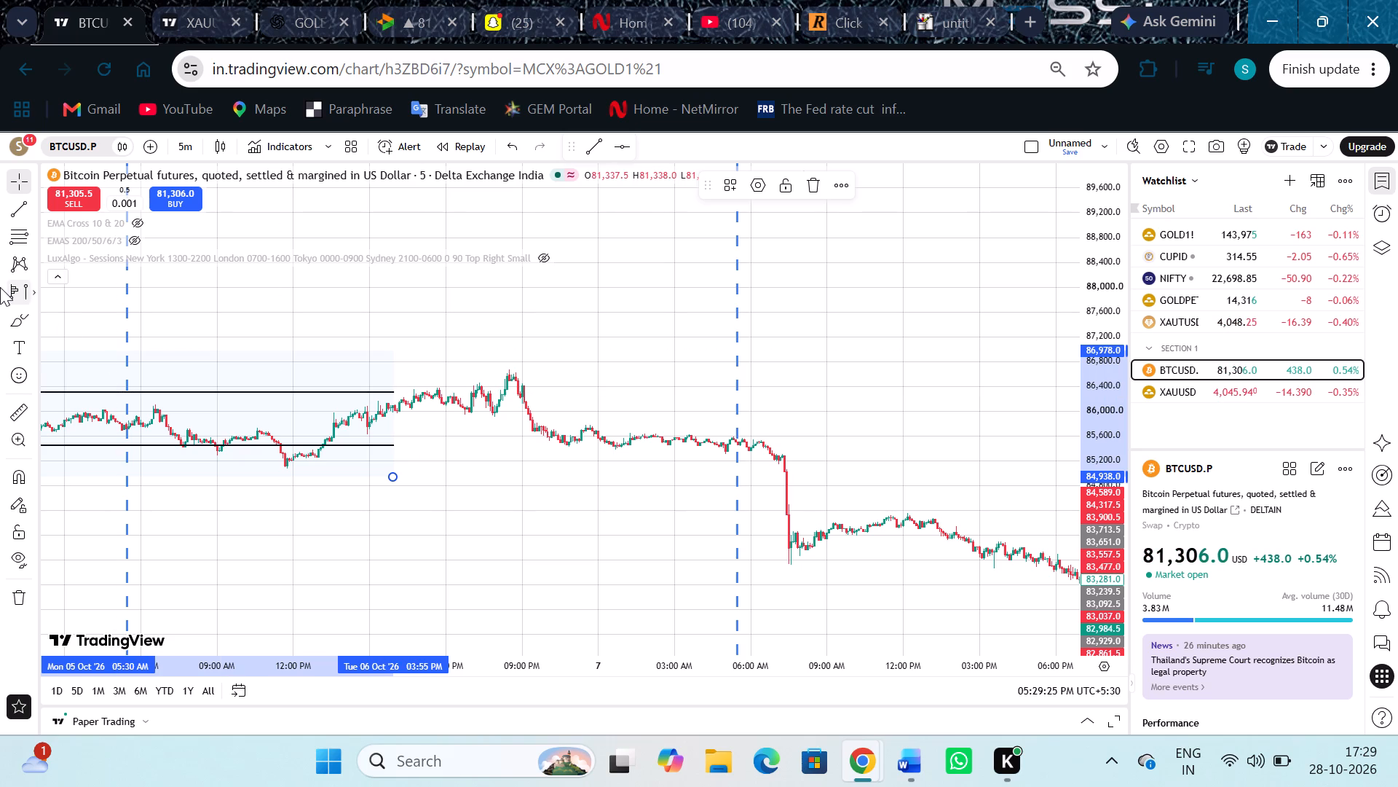
click(31, 296)
click(81, 339)
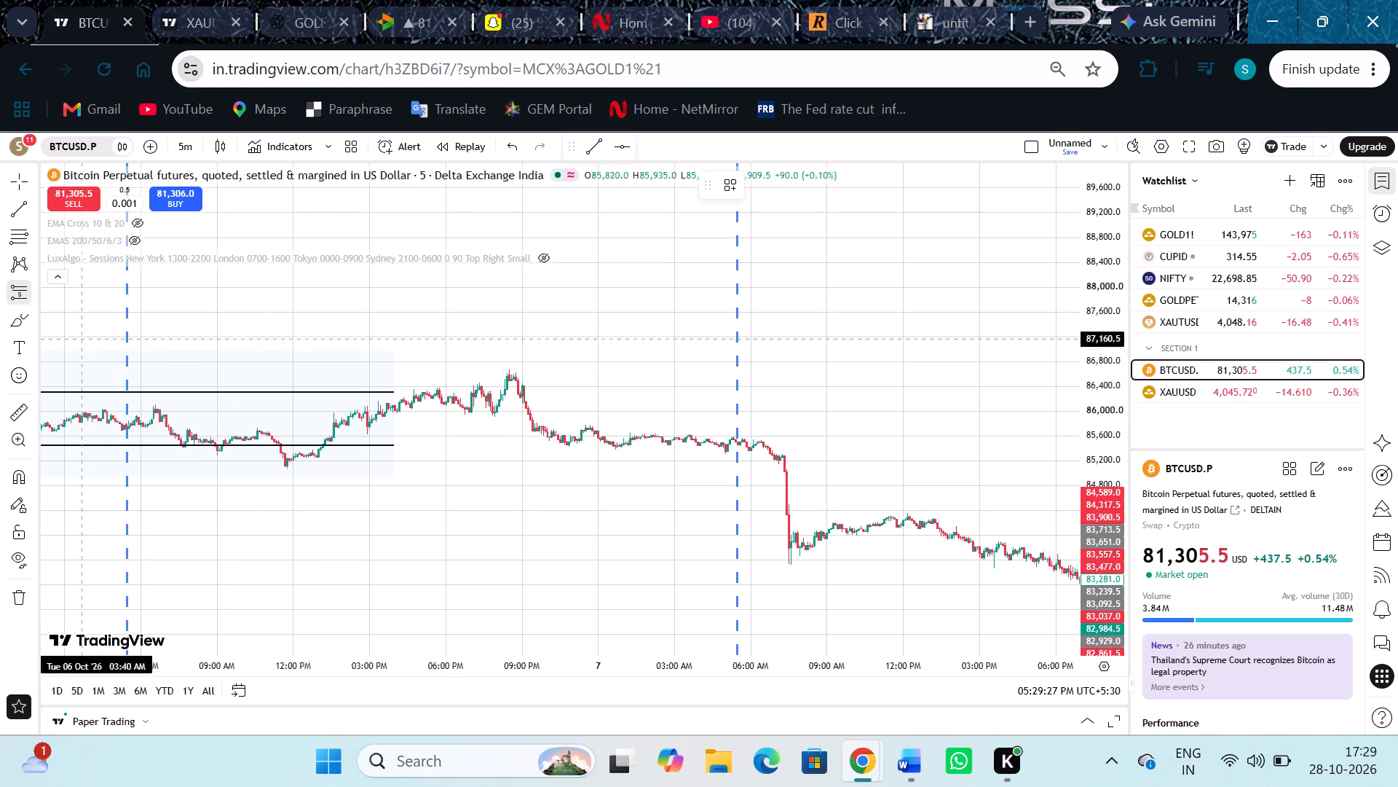
click(484, 393)
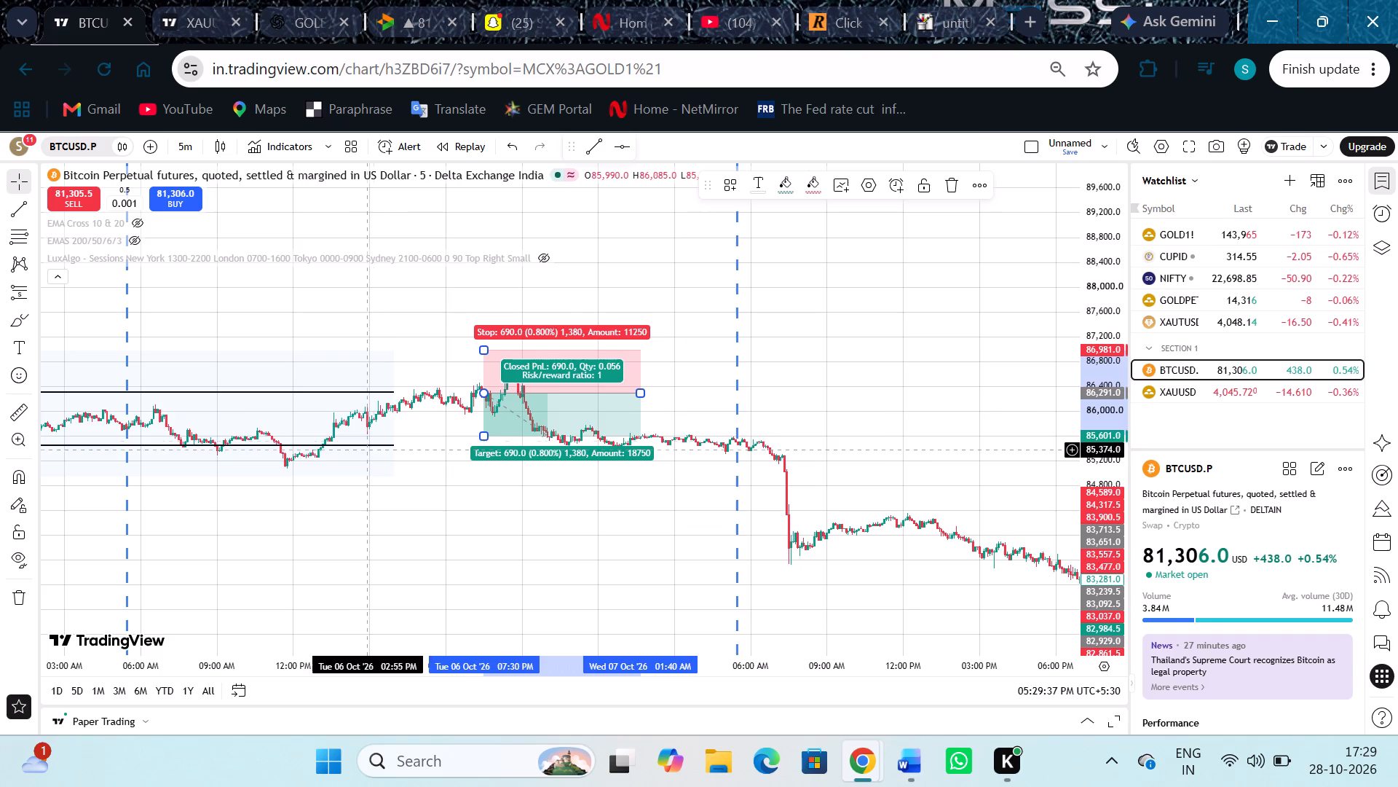
Switch to the click counter and raise the win count by one to 9.
click(823, 0)
click(652, 428)
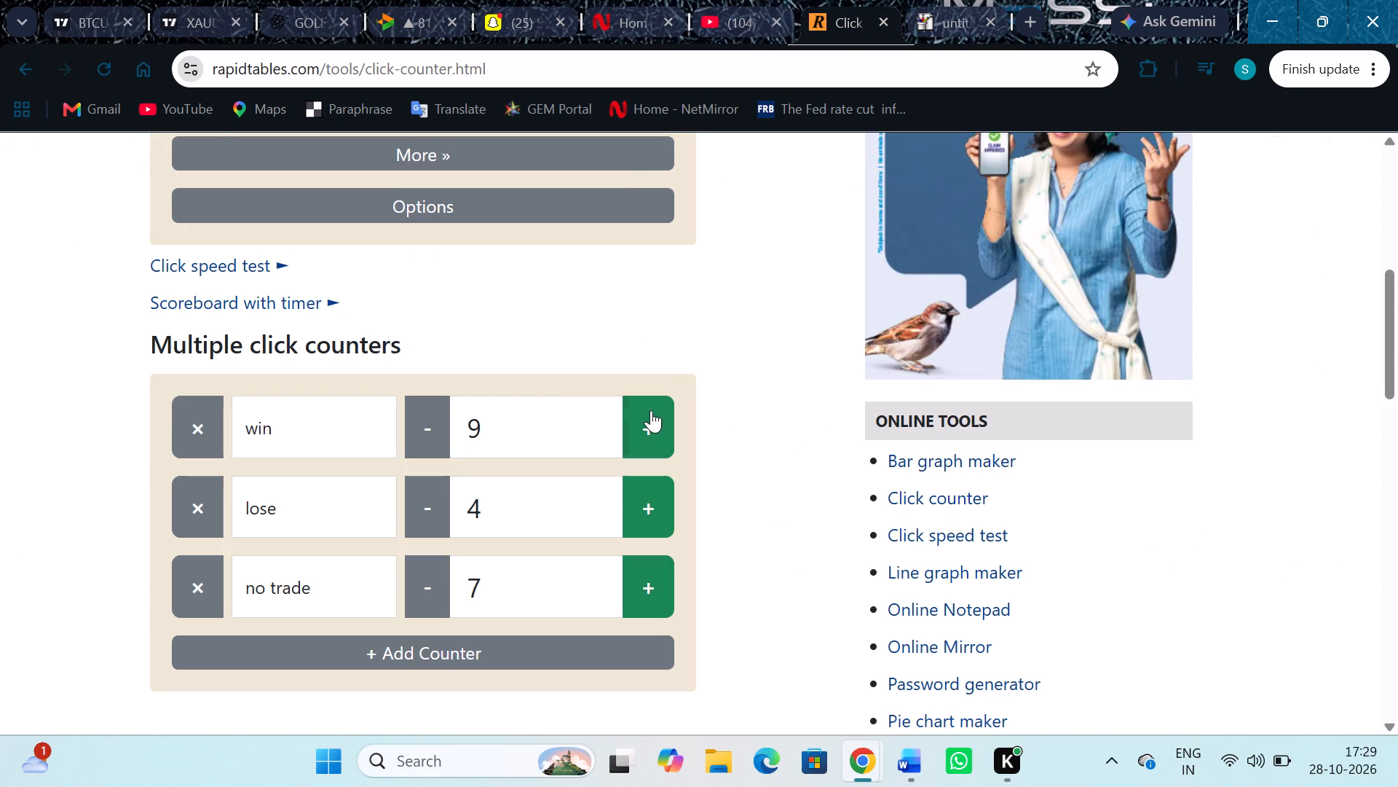
Return to the BTCUSD.P chart and delete the volume profile spanning 5 October to 6 October.
click(95, 0)
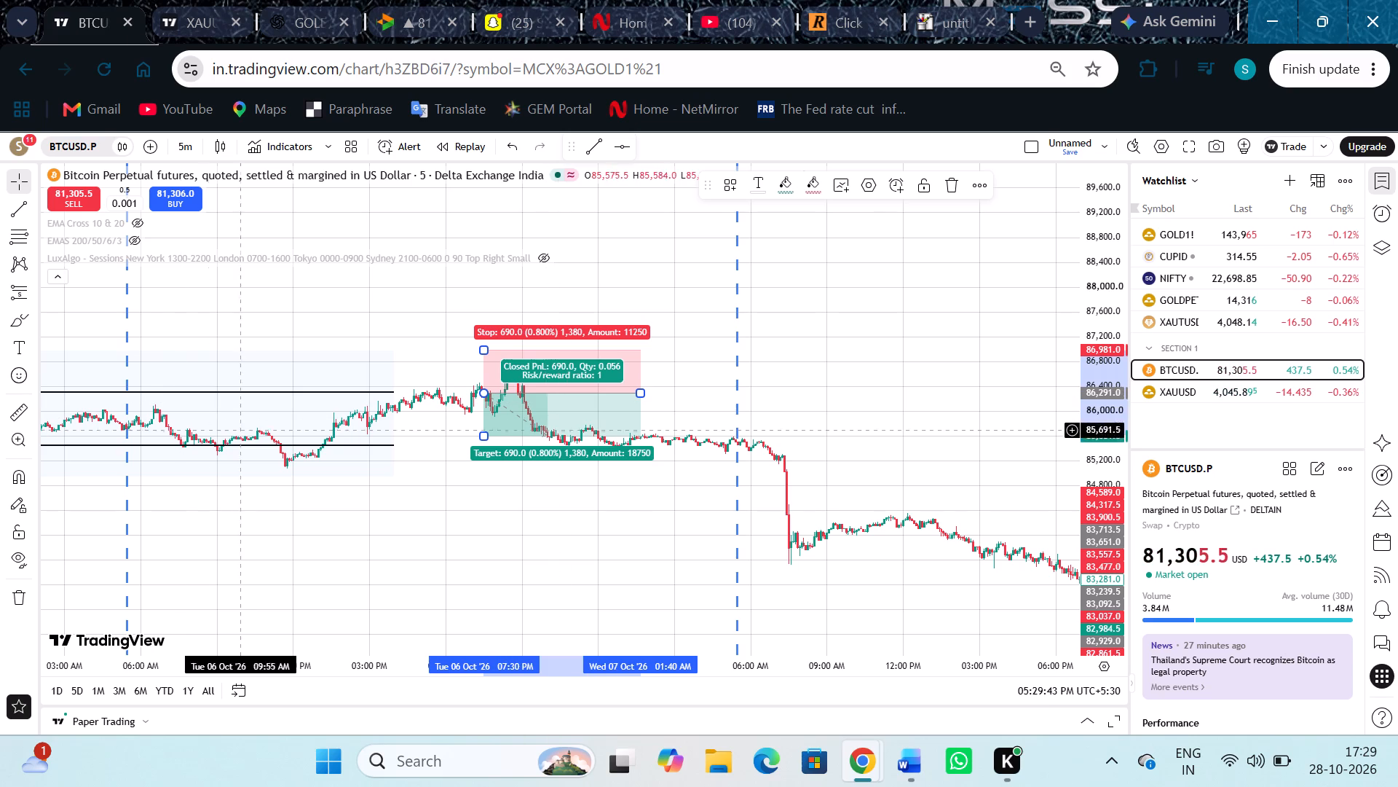
drag(312, 588, 872, 535)
drag(612, 522, 538, 535)
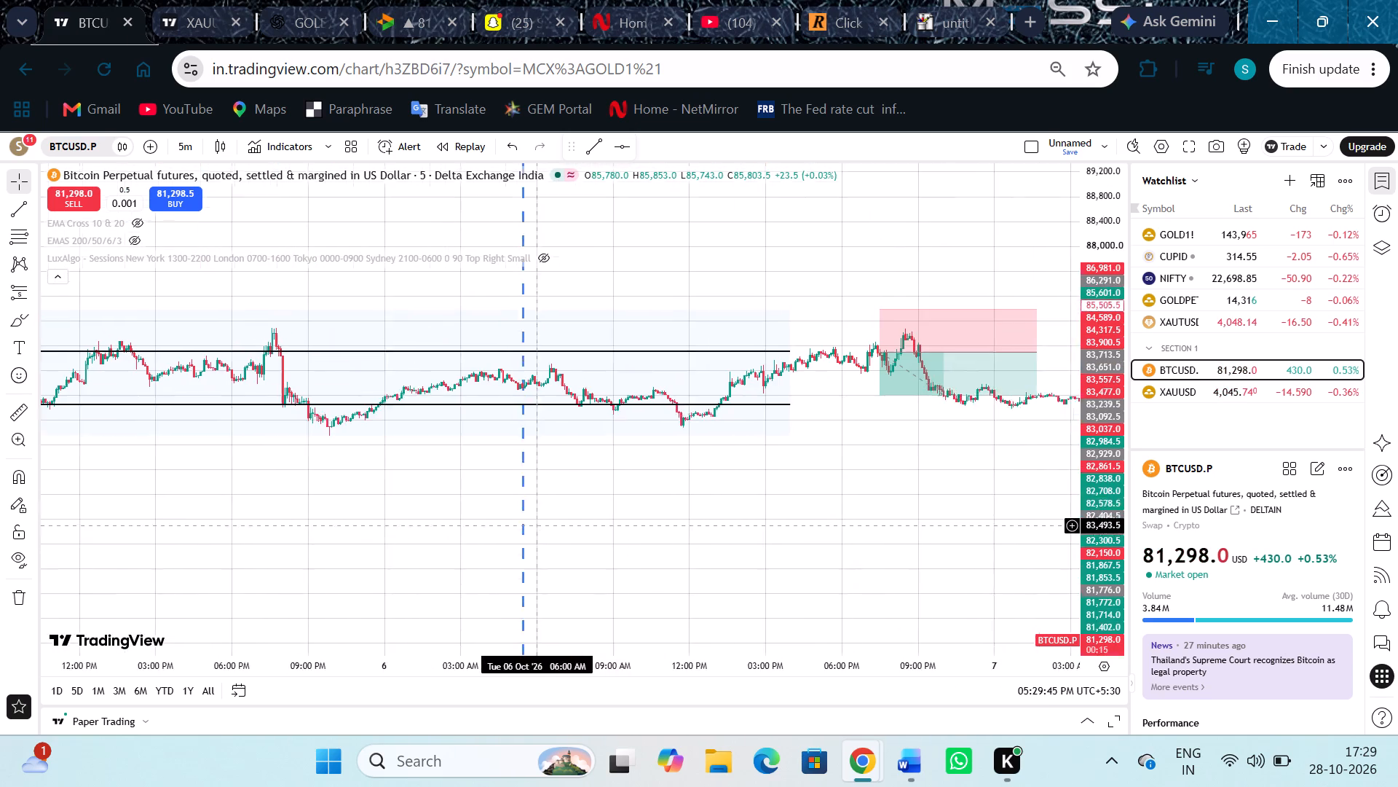
drag(538, 535, 553, 549)
click(660, 429)
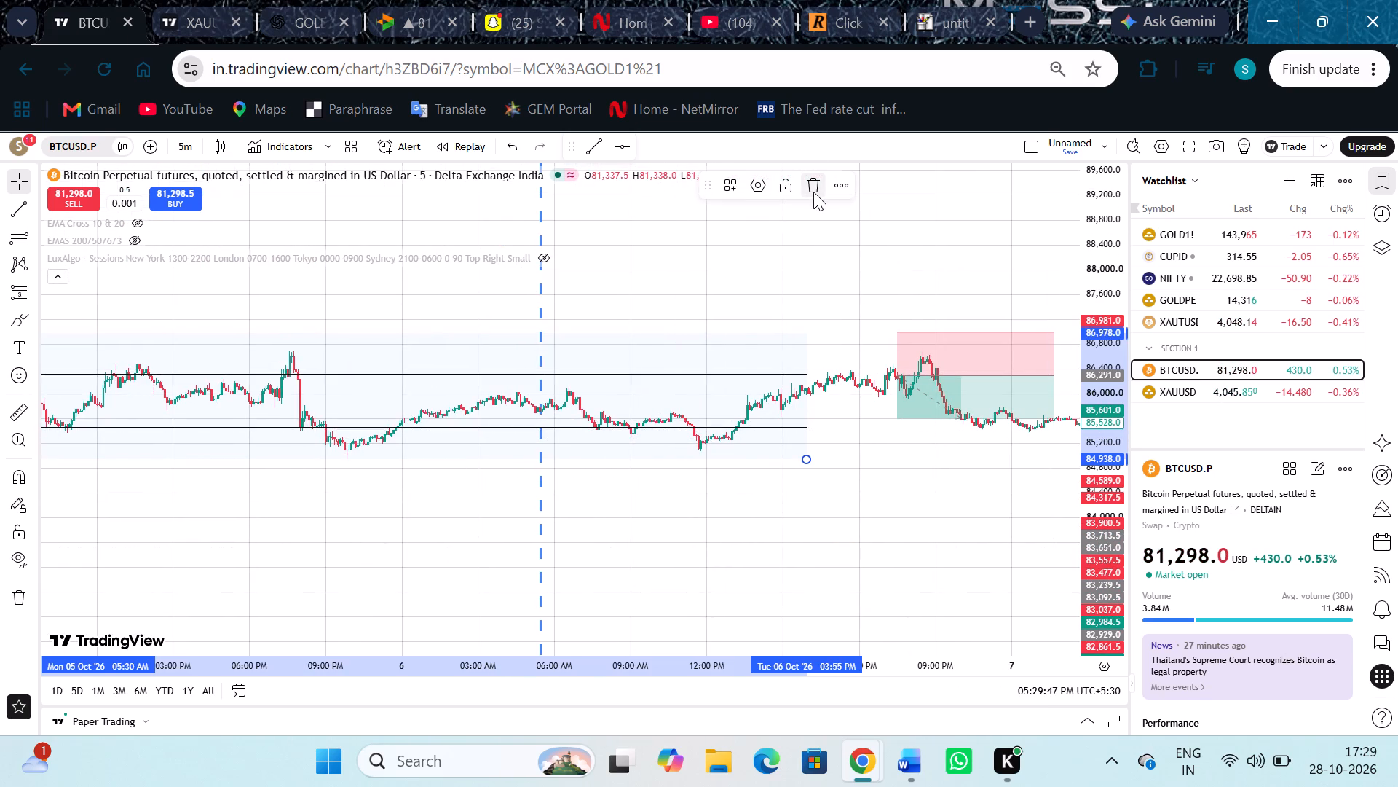
click(813, 192)
Review the marked trades on the BTCUSD.P chart day by day from 5 October to 28 October, and check the tally.
scroll(714, 427, down, 9)
scroll(736, 482, up, 3)
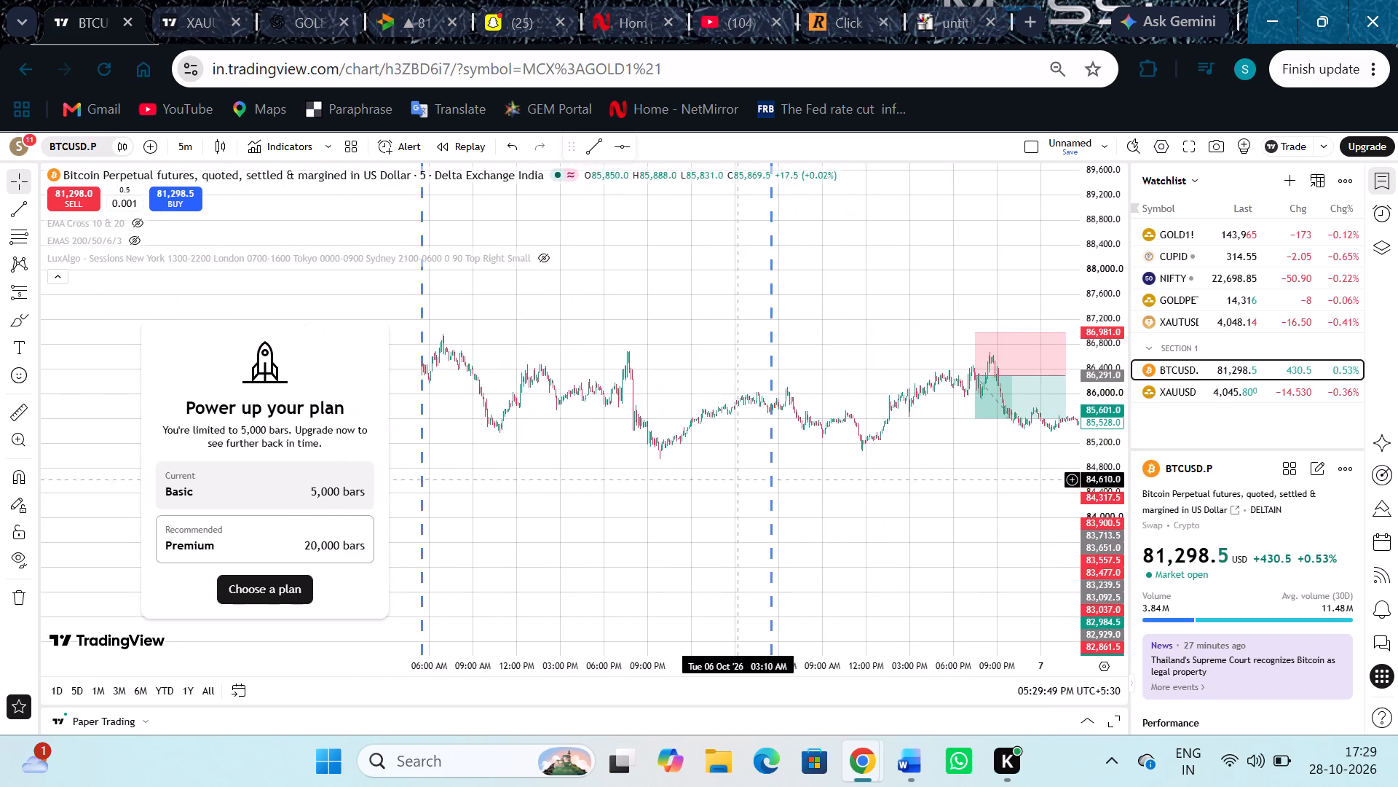
drag(759, 504, 224, 491)
drag(550, 518, 464, 447)
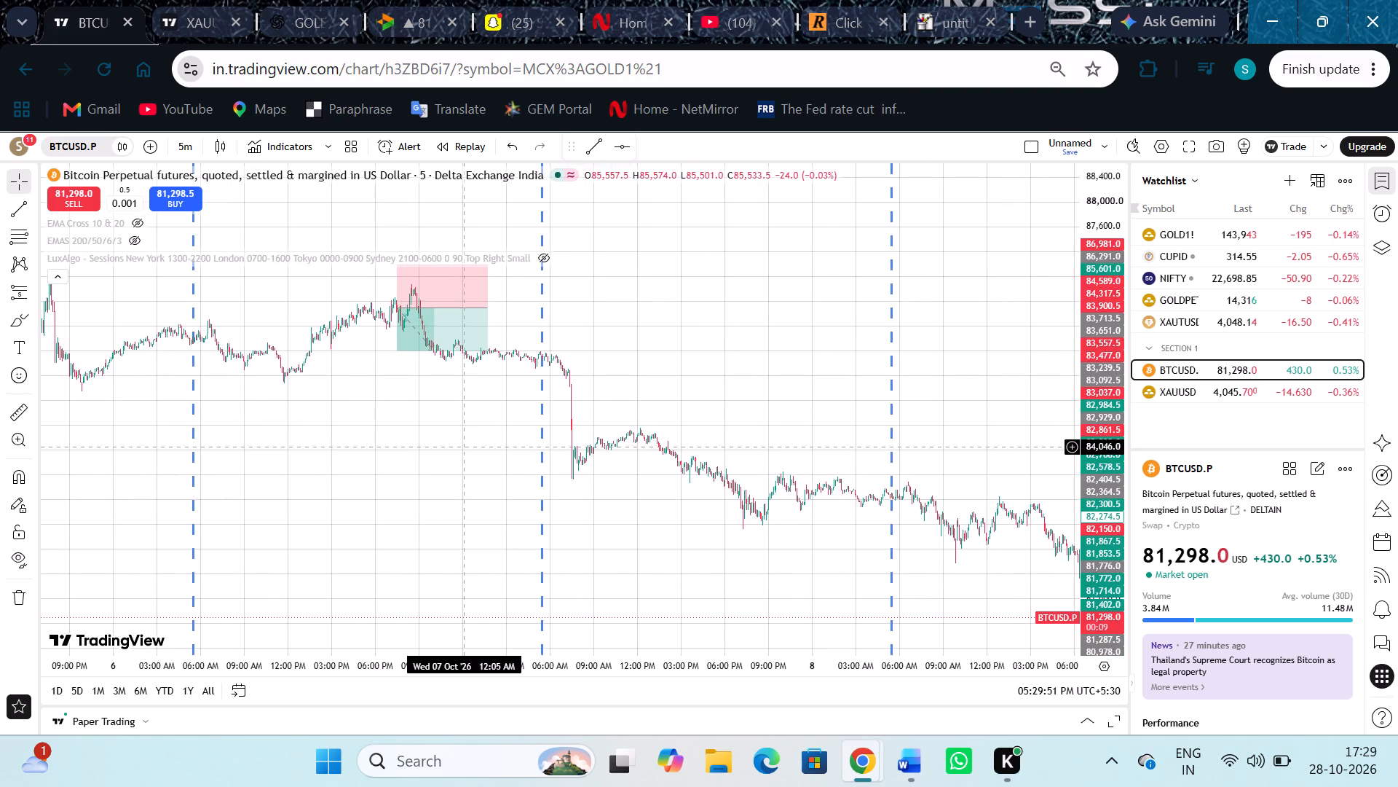
drag(526, 520, 169, 396)
drag(711, 543, 307, 495)
drag(659, 477, 607, 481)
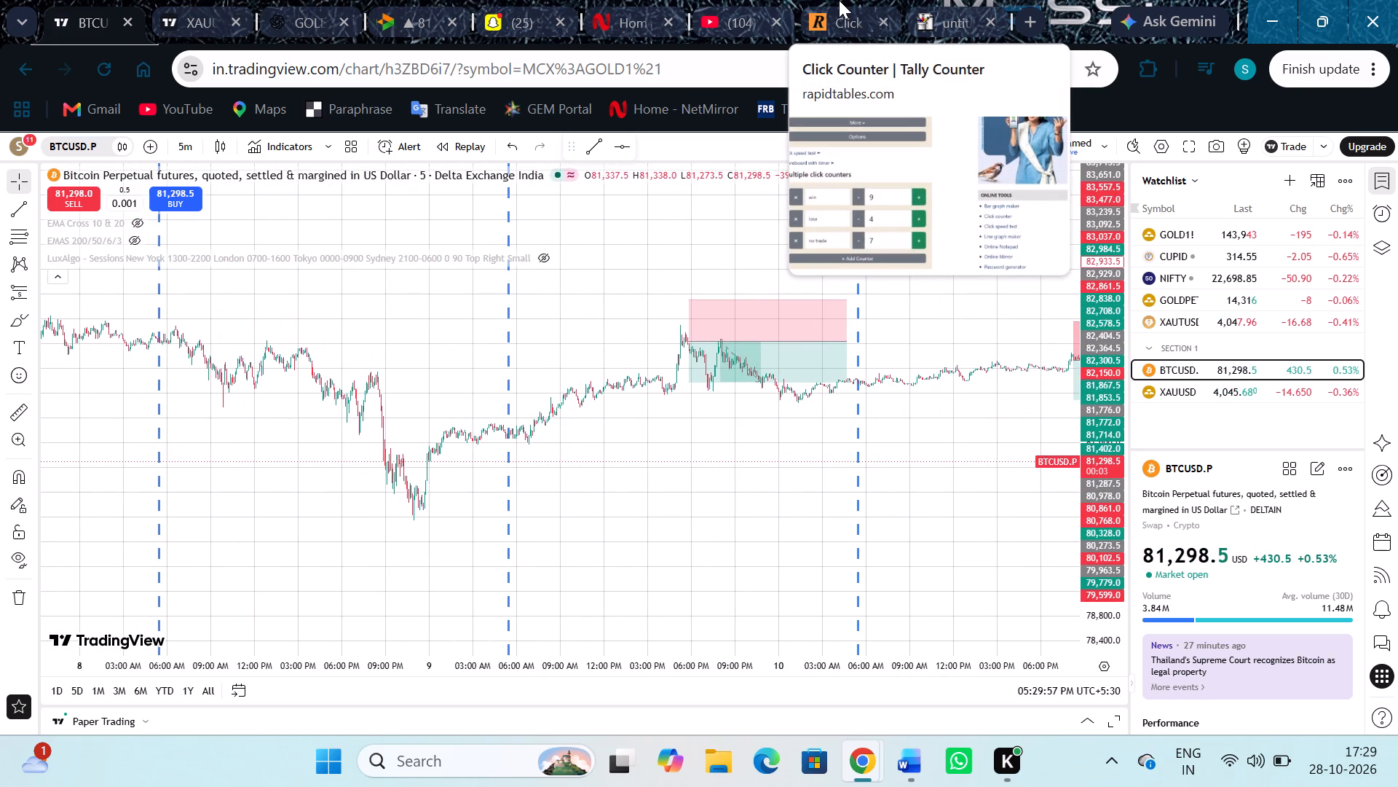
drag(974, 401, 457, 374)
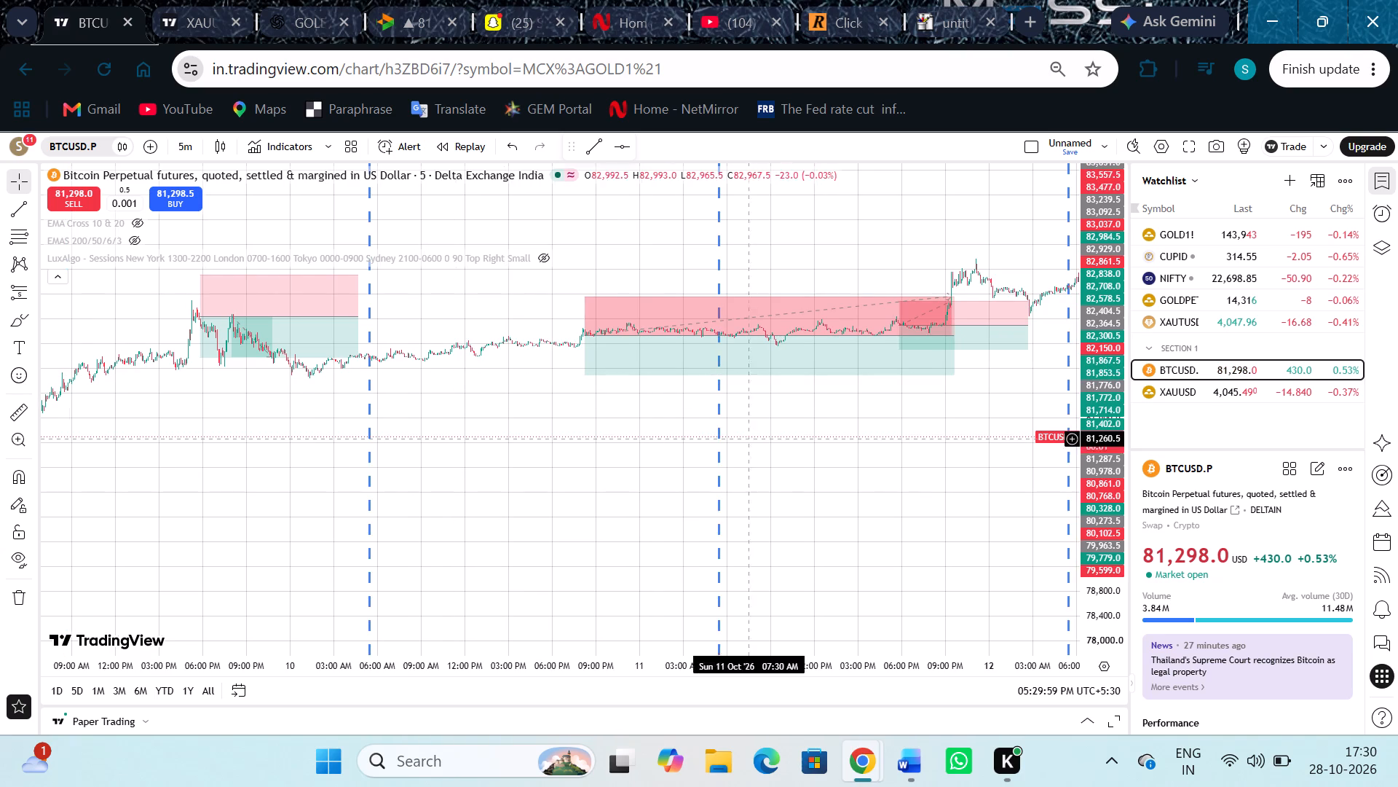
drag(759, 423, 751, 424)
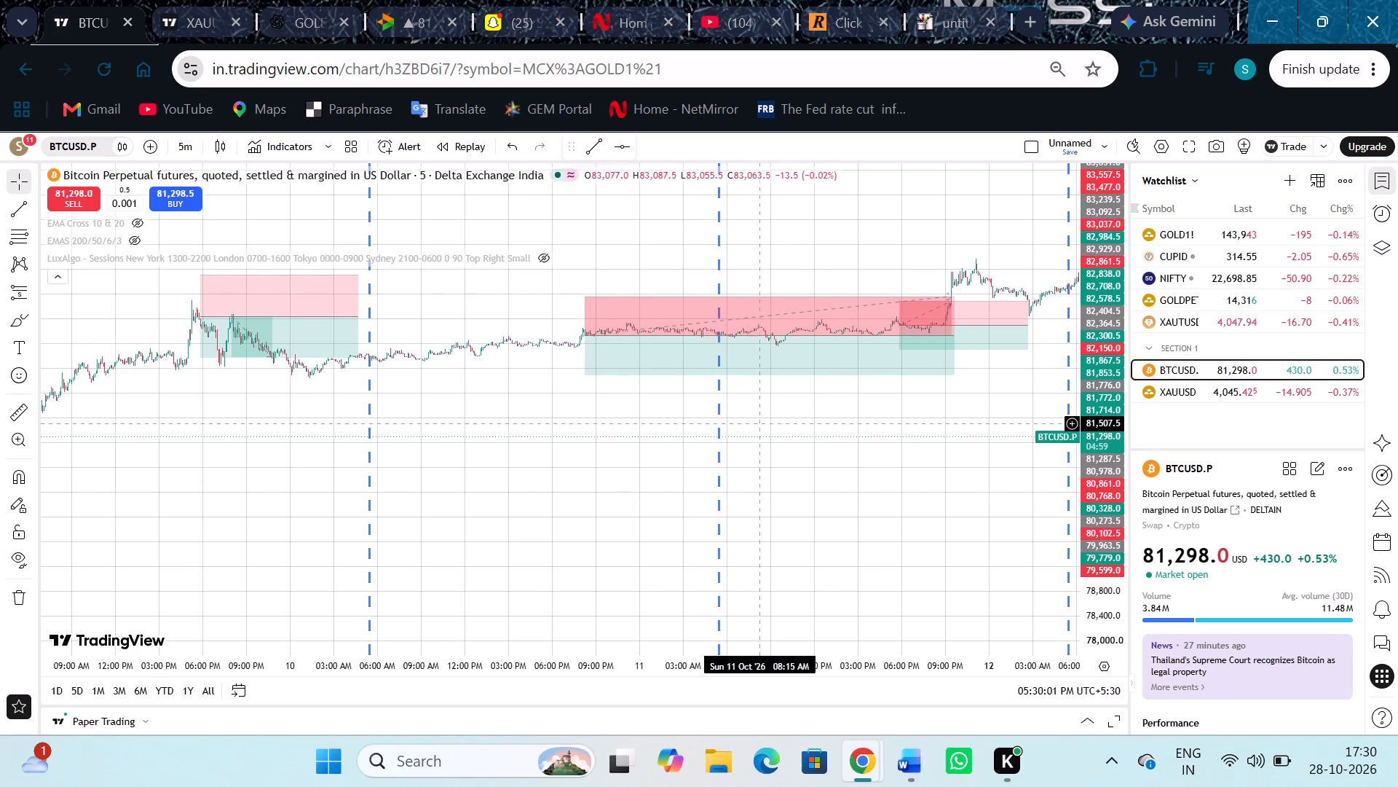
drag(751, 424, 526, 428)
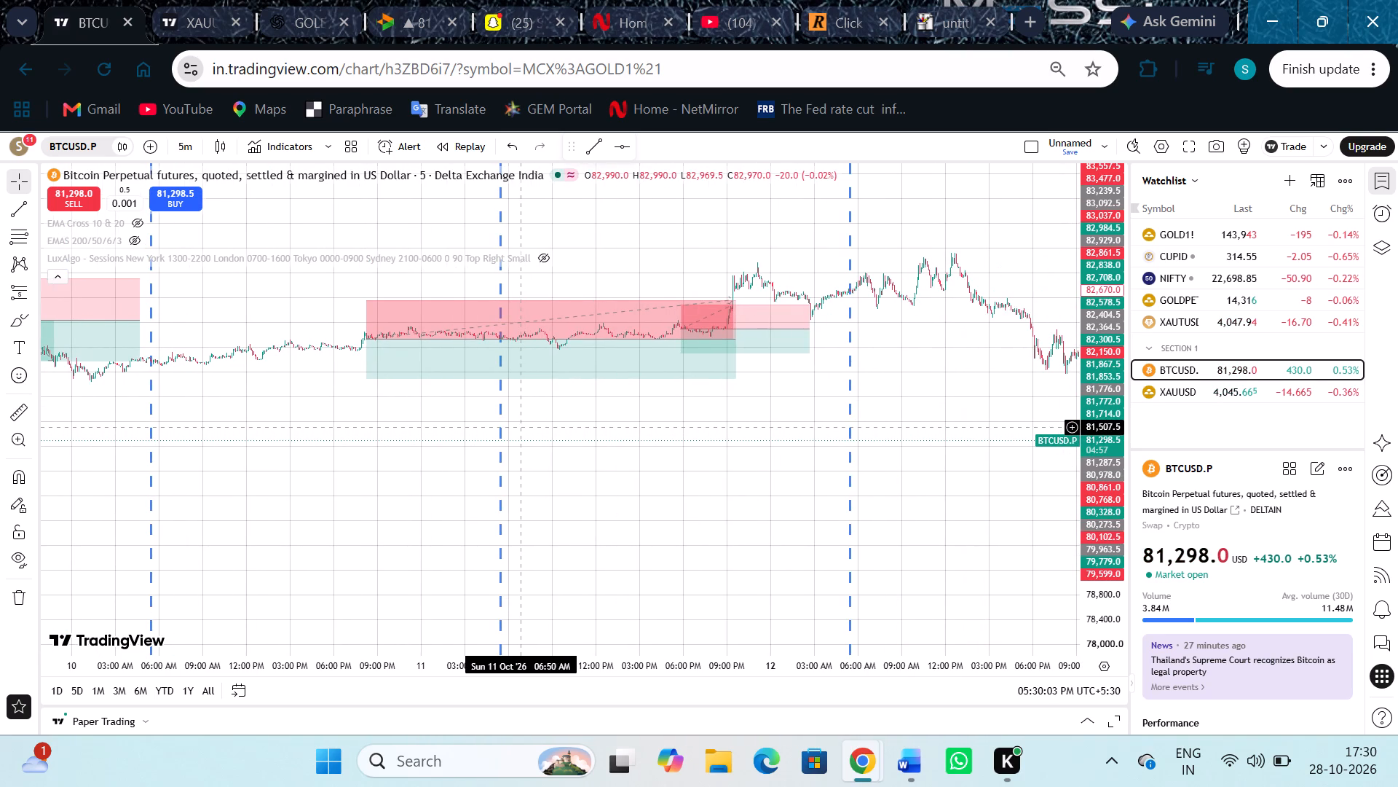
drag(874, 455, 510, 493)
drag(703, 496, 344, 469)
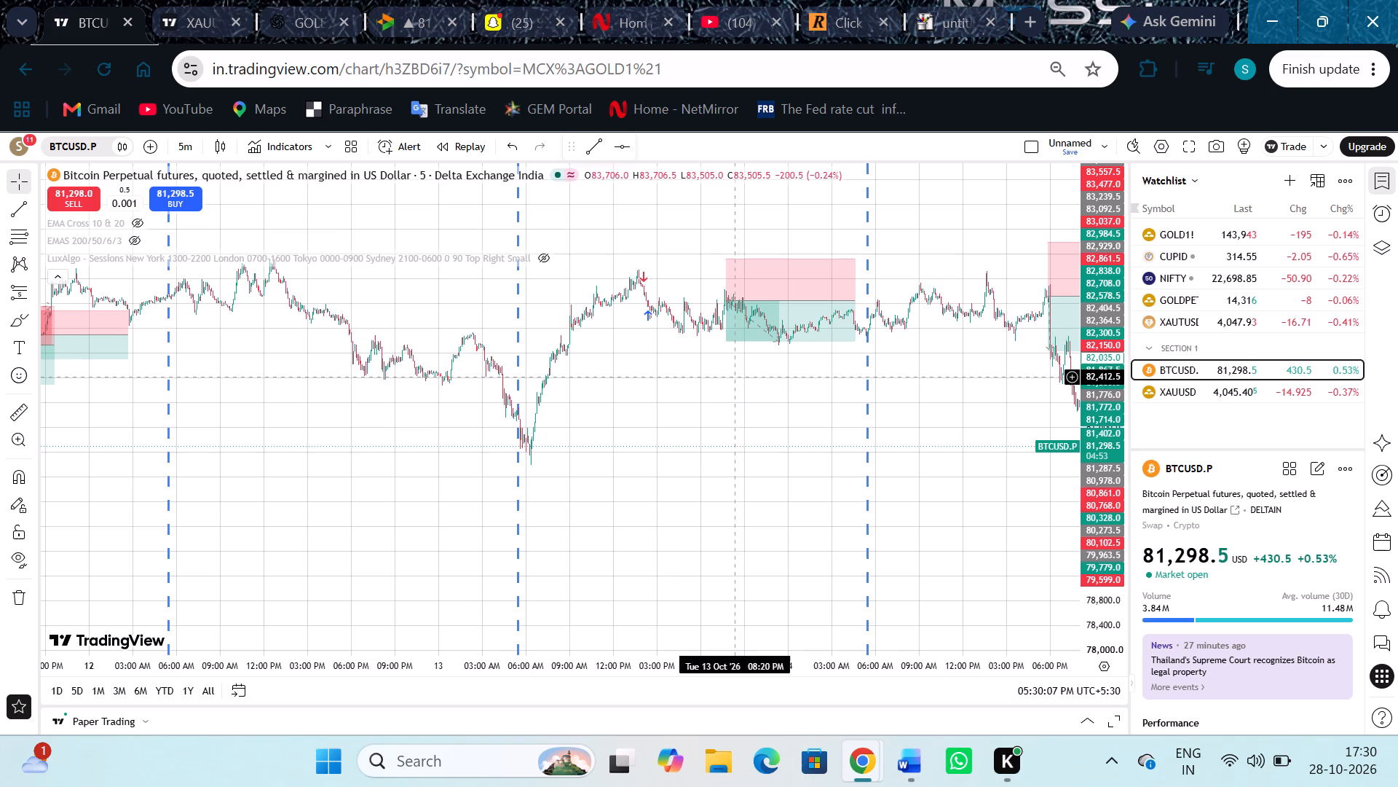
drag(826, 391, 472, 383)
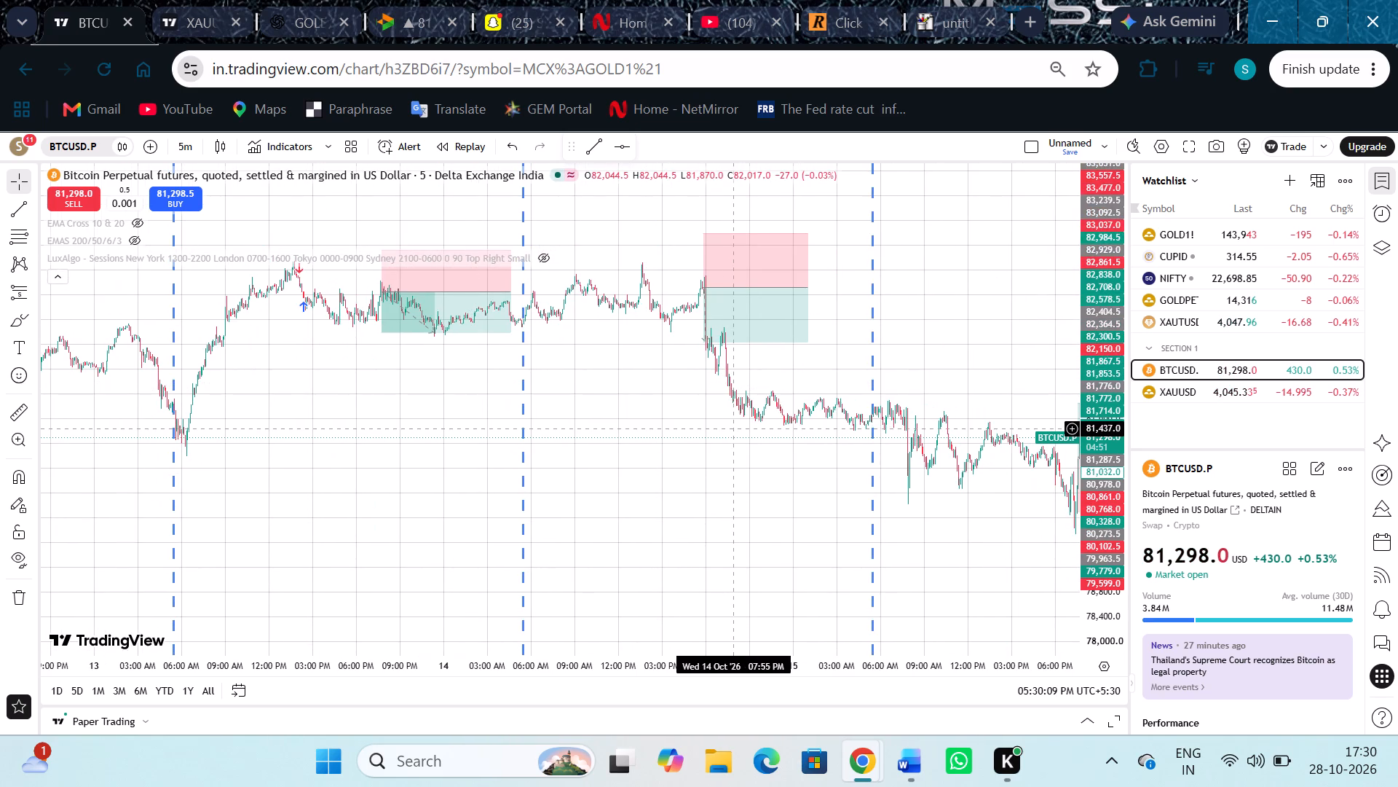
drag(733, 428, 448, 428)
drag(905, 550, 865, 555)
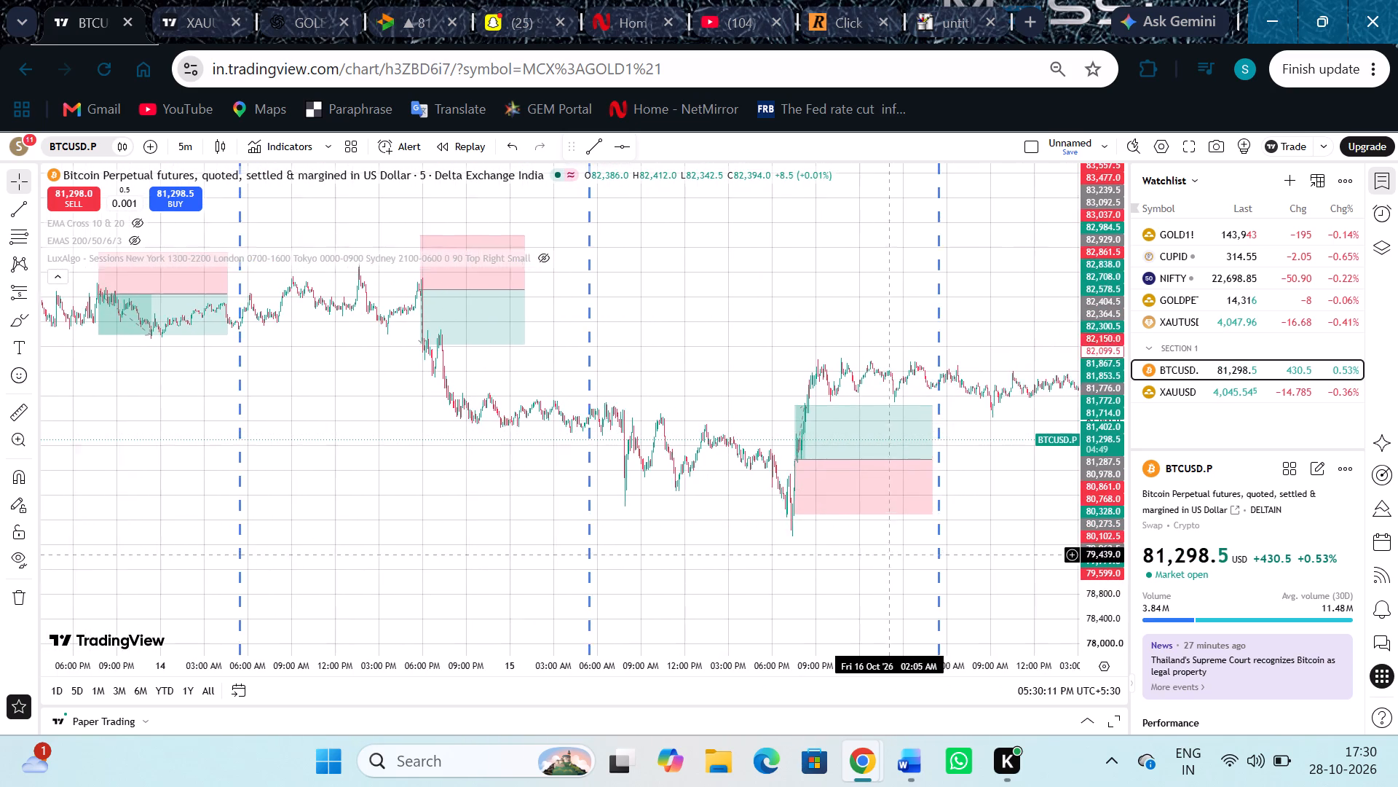
drag(865, 555, 461, 455)
drag(770, 415, 379, 432)
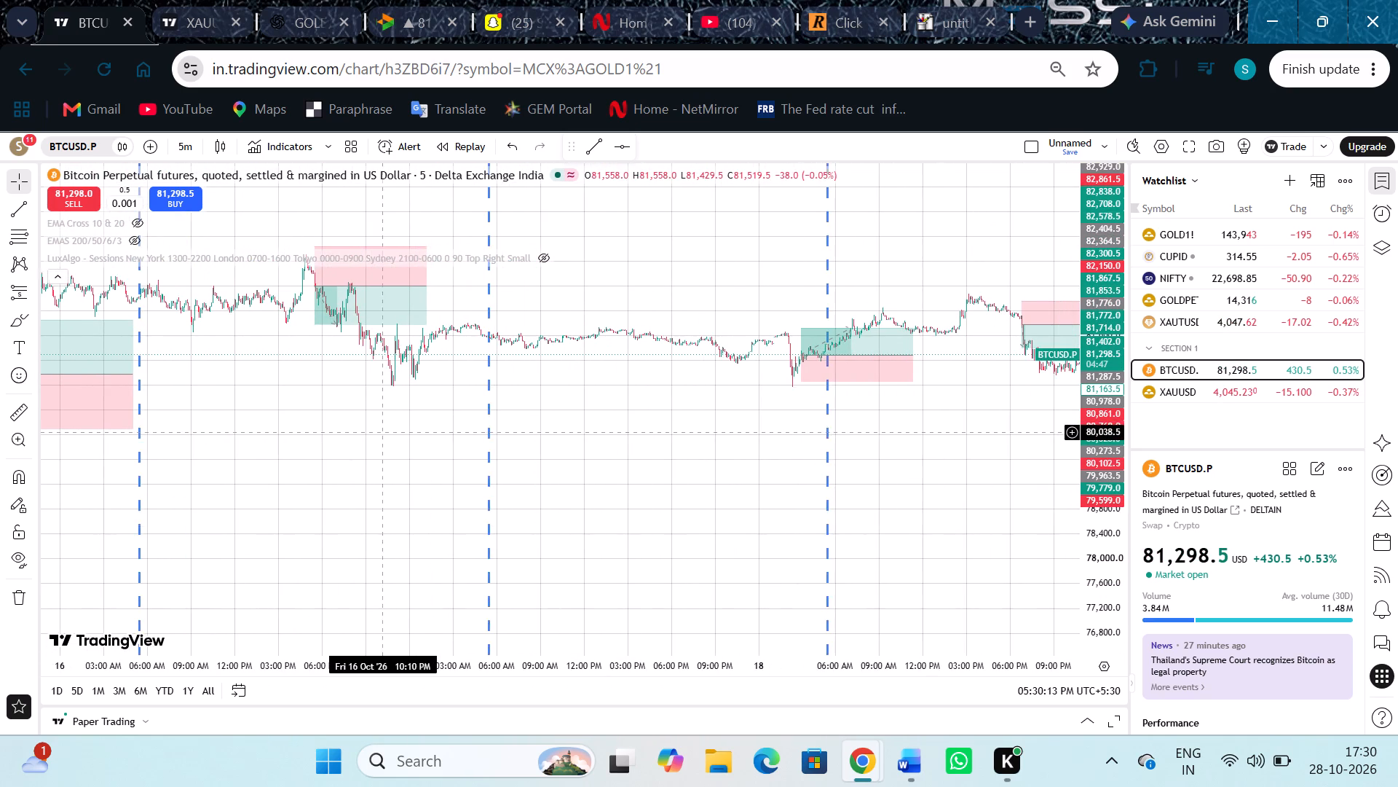
drag(957, 431, 624, 441)
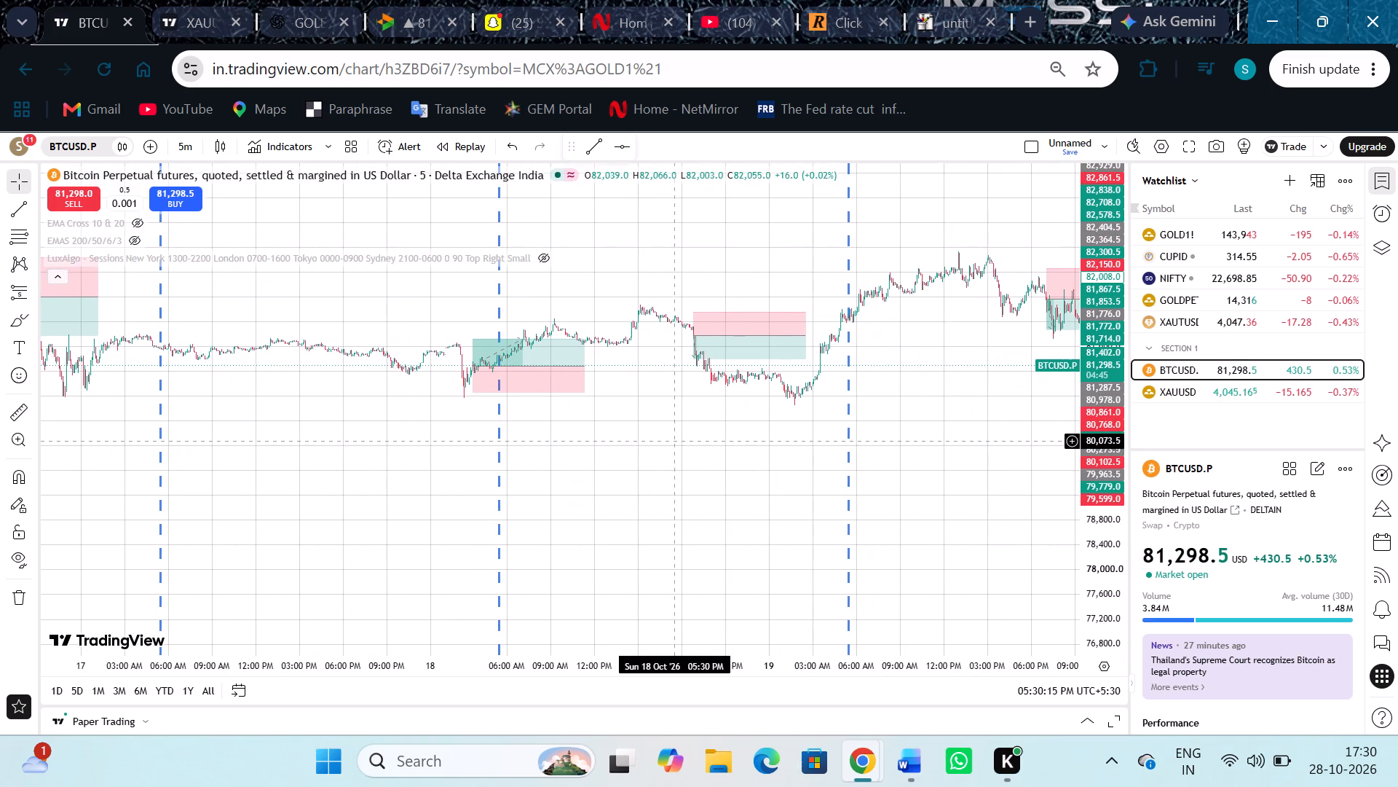
drag(949, 441, 637, 434)
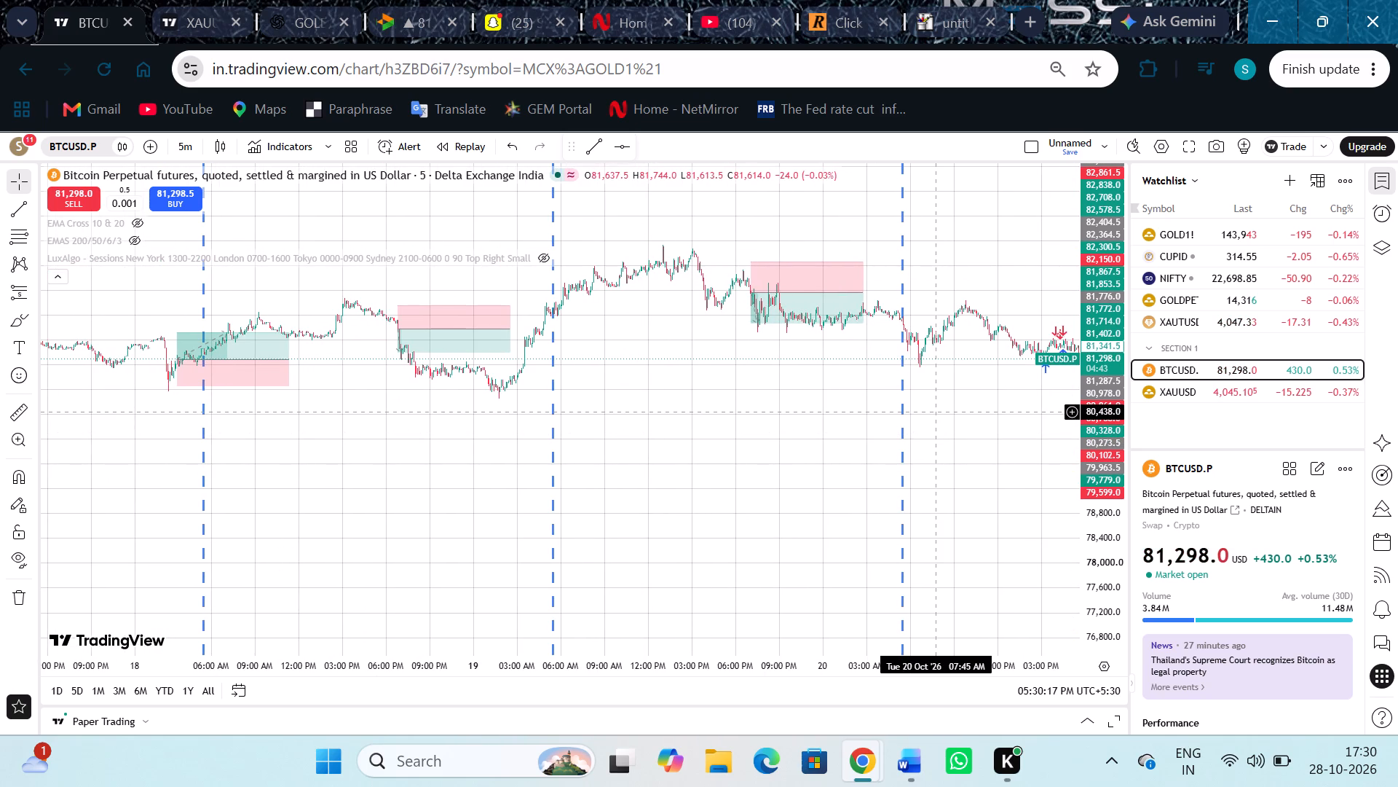
drag(936, 412, 454, 412)
drag(945, 345, 898, 387)
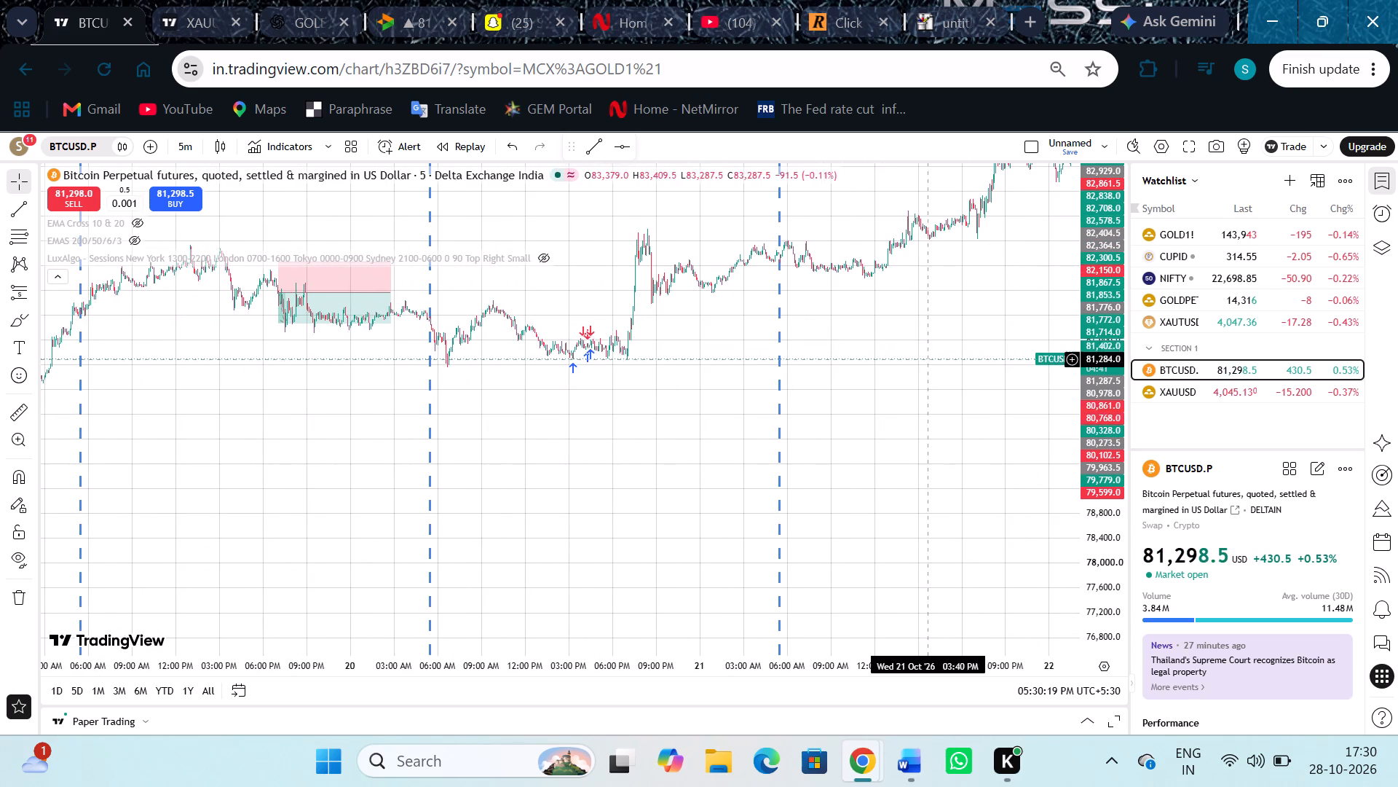
drag(898, 387, 729, 490)
drag(945, 399, 571, 301)
drag(899, 398, 513, 382)
drag(832, 409, 491, 348)
drag(880, 429, 576, 434)
drag(866, 418, 540, 399)
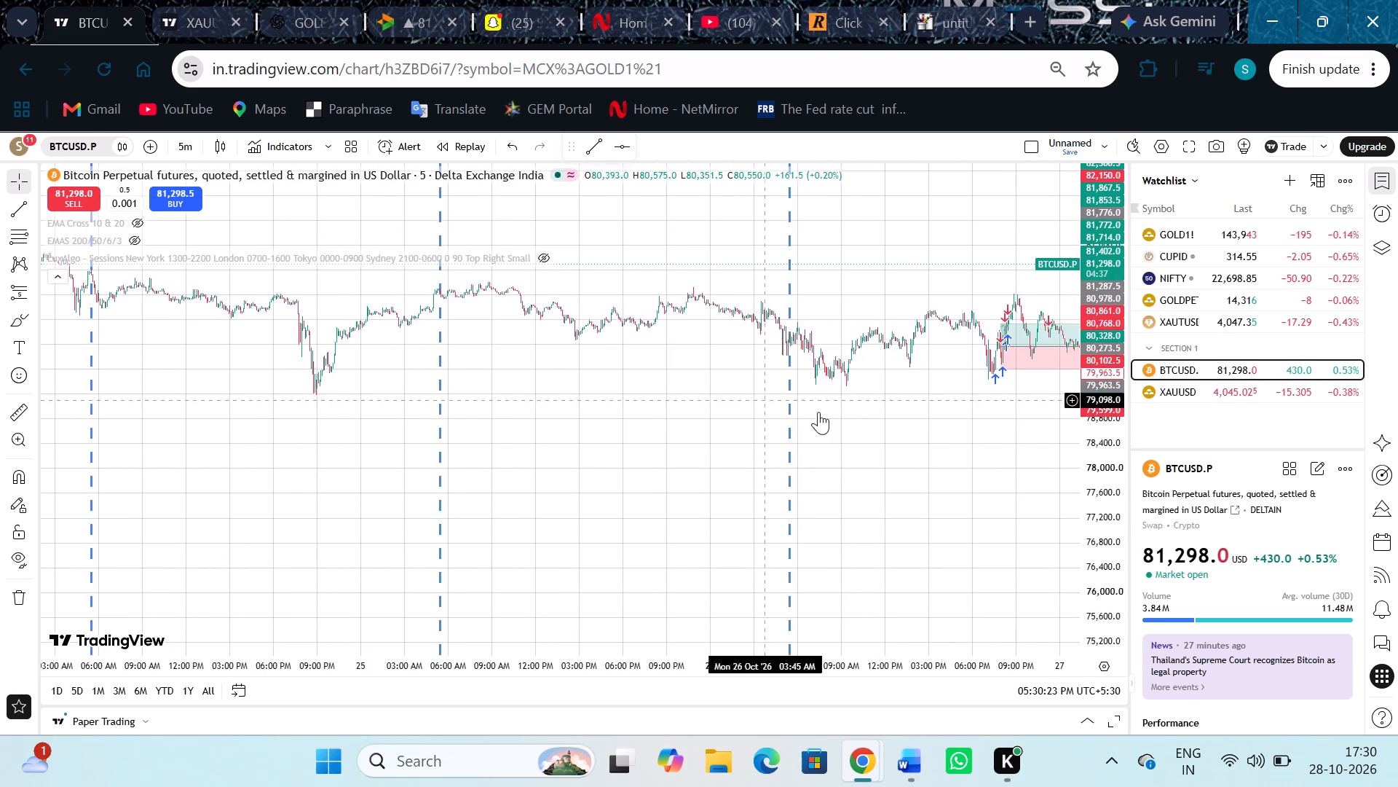
drag(824, 413, 597, 422)
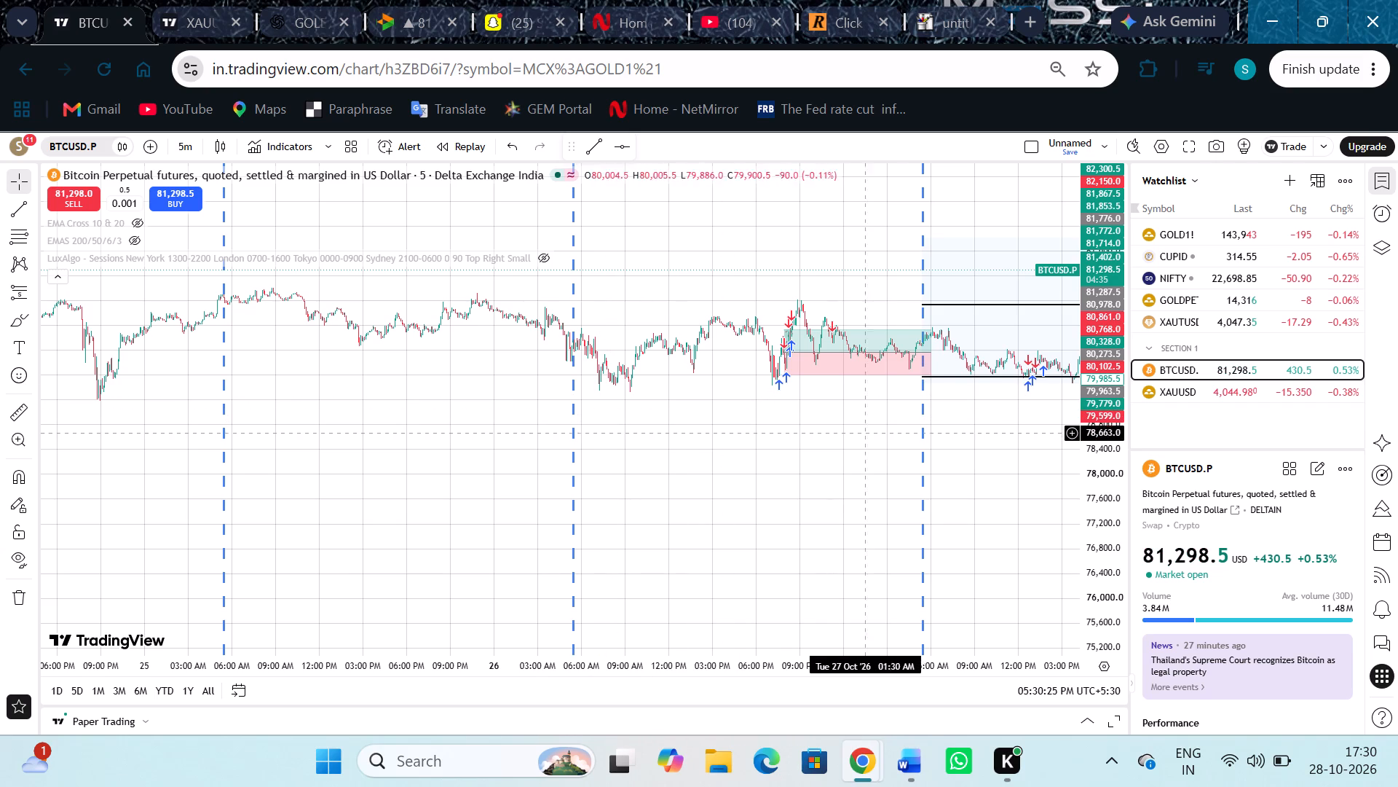
scroll(838, 424, up, 5)
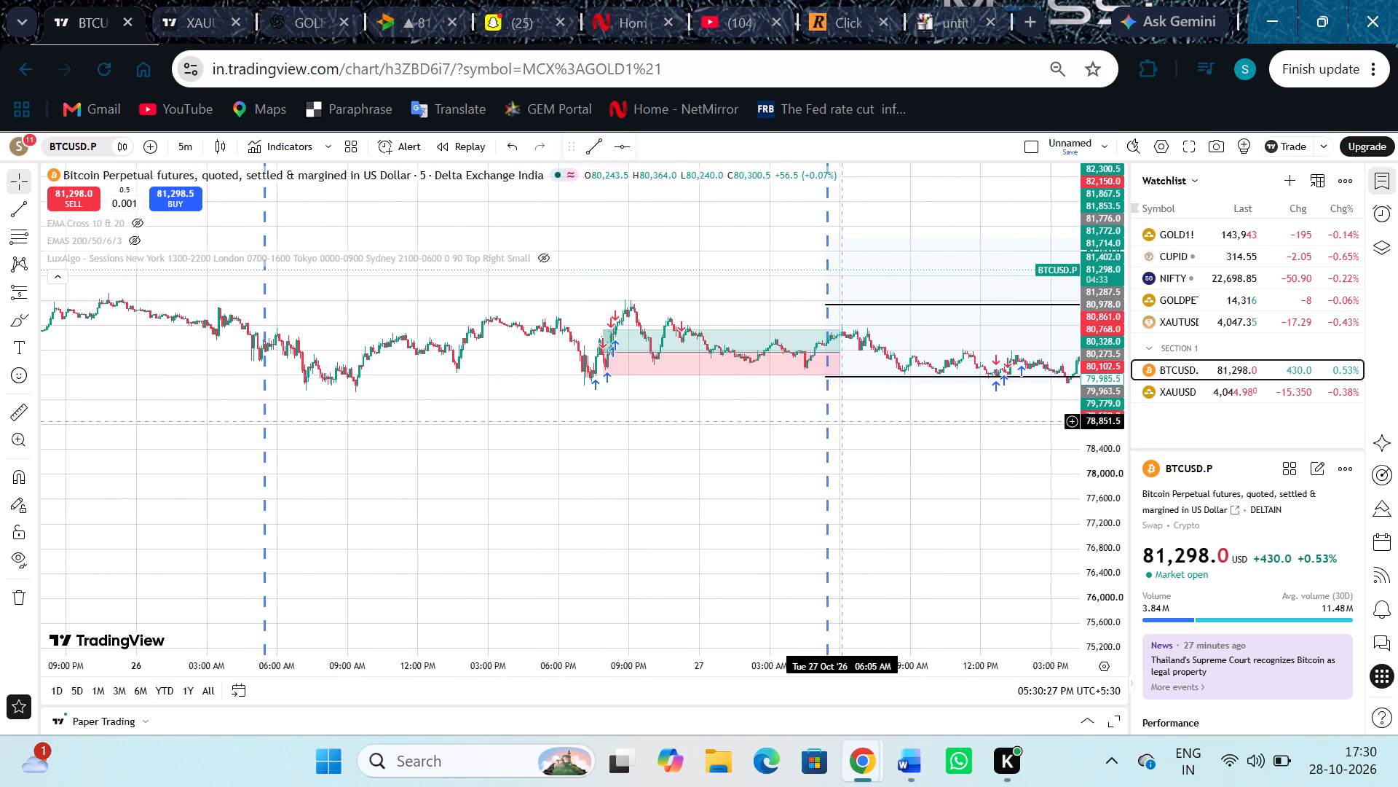
drag(775, 450, 536, 397)
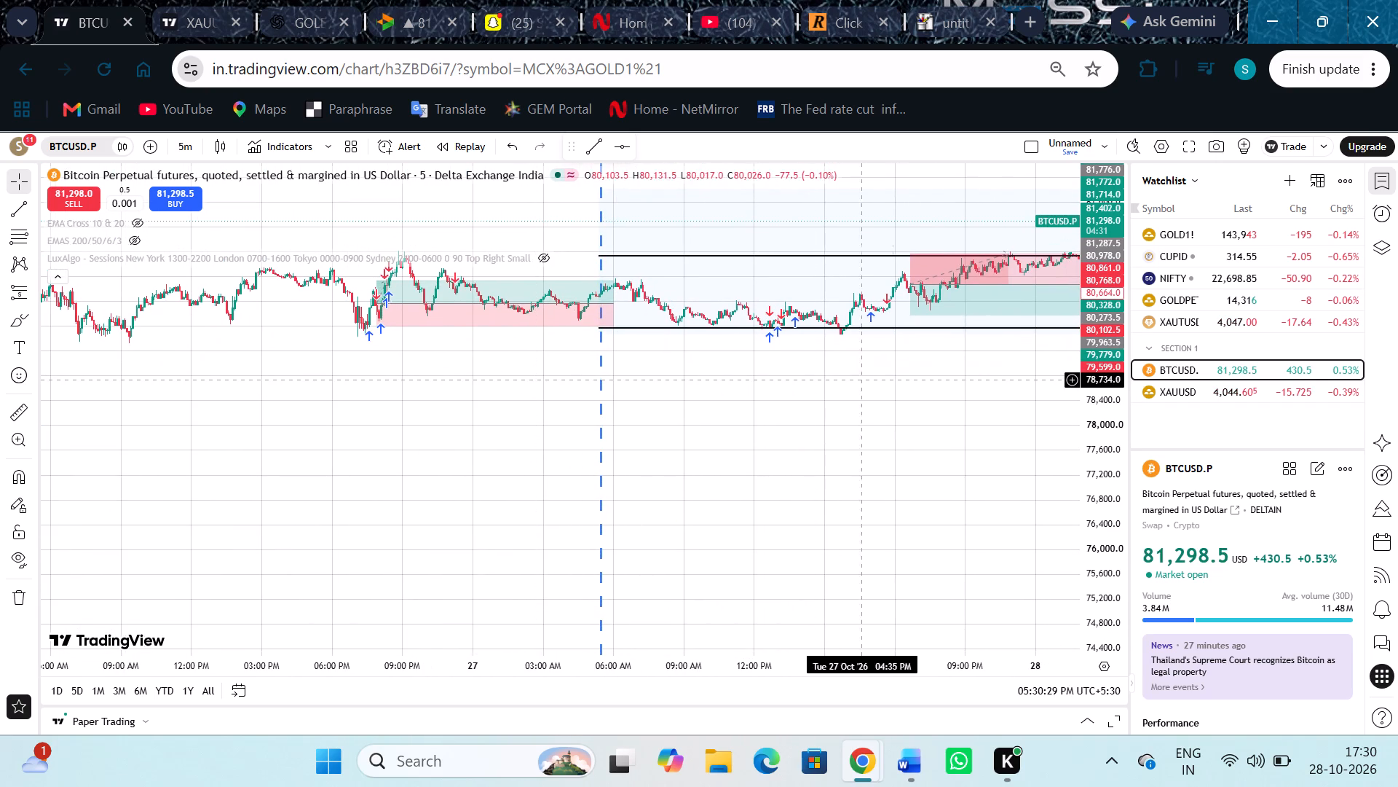
drag(905, 380, 468, 455)
drag(901, 472, 871, 486)
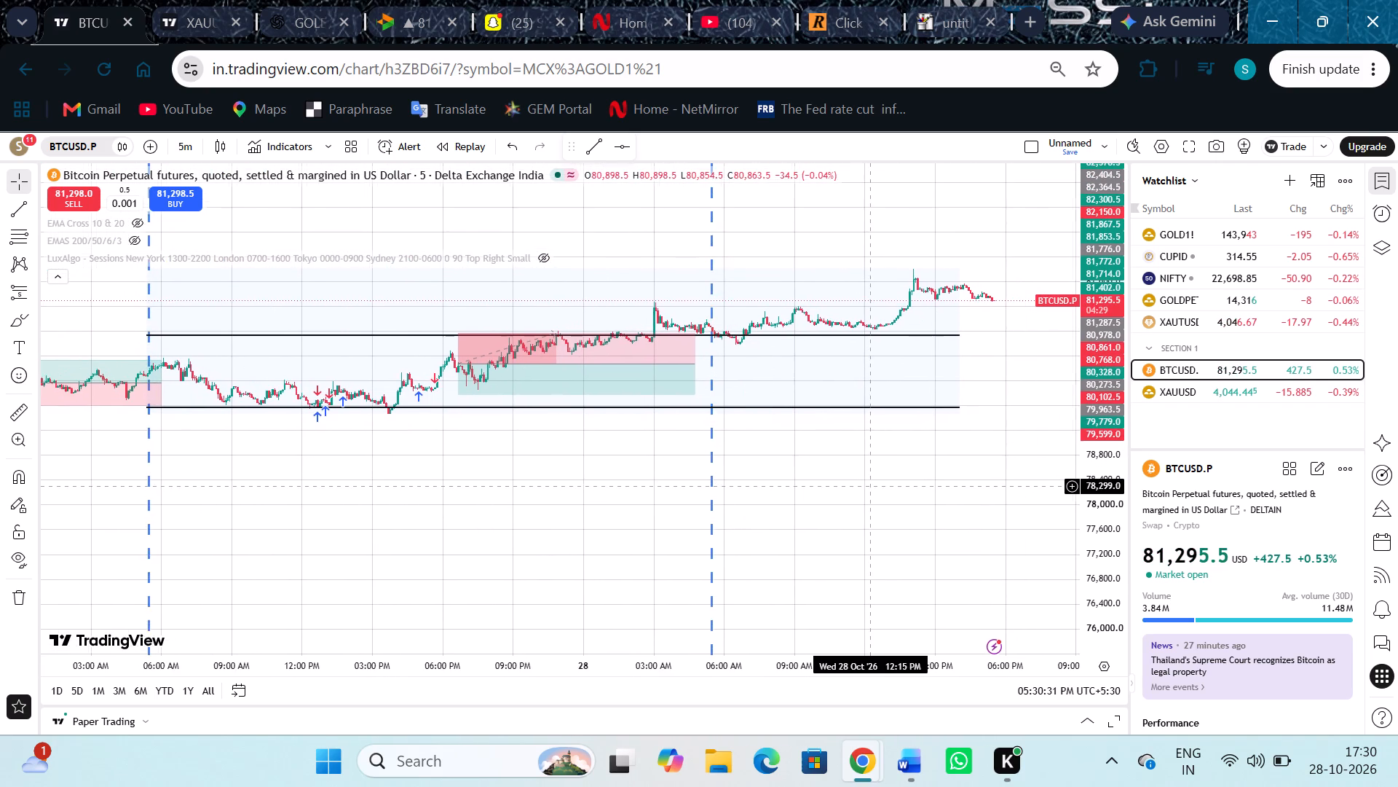
drag(871, 486, 729, 495)
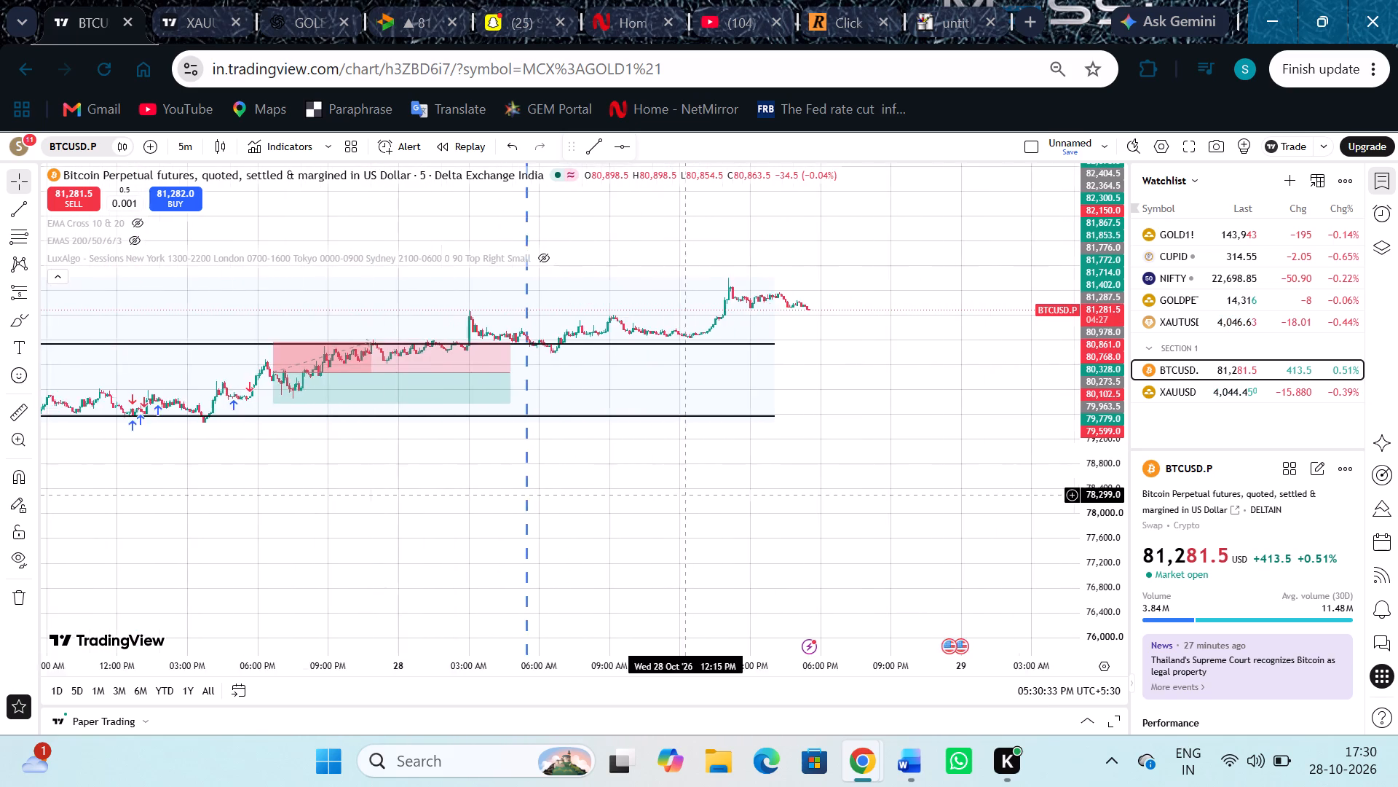
click(829, 0)
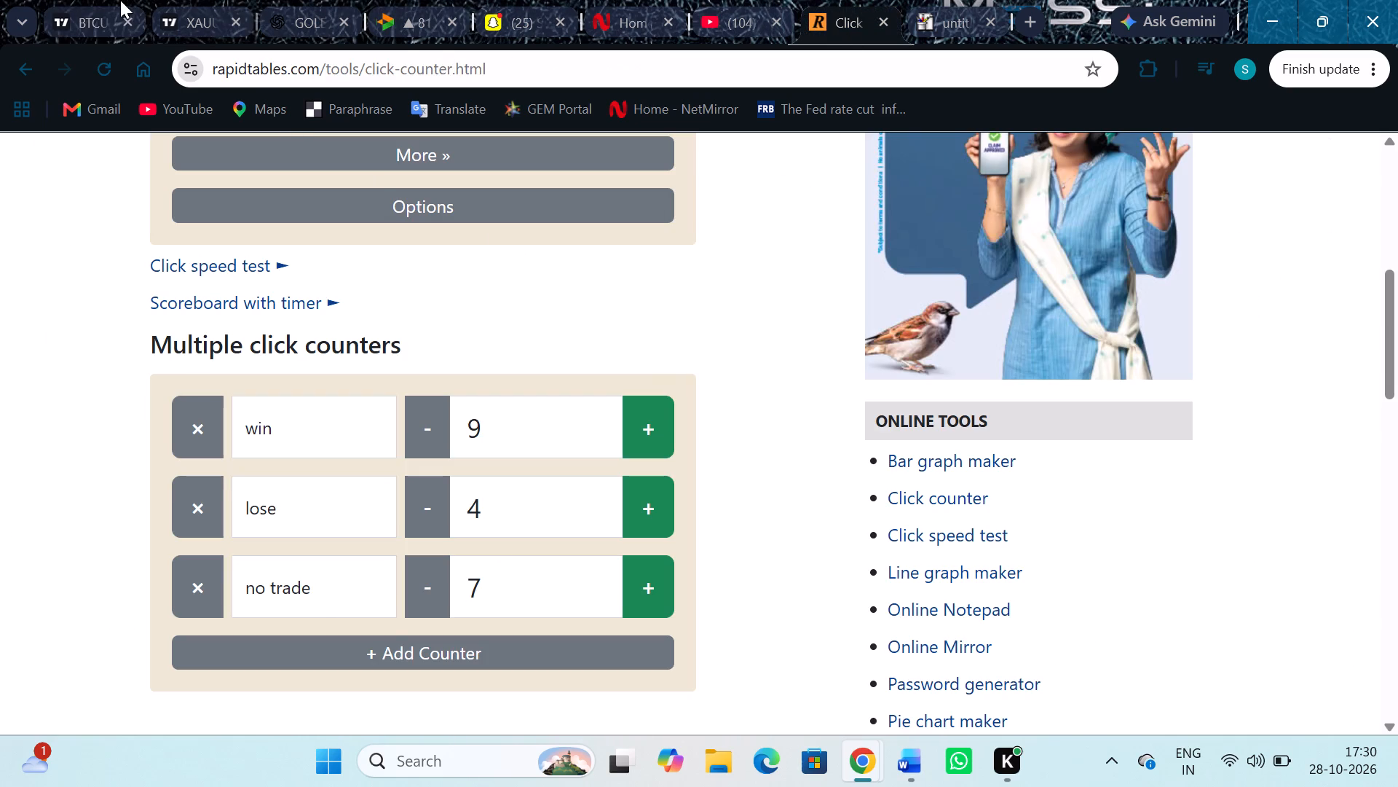
Examine the lines and volume profile marked for 28 October on the XAUUSD chart.
click(178, 0)
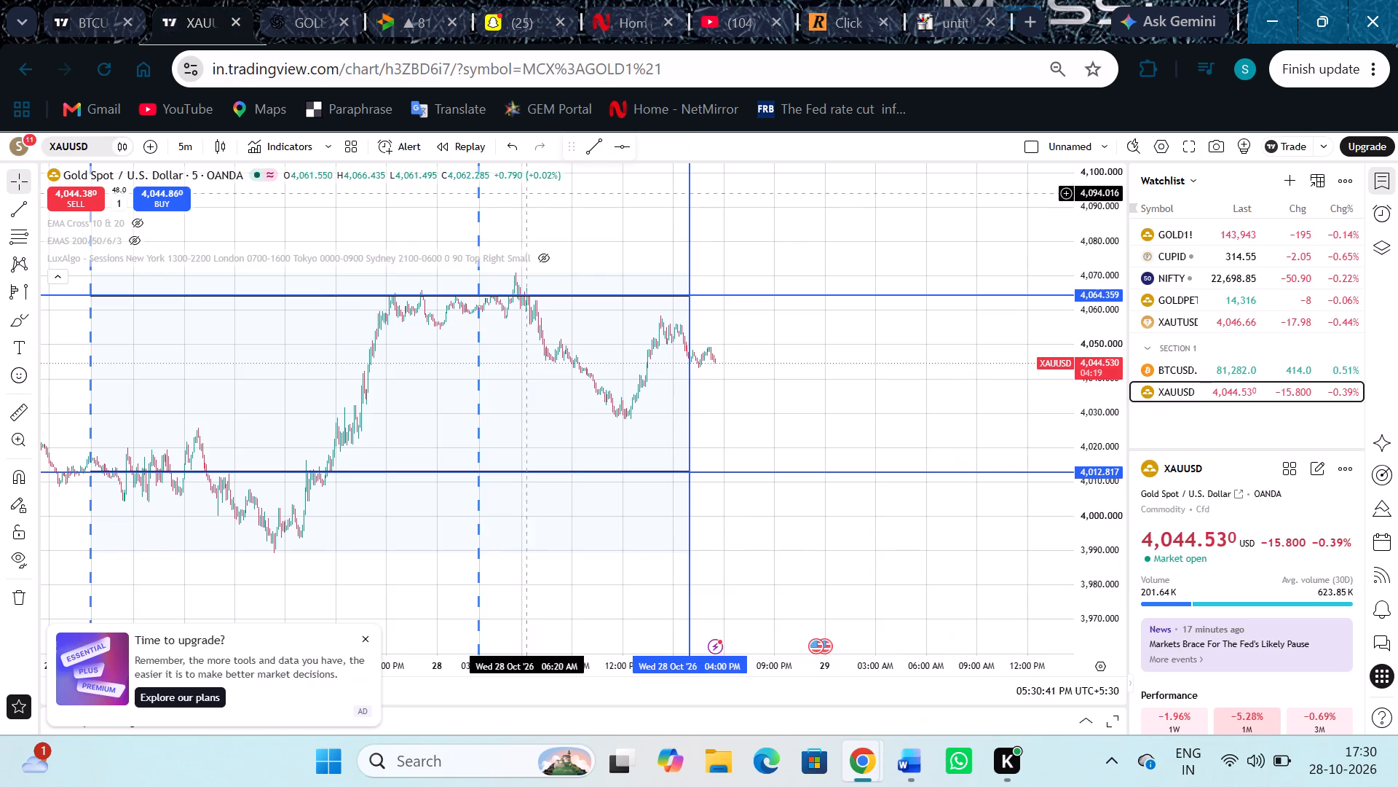
scroll(789, 388, down, 2)
drag(814, 411, 739, 436)
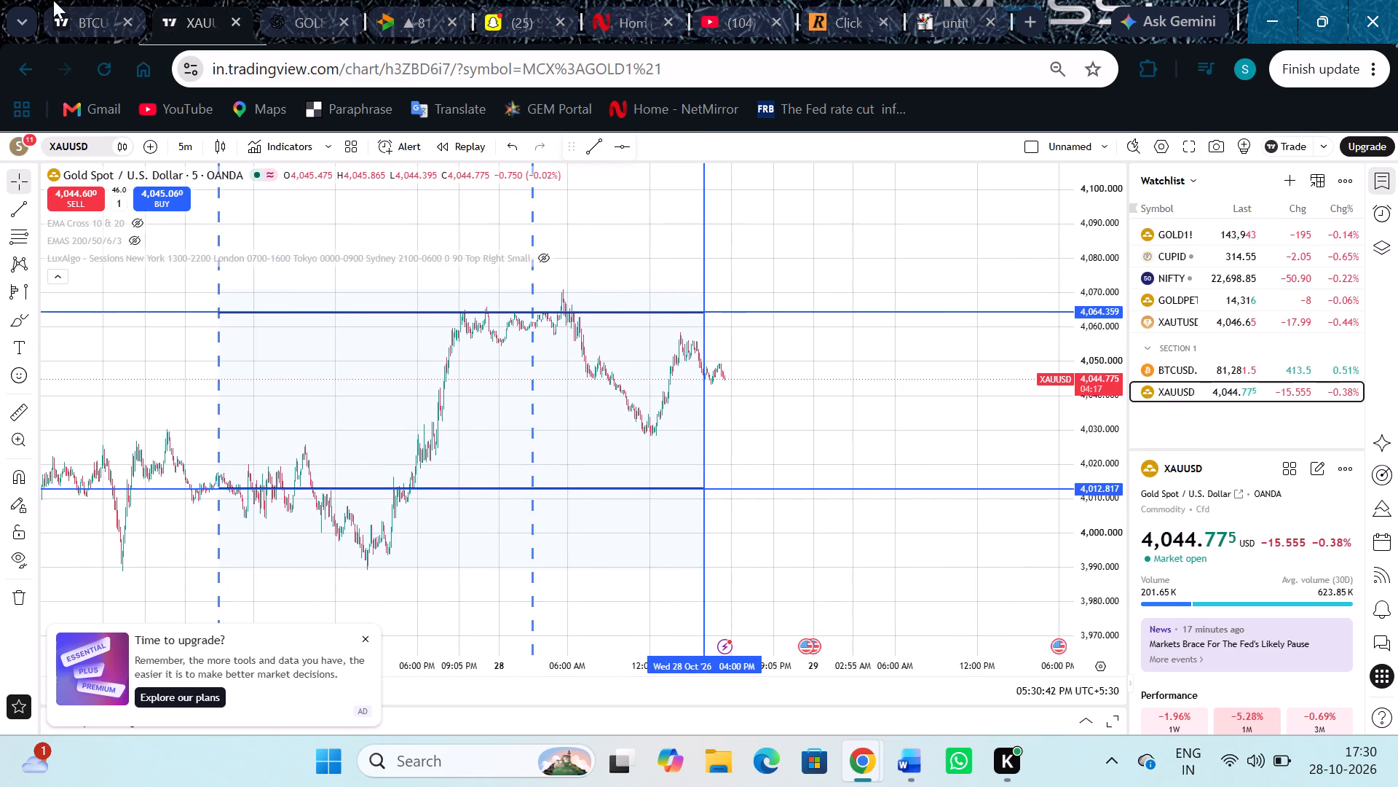
On the BTCUSD.P chart, add a vertical line at 28 October, 04:00 PM, and horizontal lines at 80,767 and 79,568 along the profile's value lines.
drag(67, 0, 77, 0)
drag(706, 453, 566, 467)
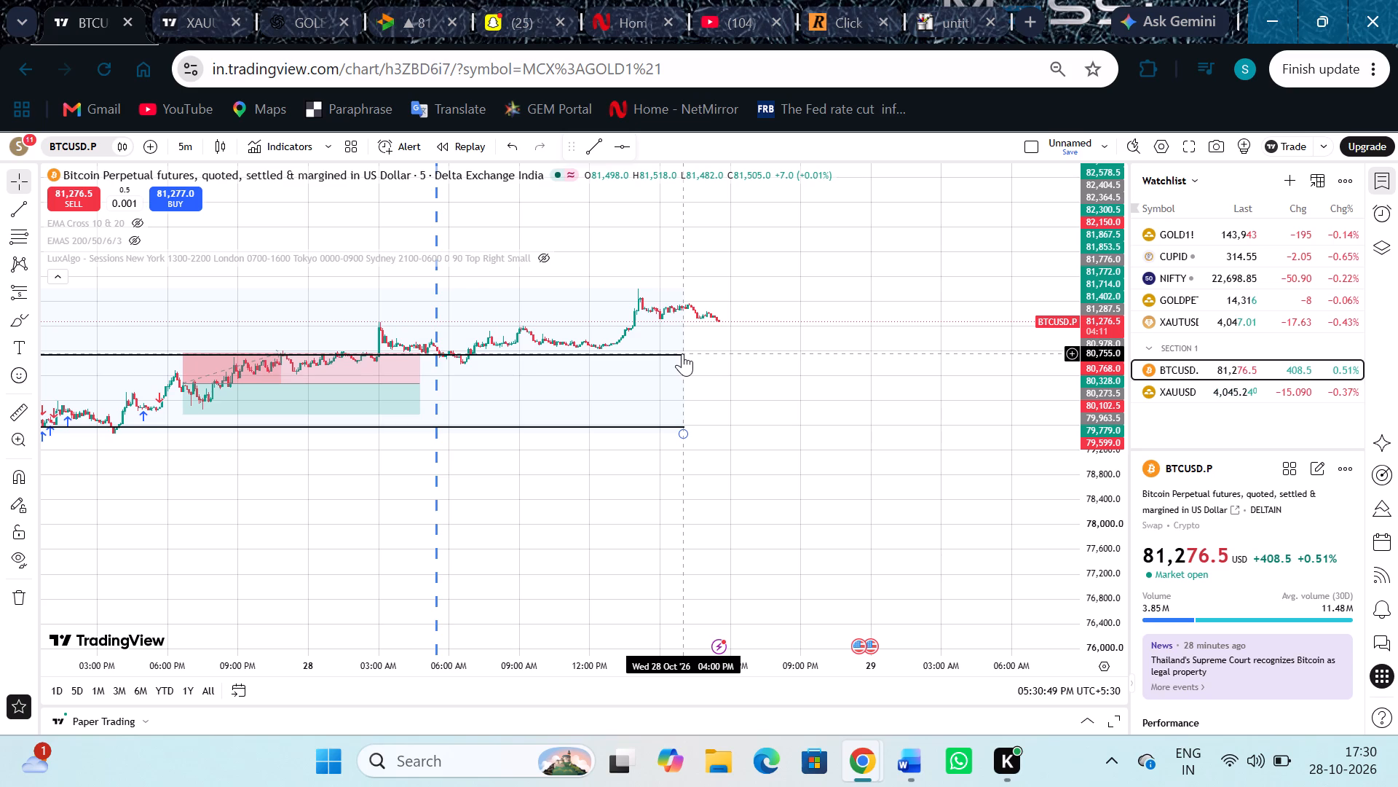
key(alt+v)
key(alt+h)
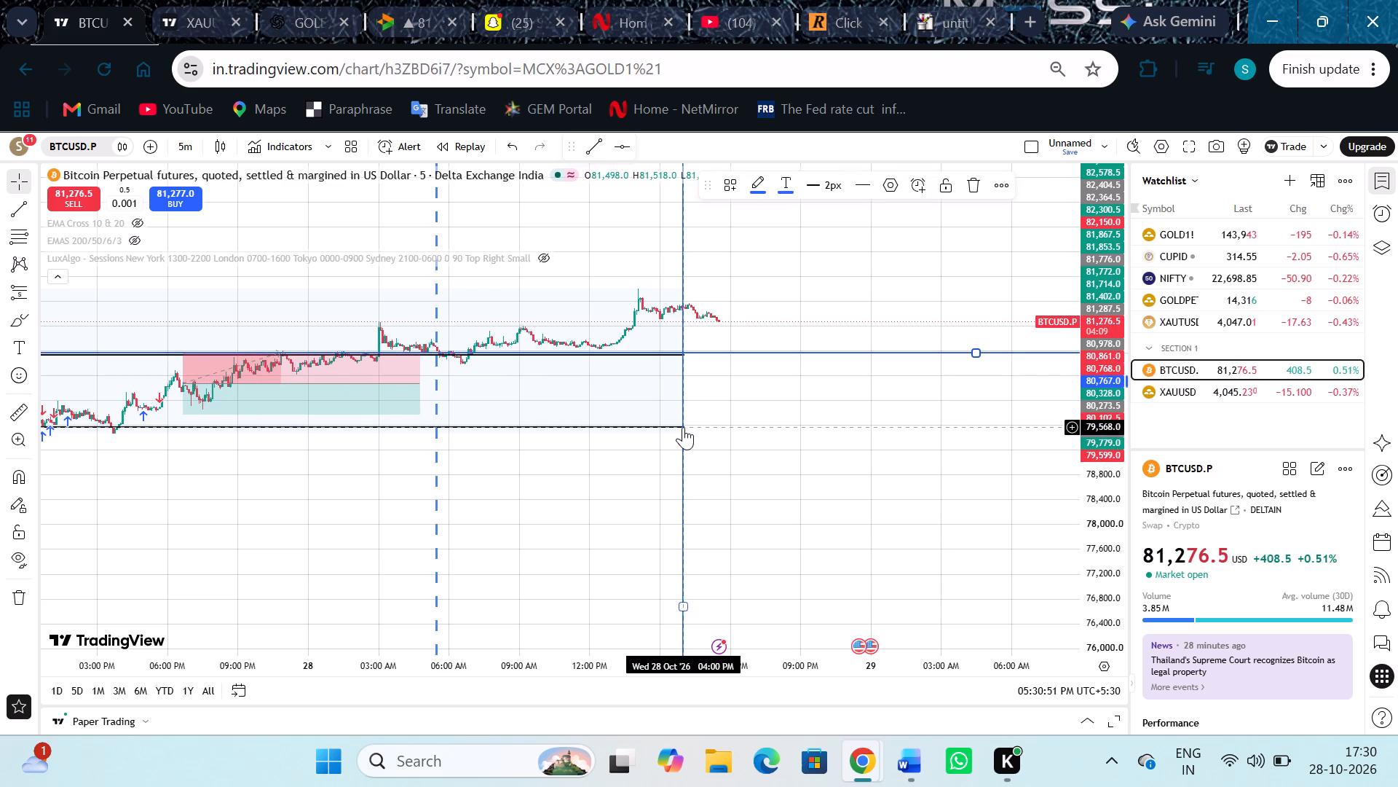
key(alt+h)
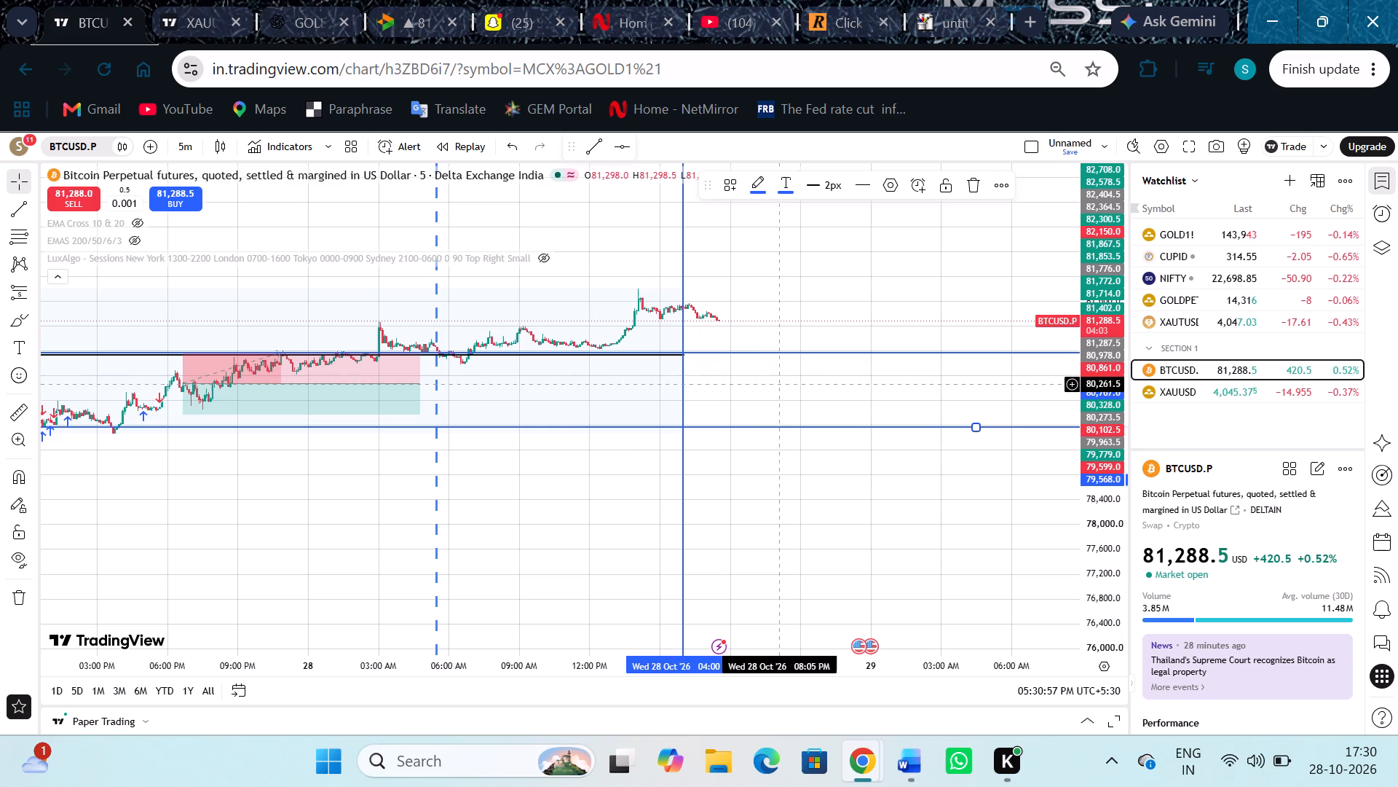
Check the XAUUSD chart against the buy and sell setup sketches in the JS Paint drawing.
click(199, 0)
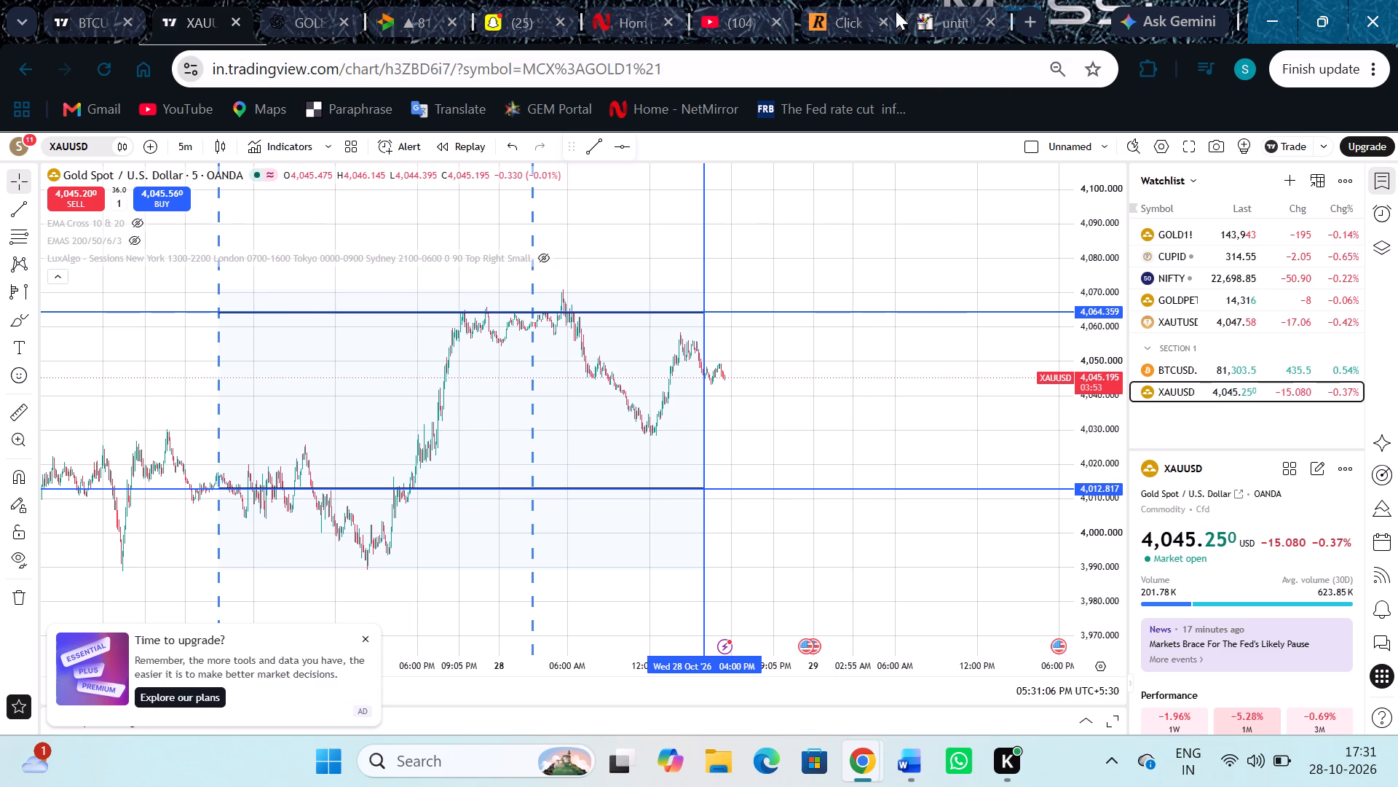
click(929, 11)
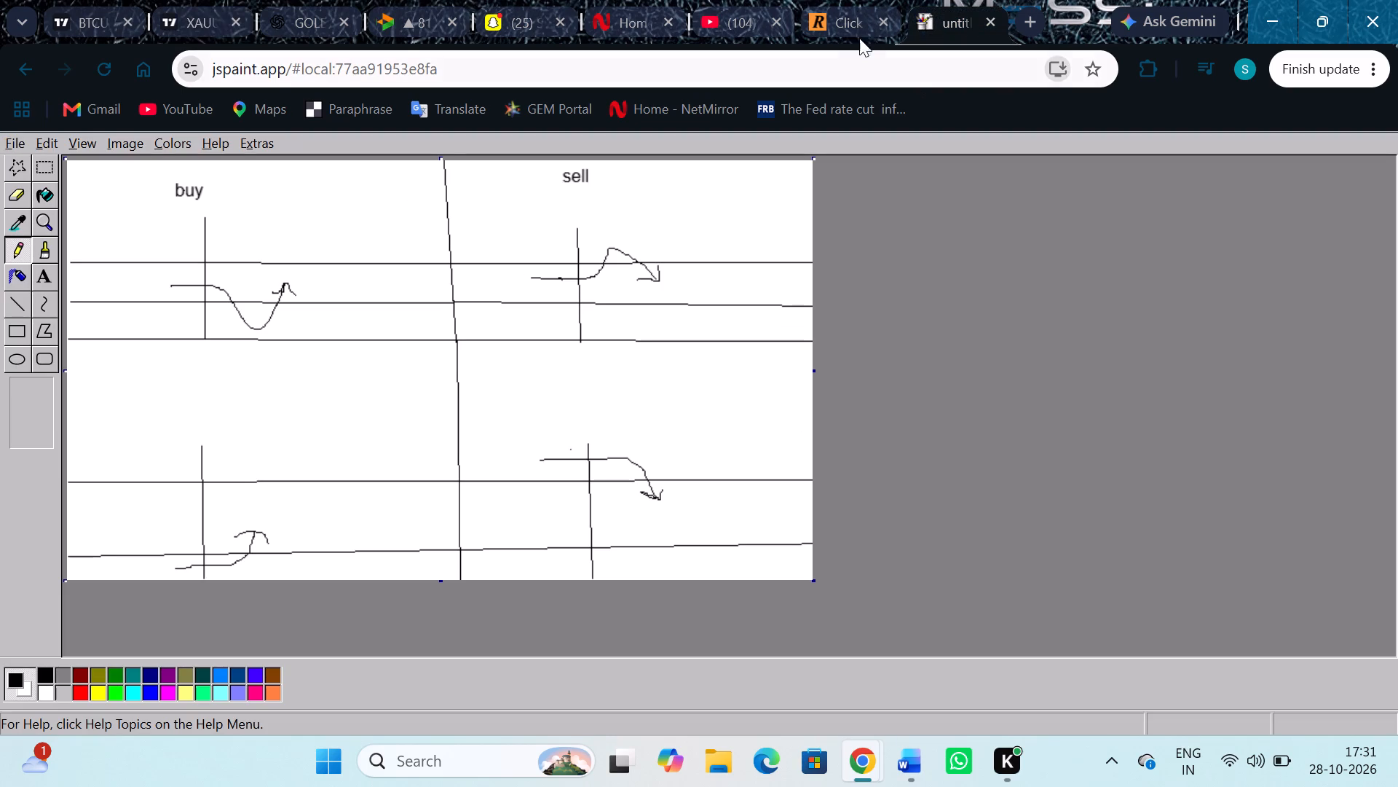
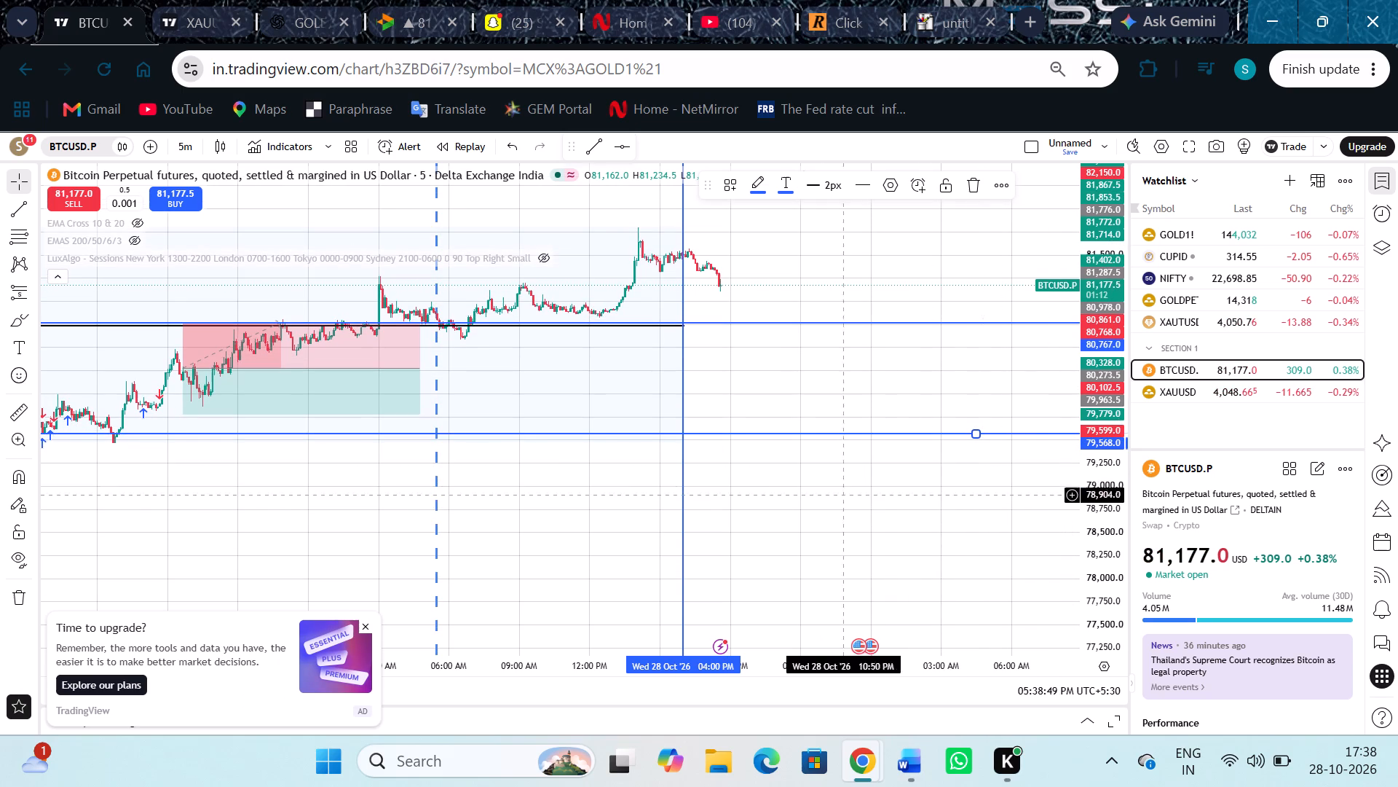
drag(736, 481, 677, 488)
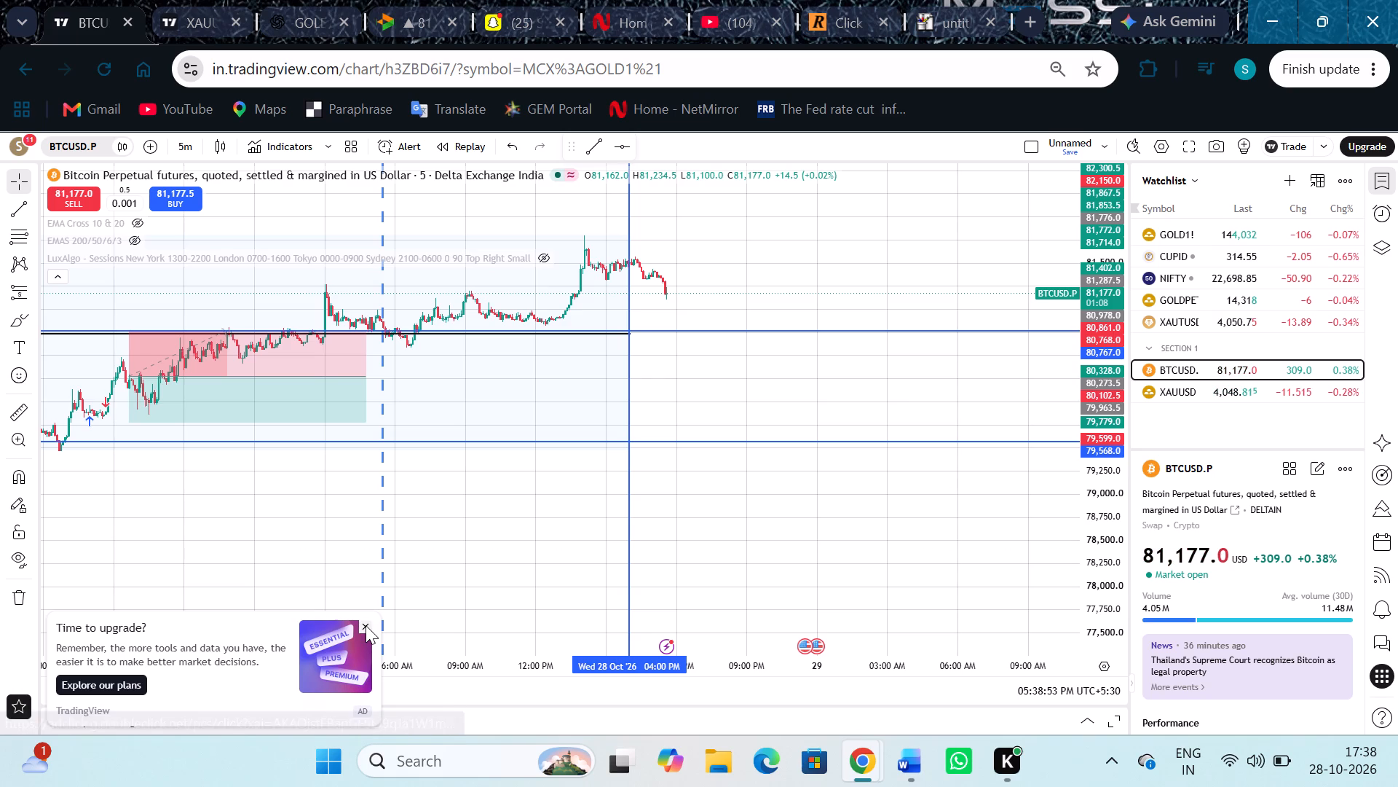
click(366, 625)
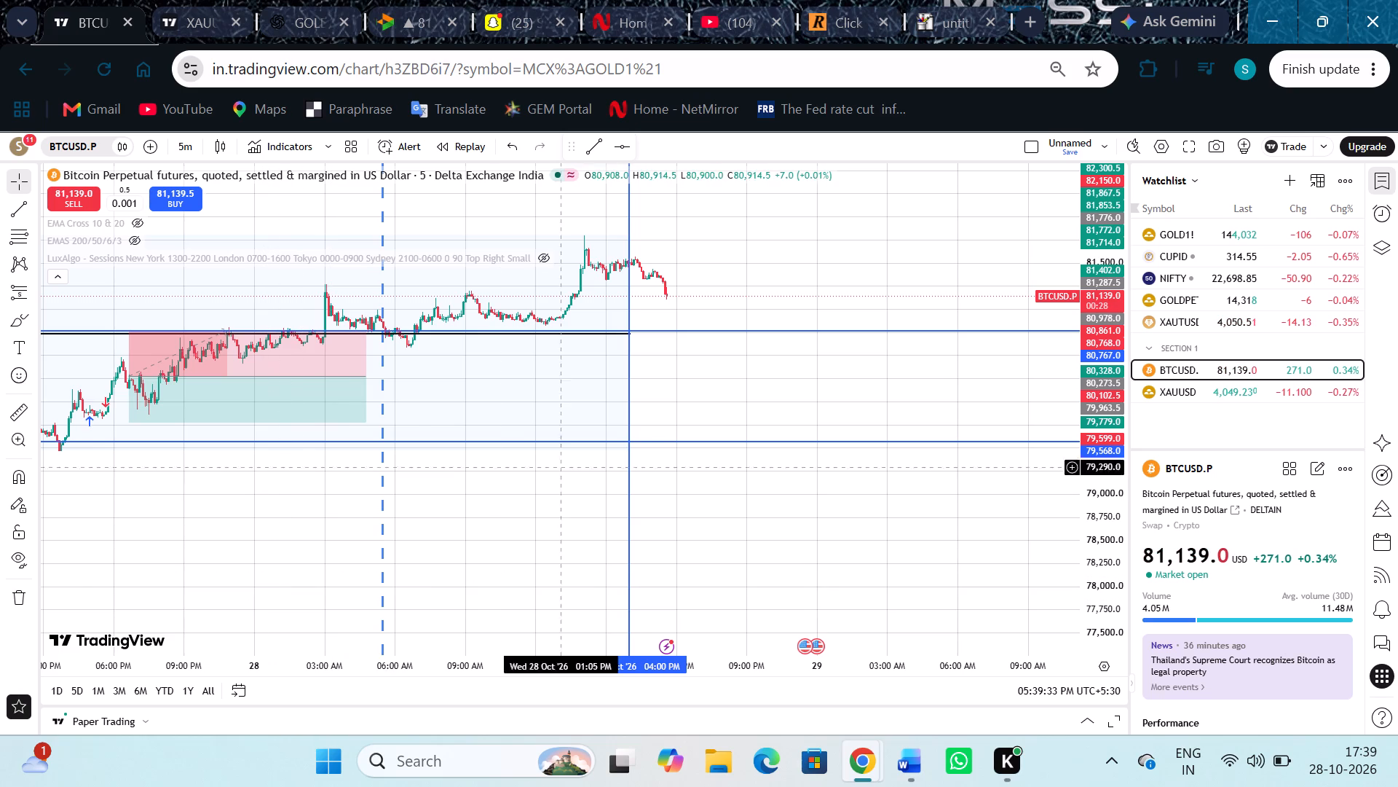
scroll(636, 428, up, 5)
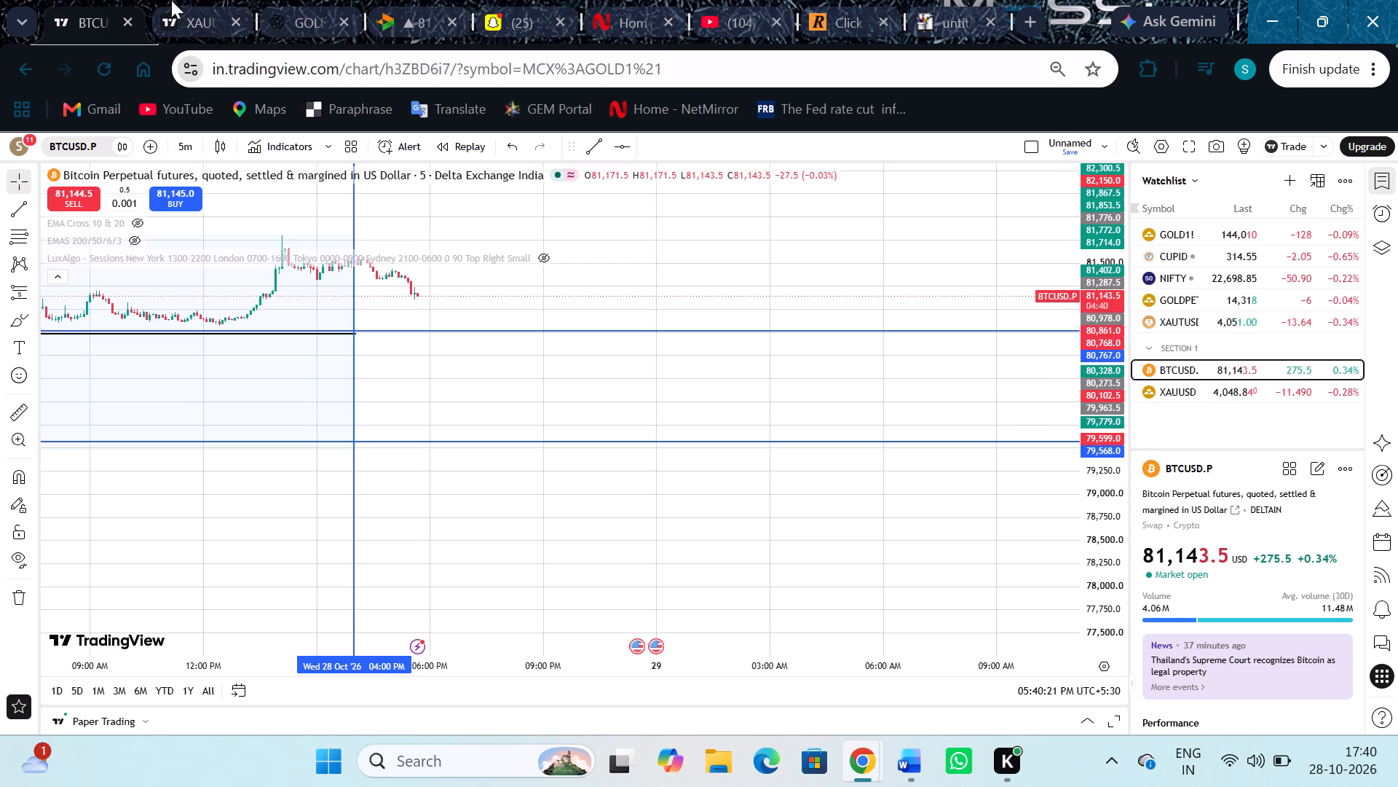
Look back through the XAUUSD 5-minute chart from 28 October to 23 October for the sessions to backtest.
click(192, 0)
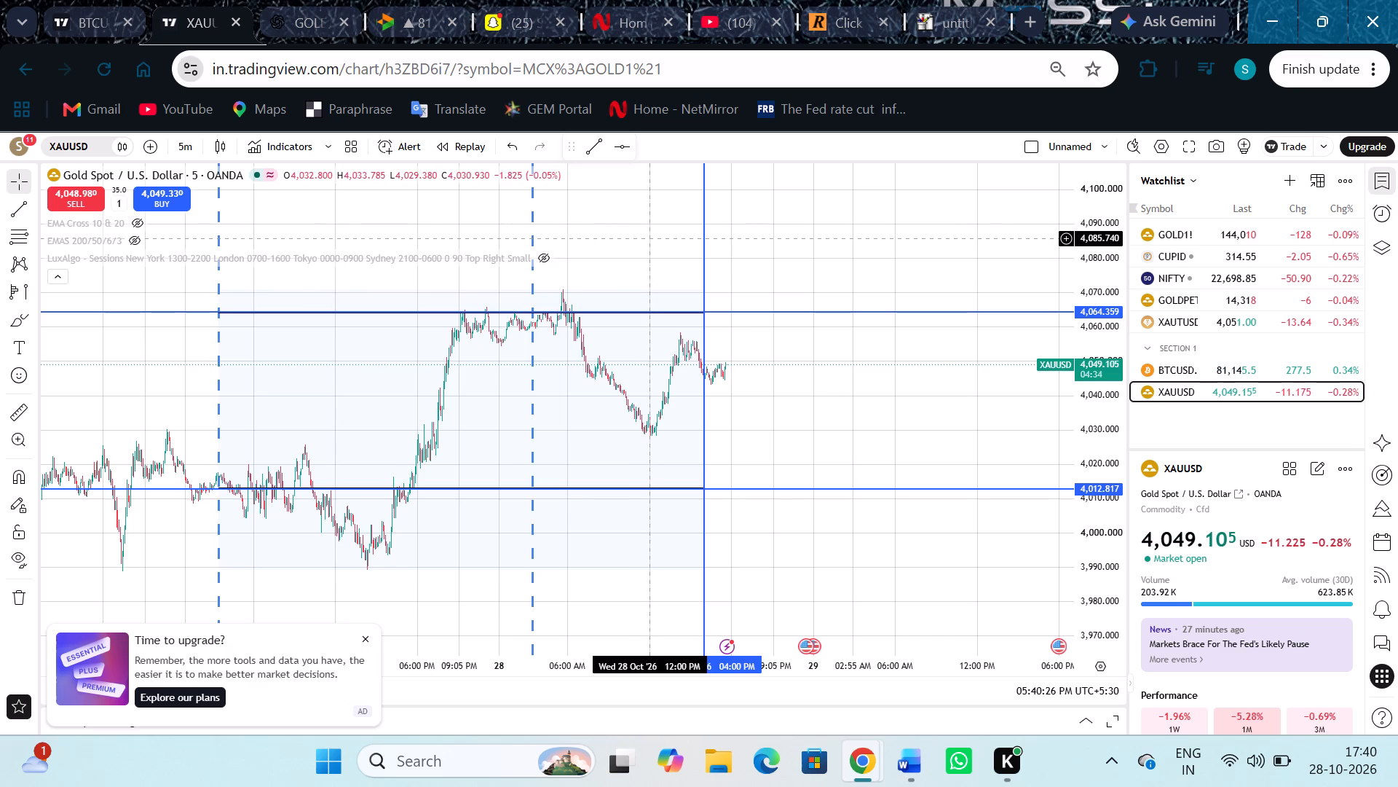
drag(707, 268, 818, 269)
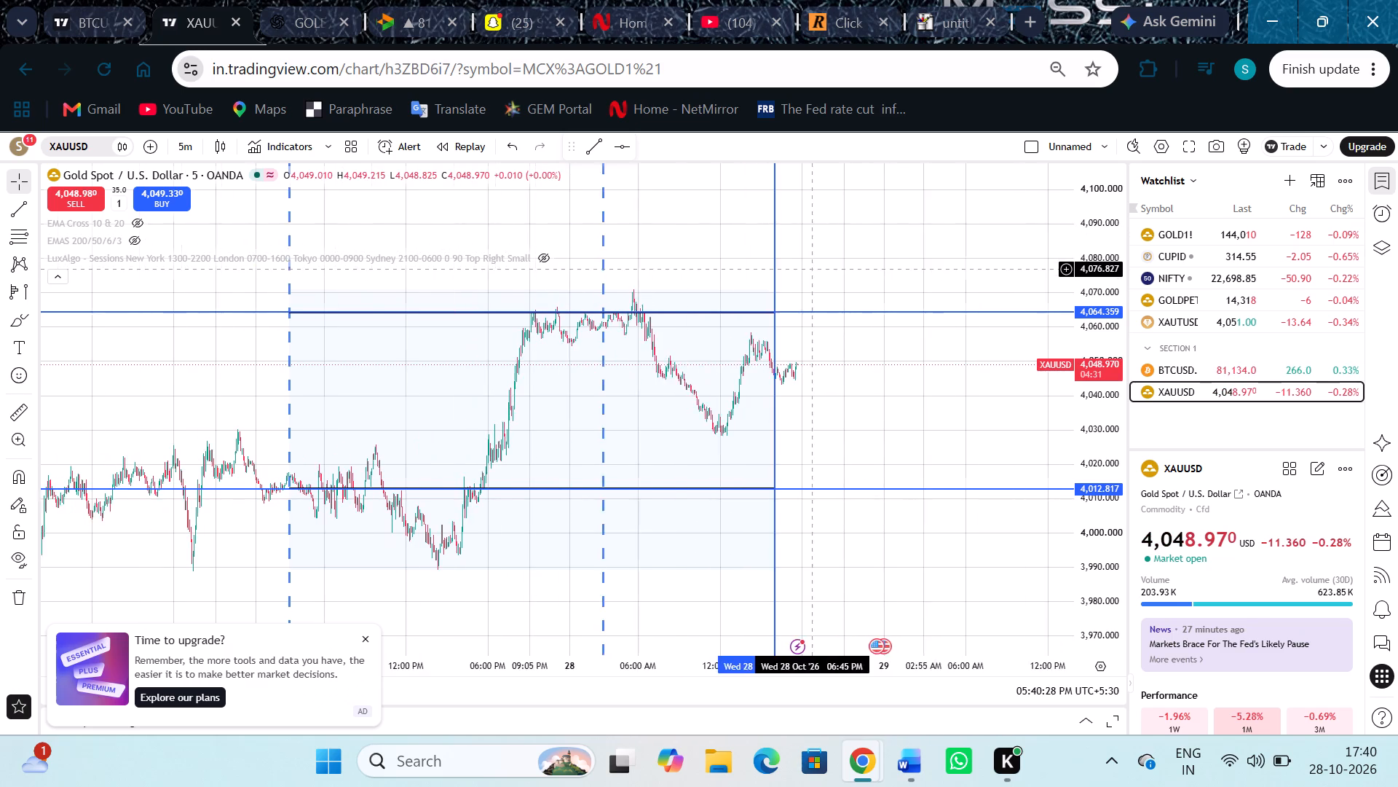
drag(818, 269, 883, 269)
drag(312, 287, 605, 251)
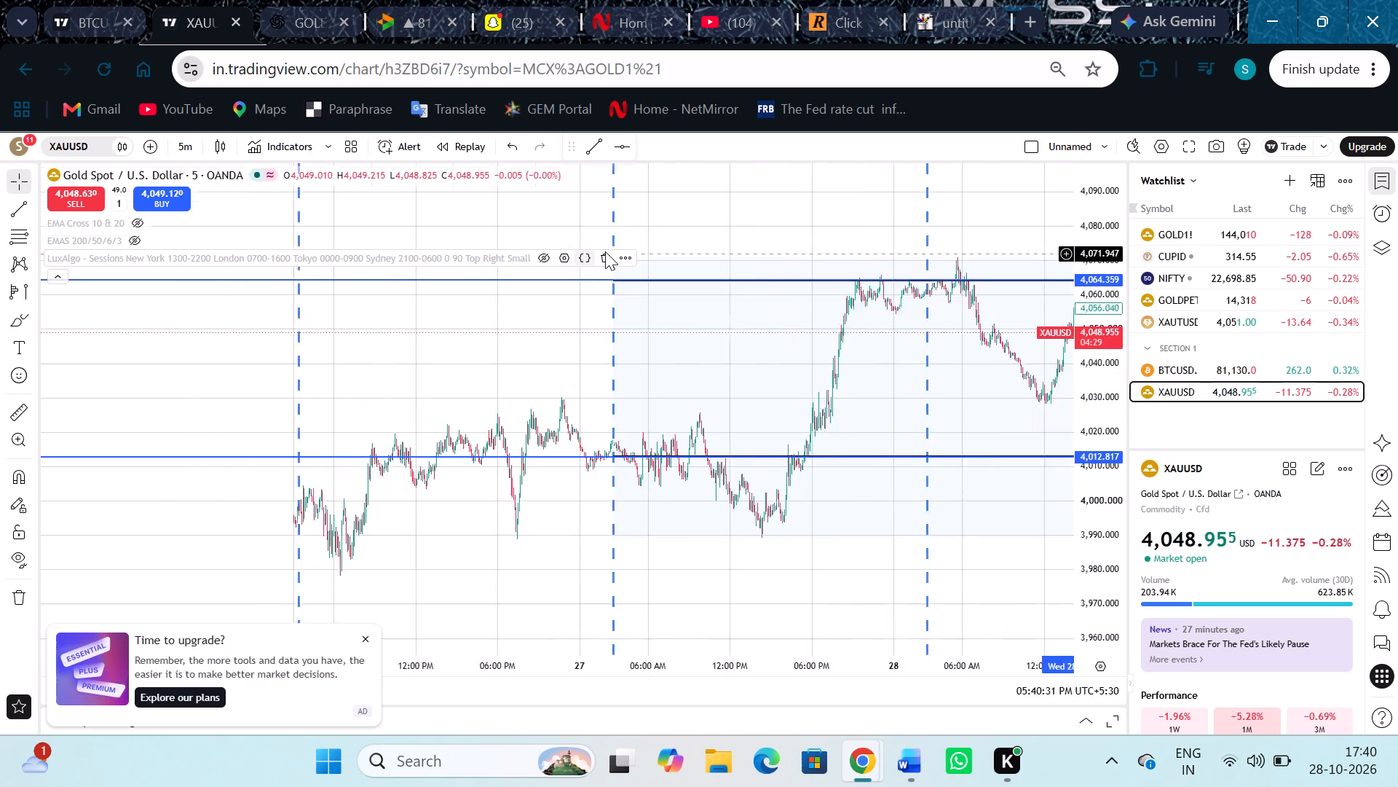
drag(605, 251, 607, 251)
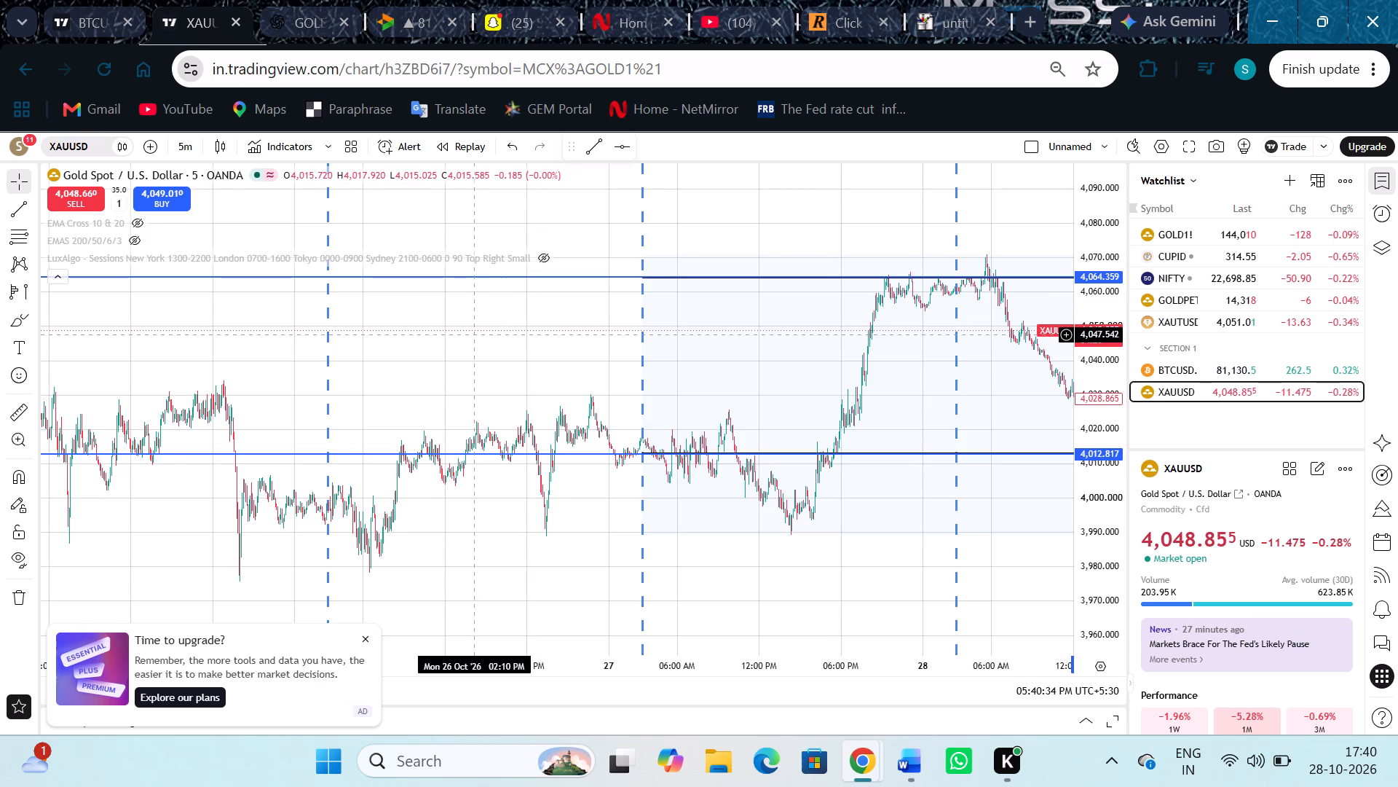
drag(475, 334, 514, 332)
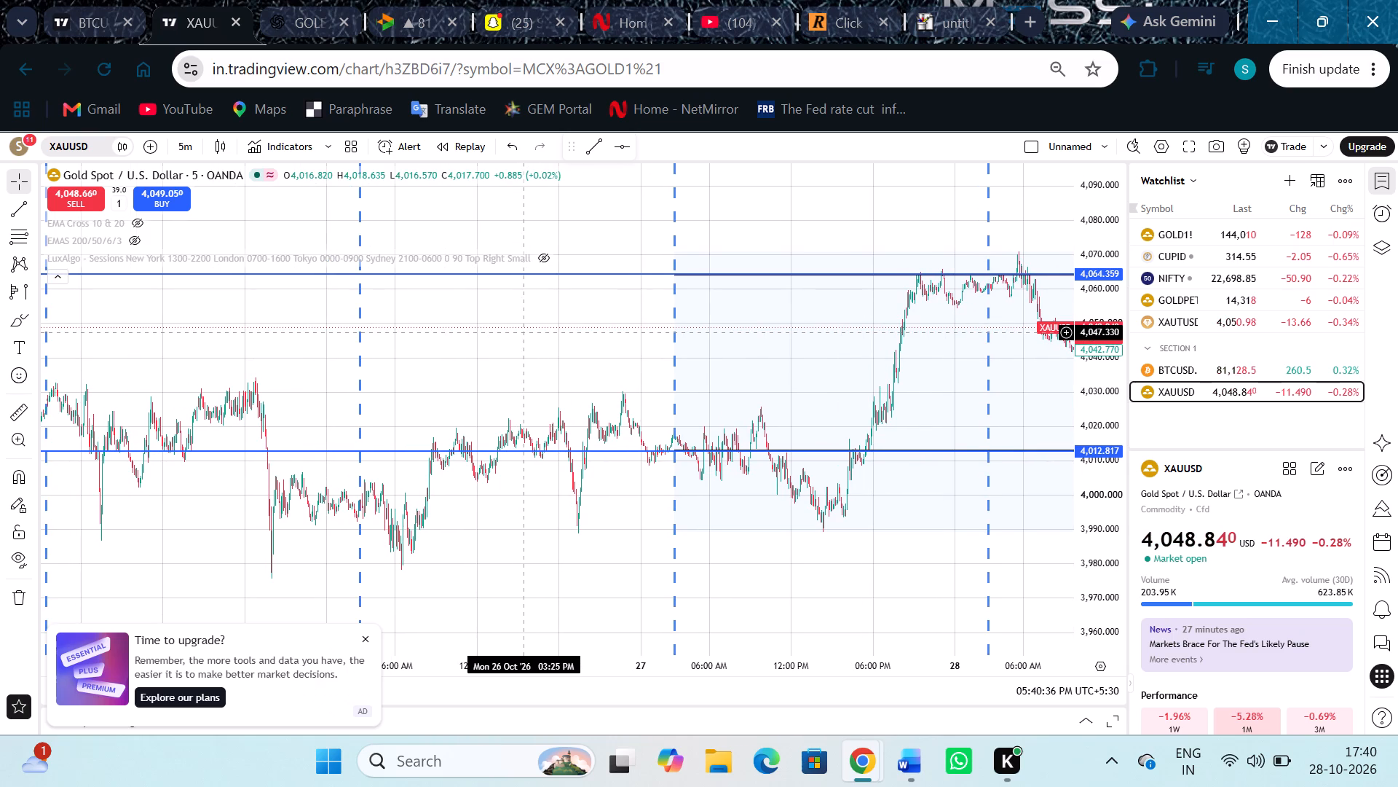
drag(528, 334, 700, 330)
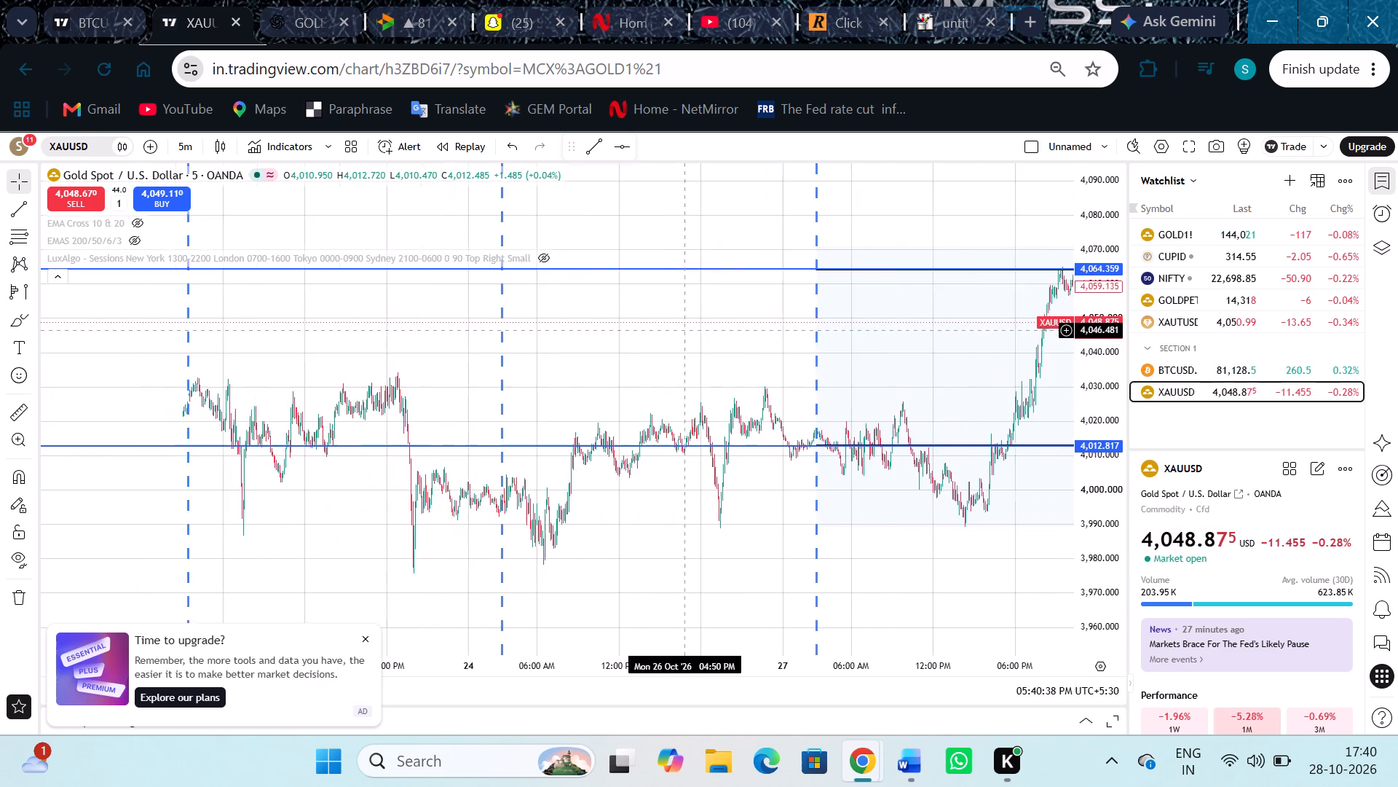
drag(700, 330, 934, 333)
In the multiple click counters page, reset the win counter to 0.
click(821, 0)
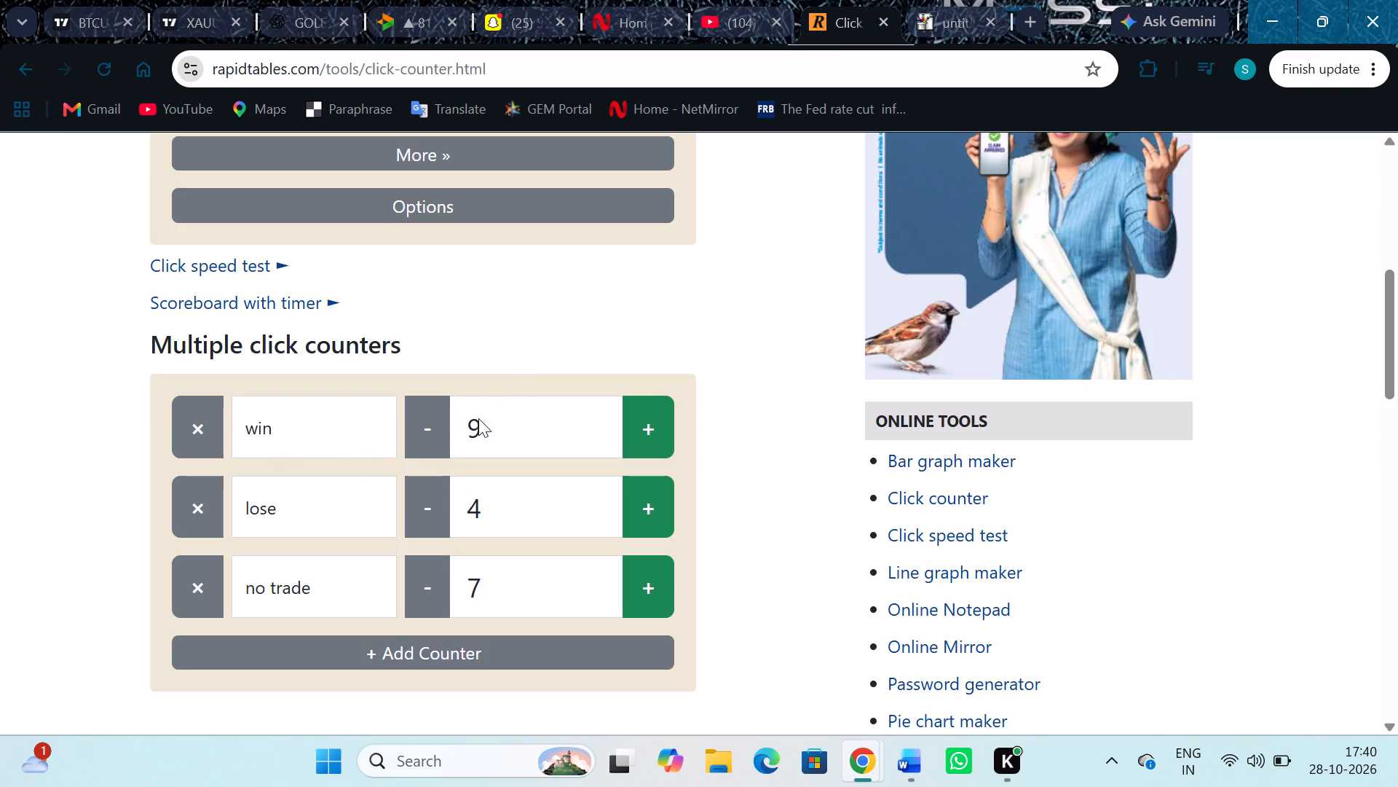
click(478, 418)
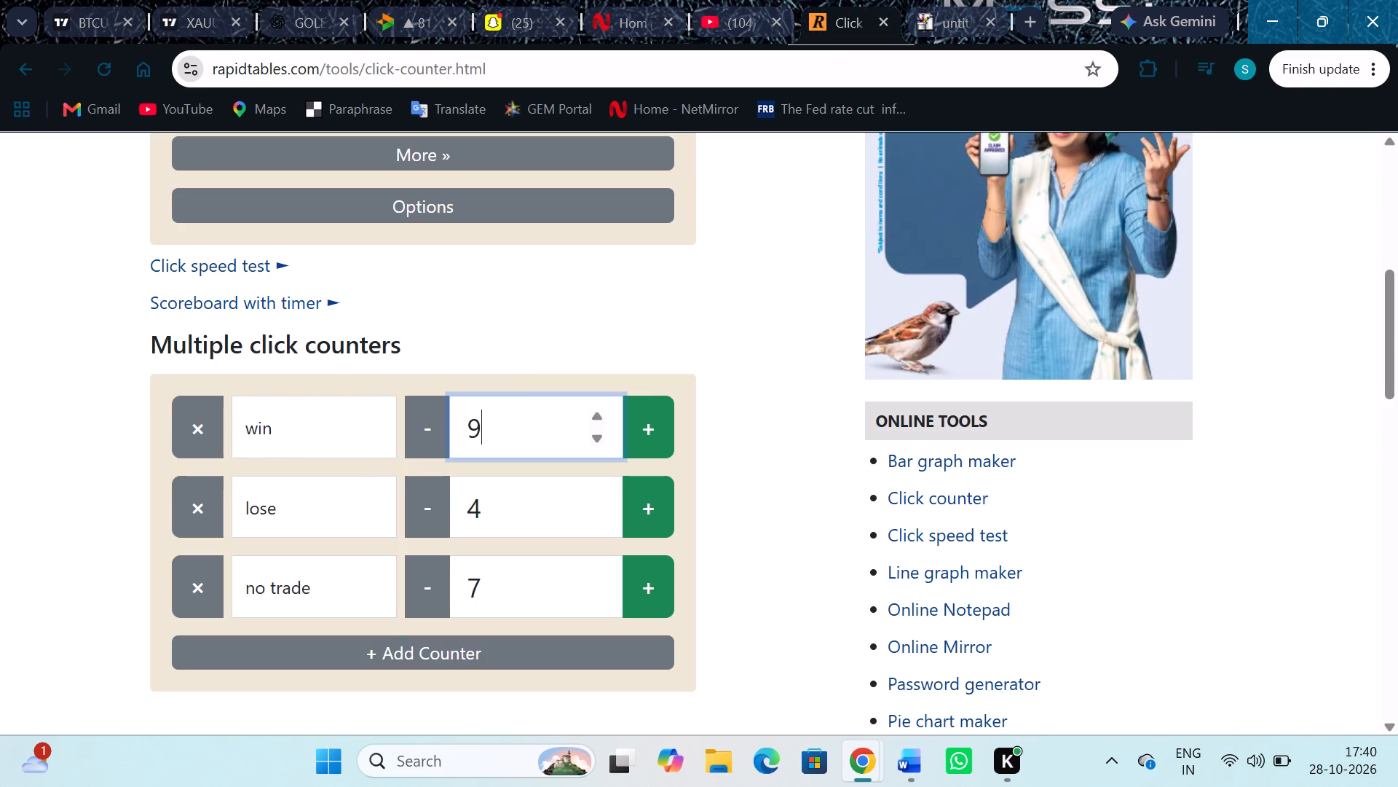
key(BackSpace)
key(0)
key(Down)
key(Up)
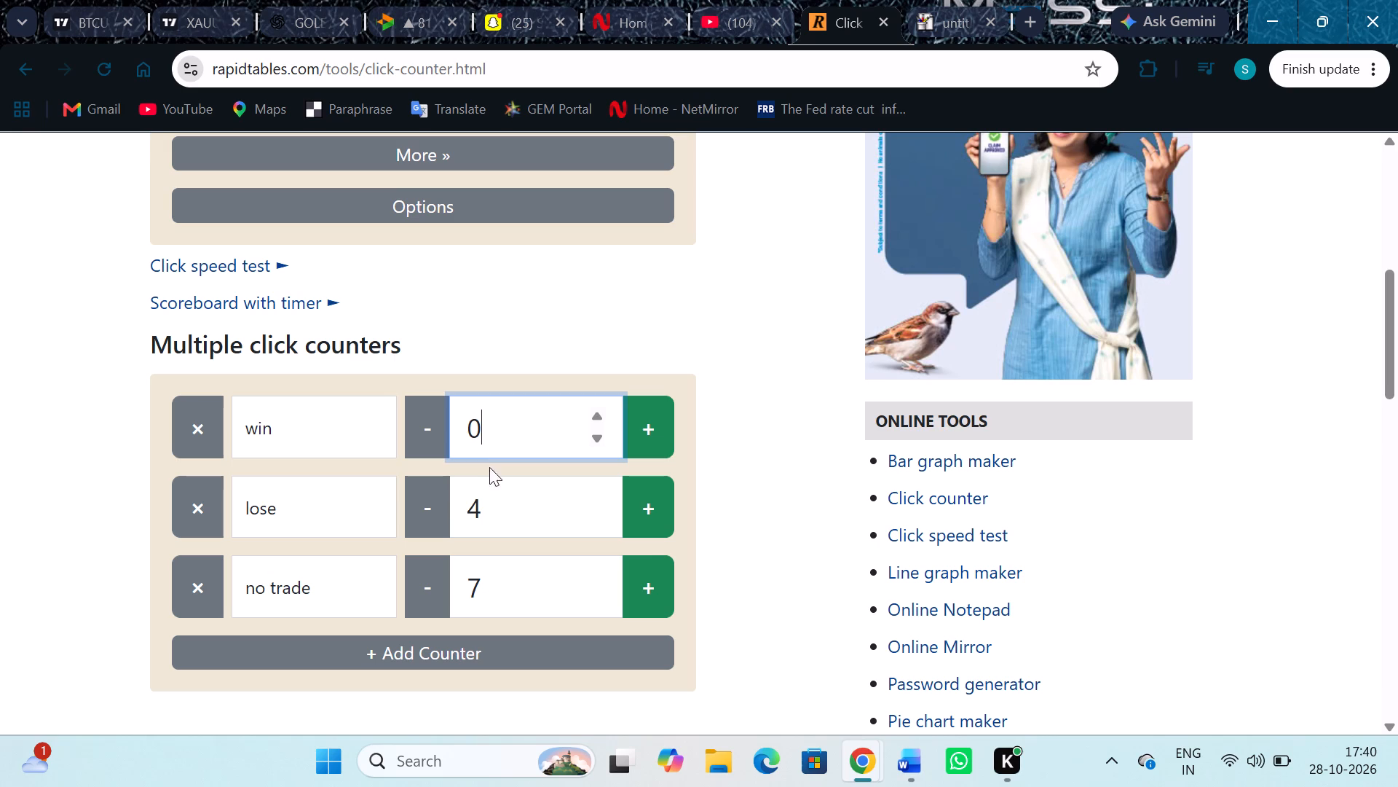
Reset the lose counter to 0.
click(488, 495)
key(Down)
key(Down)
key(Down)
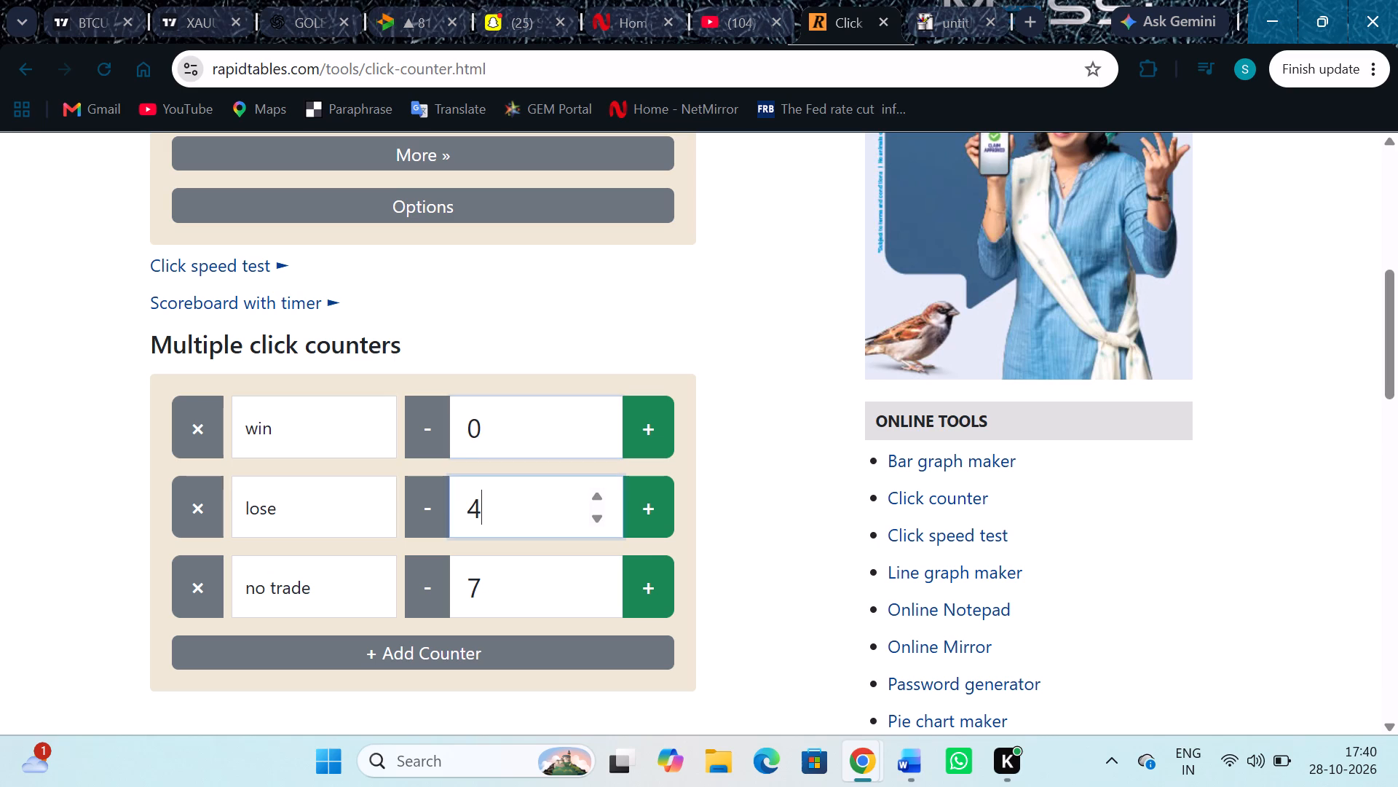
key(Up)
key(Up)
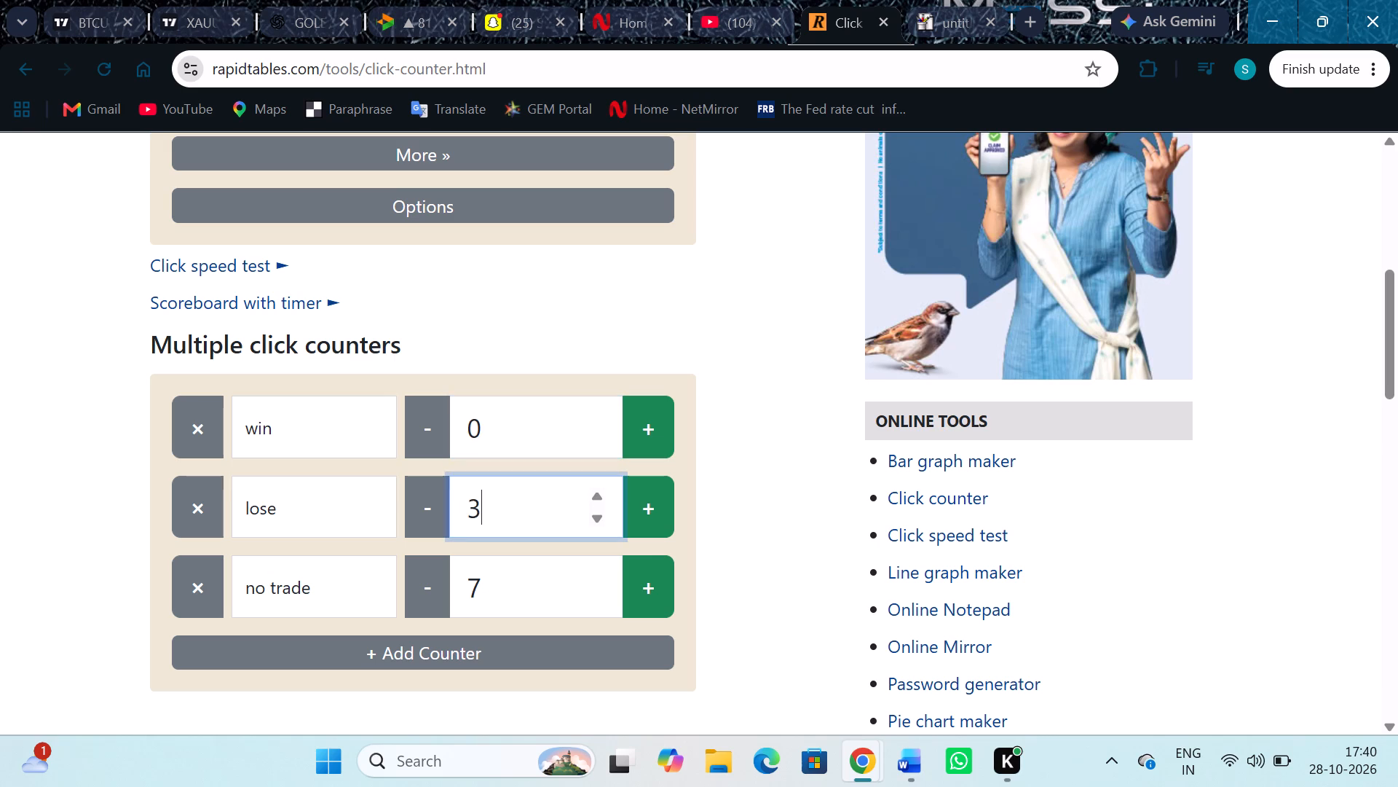
key(Down)
key(Down)
key(Down)
Reset the no trade counter to 0.
click(533, 566)
key(Down)
key(Down)
key(Down)
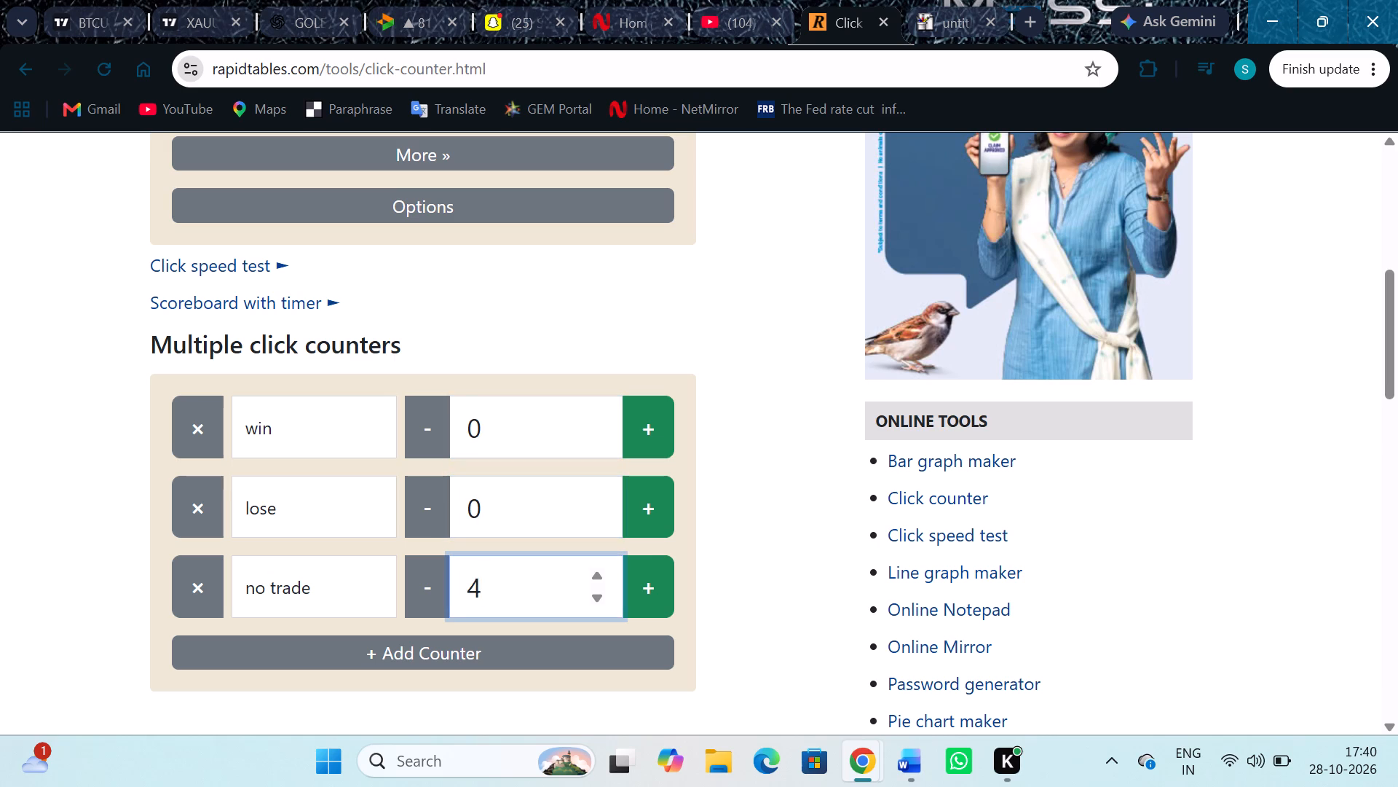
key(Down)
key(Down)
key(Down)
key(Down)
On the XAUUSD chart, draw a fixed range volume profile from the 23 October session break to 26 October, 04:00 PM.
click(162, 0)
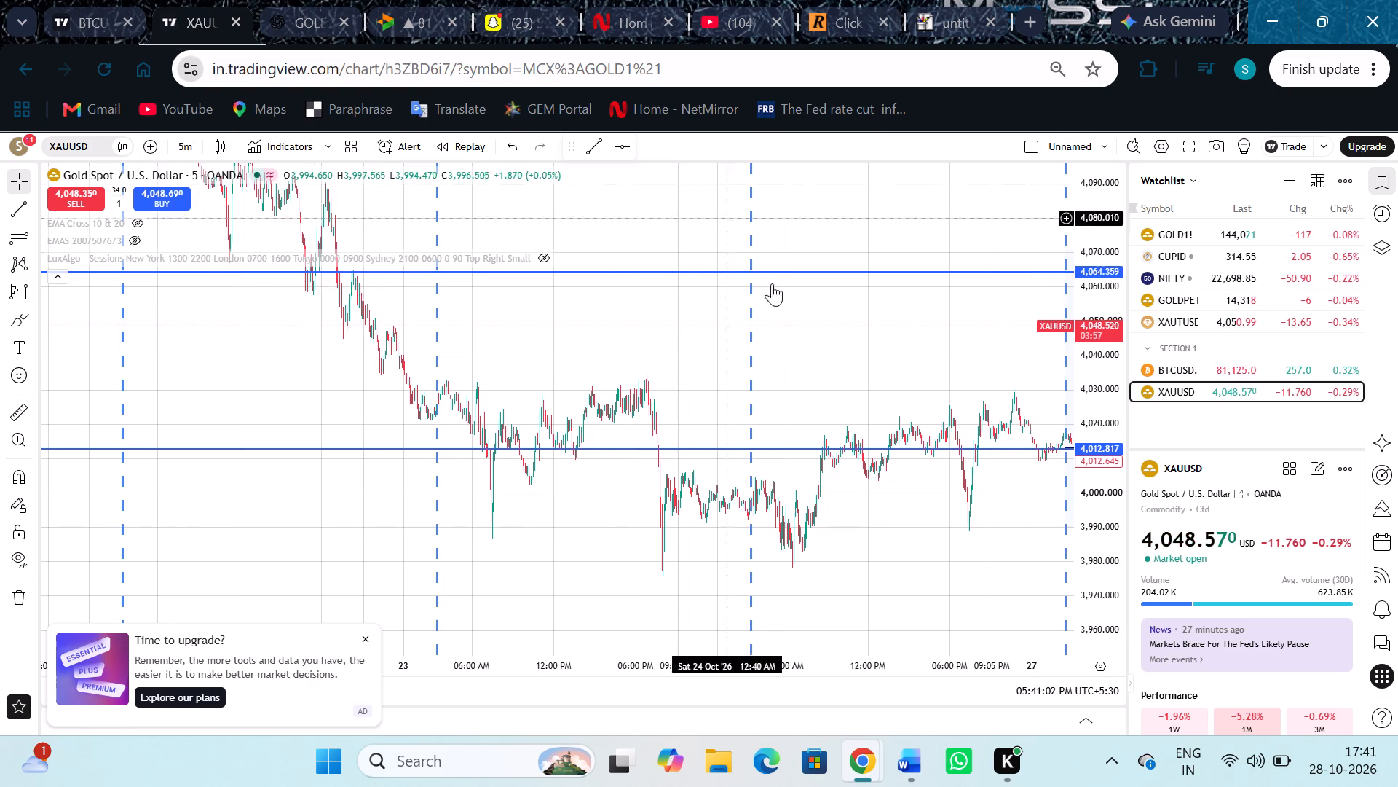
drag(783, 306, 173, 327)
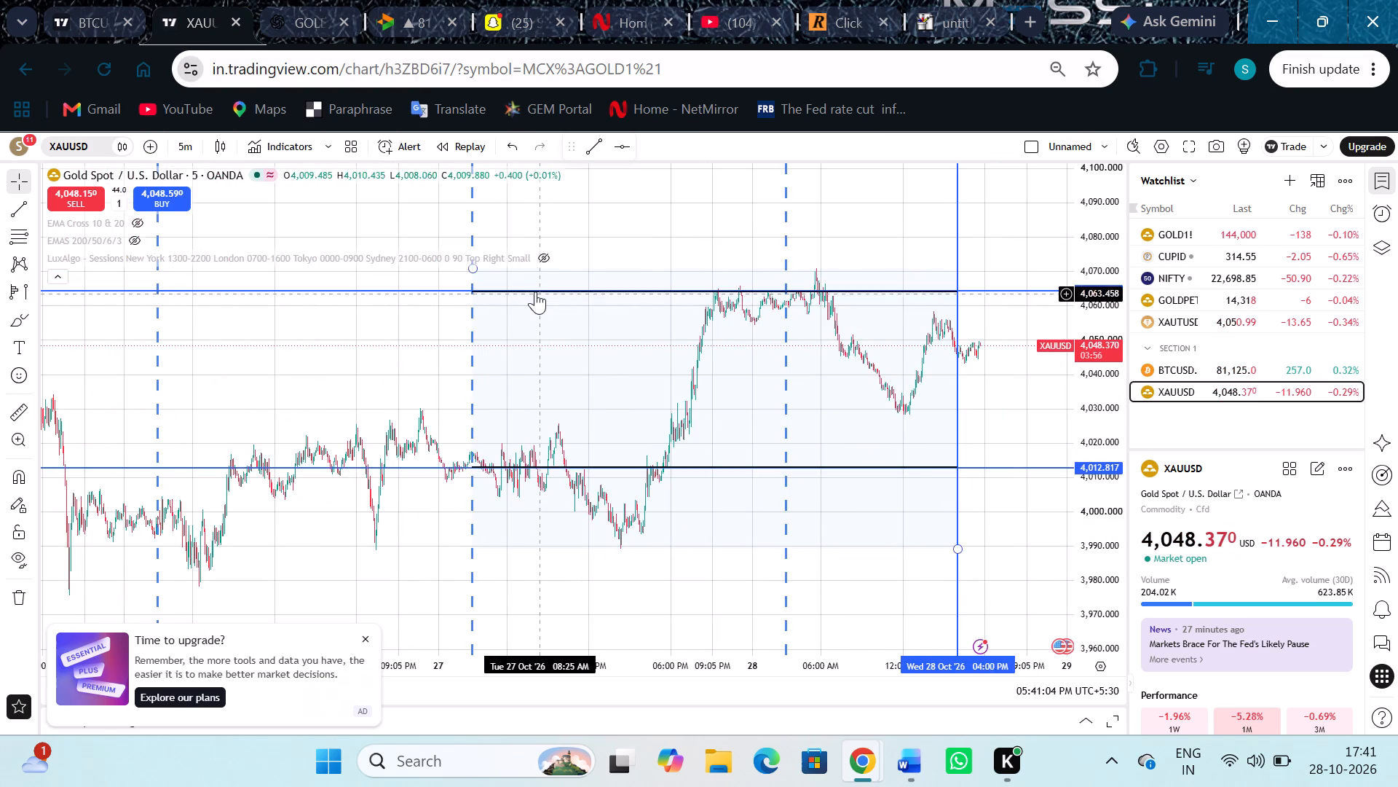
click(99, 0)
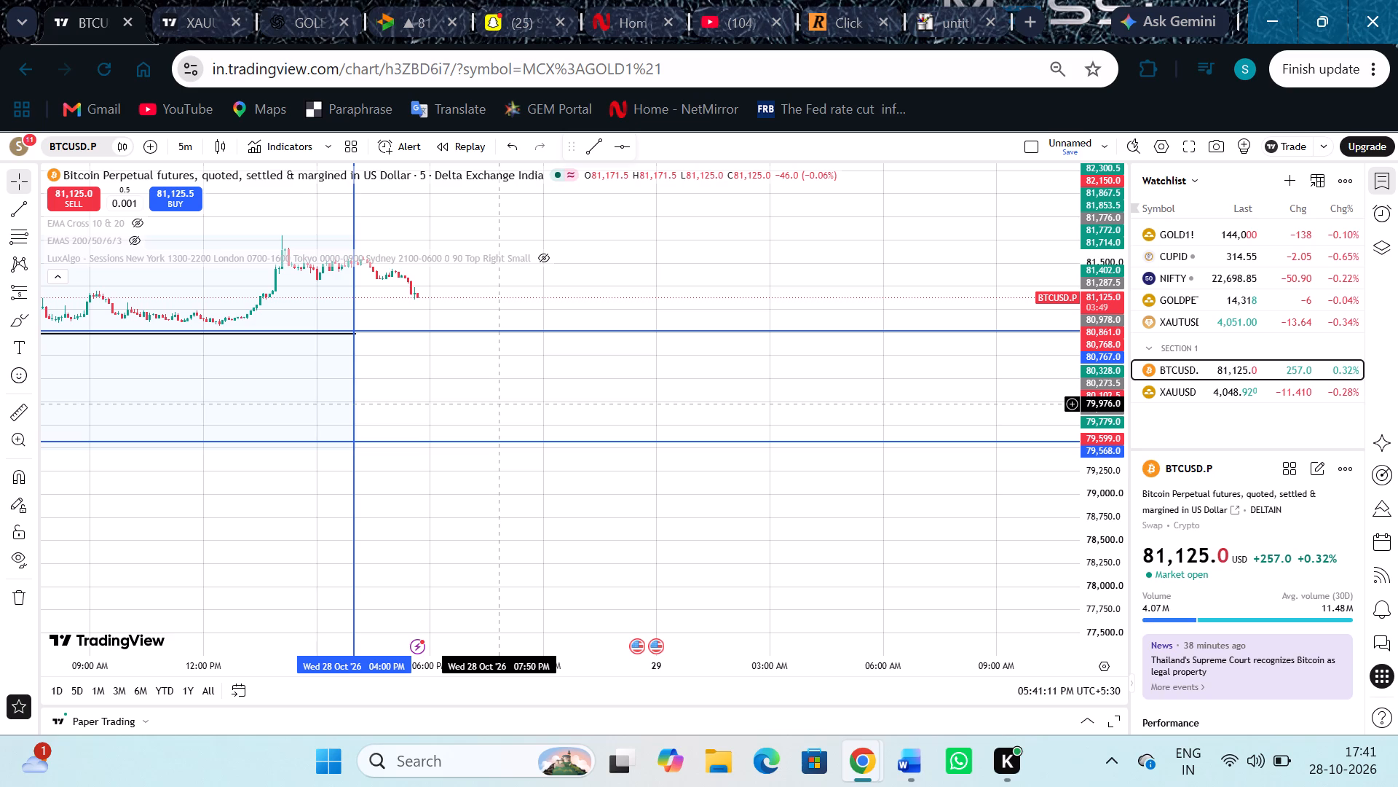
click(221, 0)
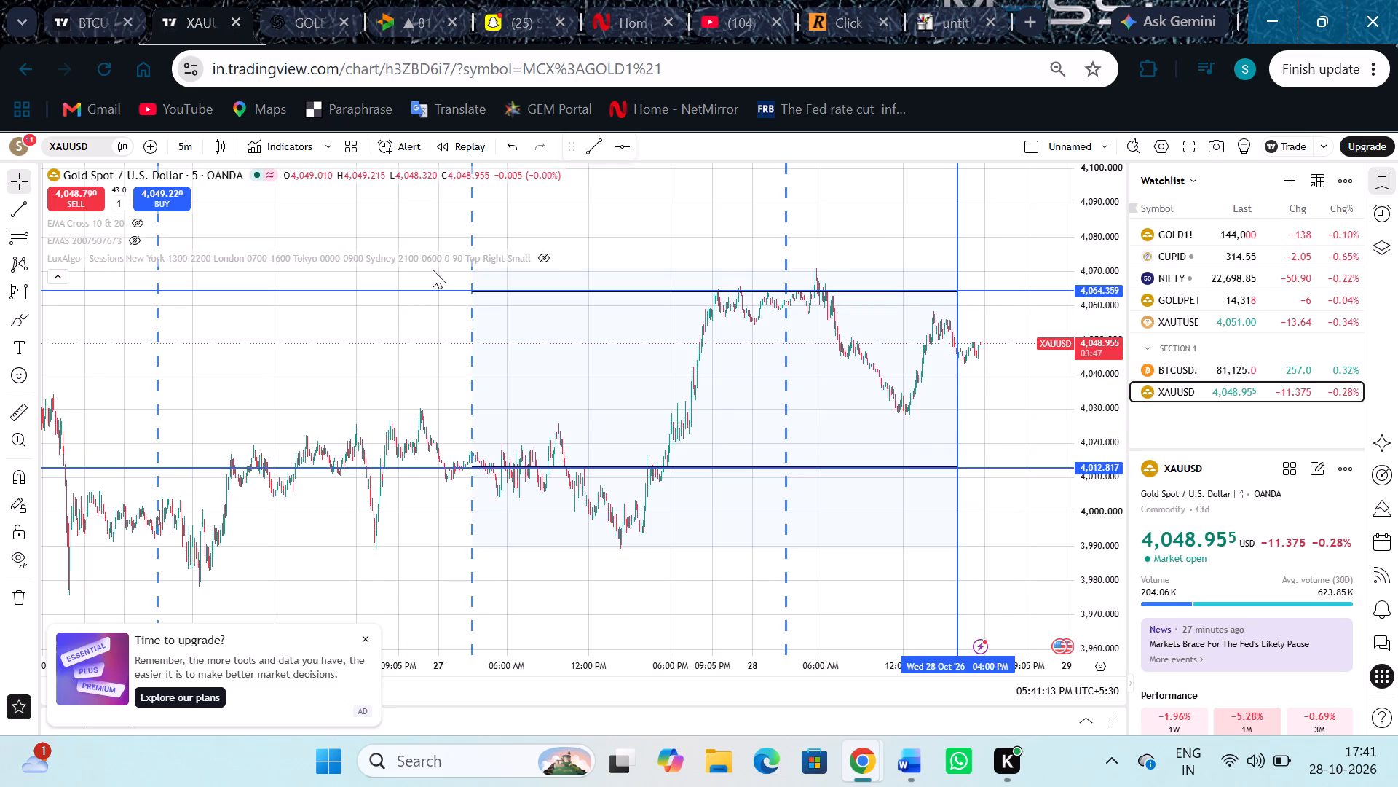
drag(358, 419, 634, 365)
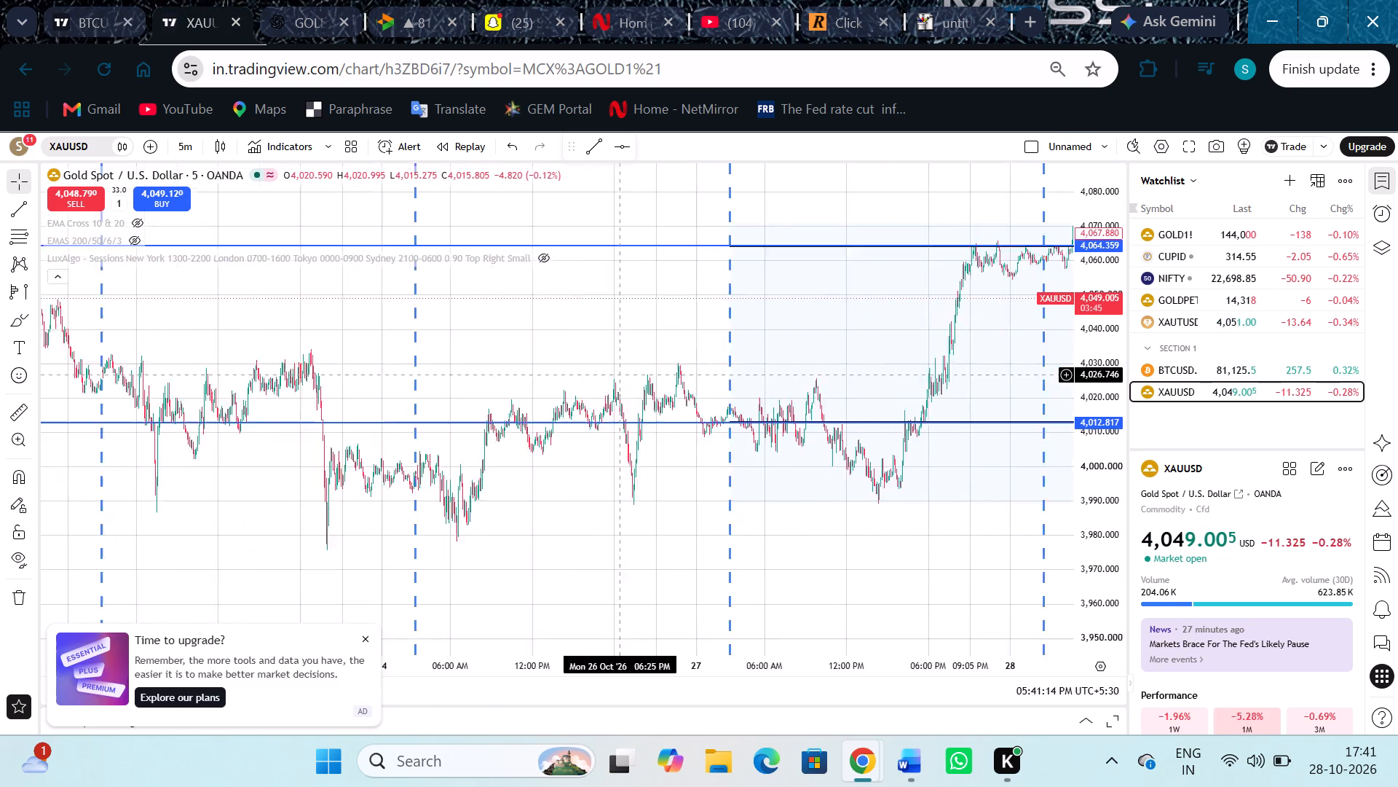
drag(634, 365, 799, 411)
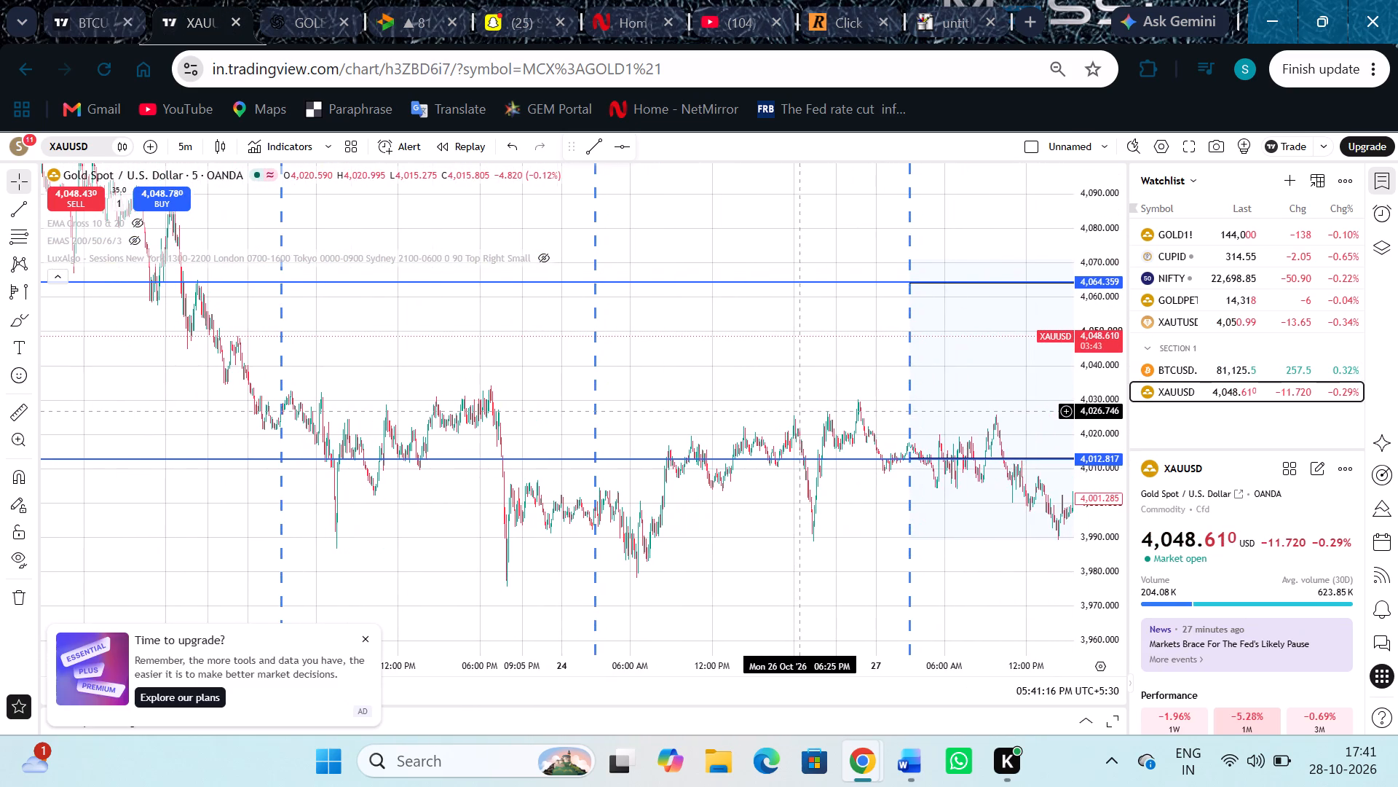
click(19, 293)
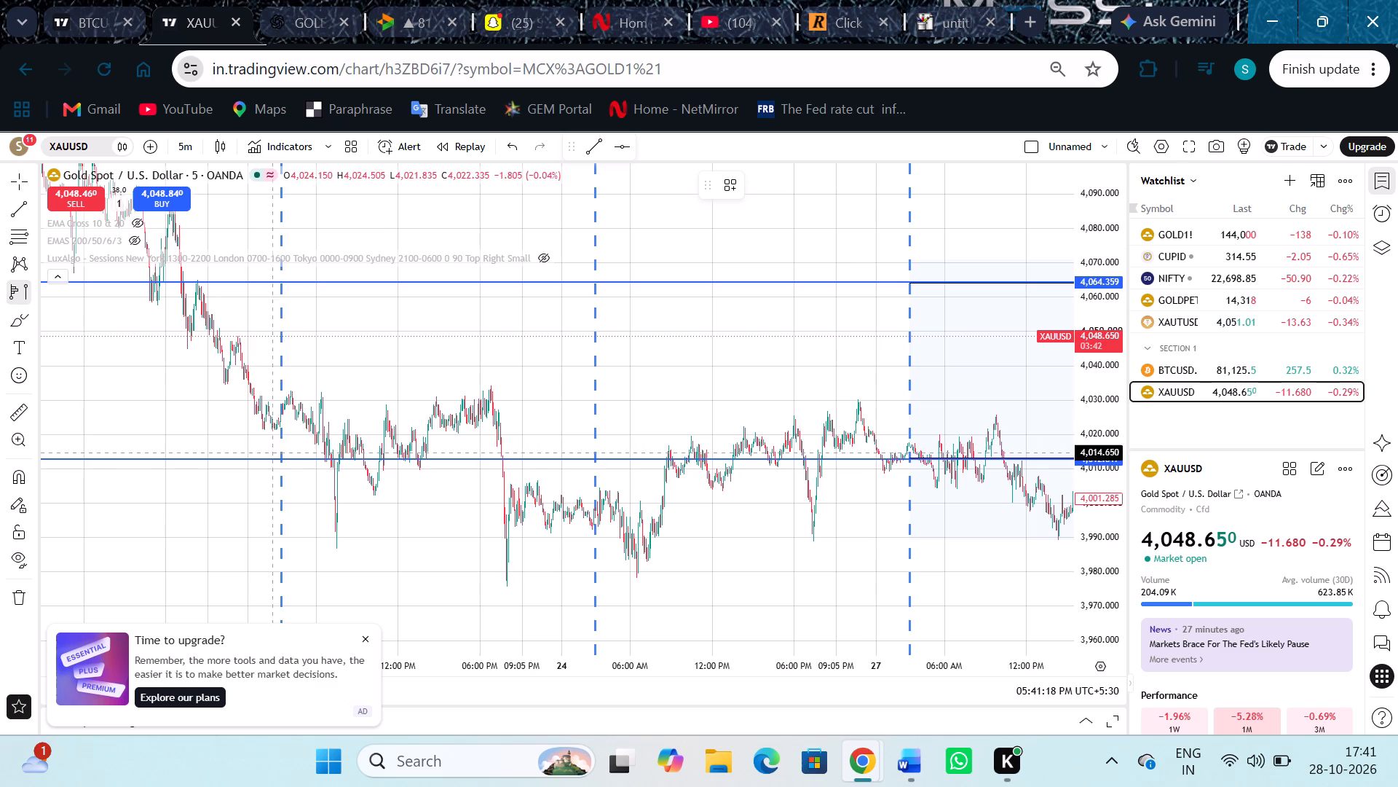
click(283, 405)
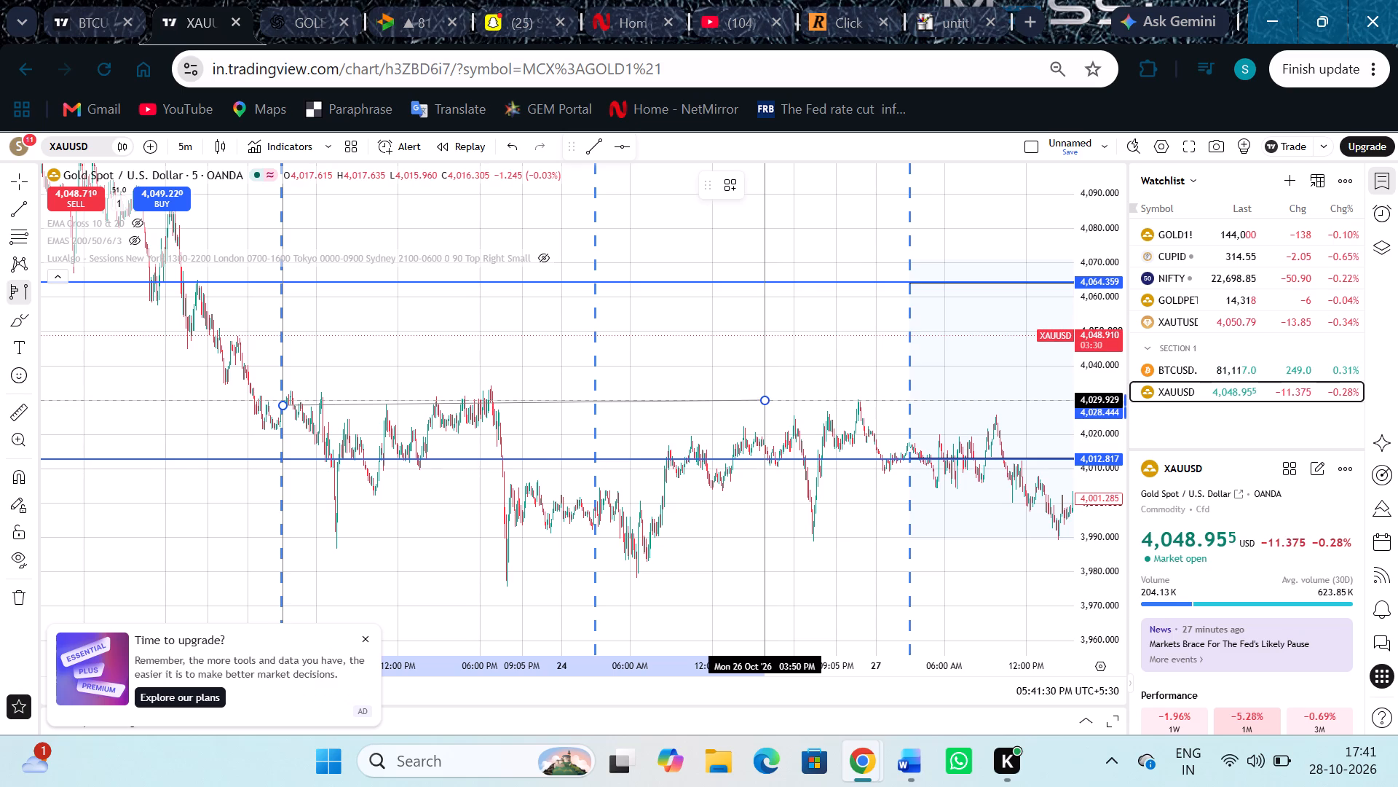
click(767, 404)
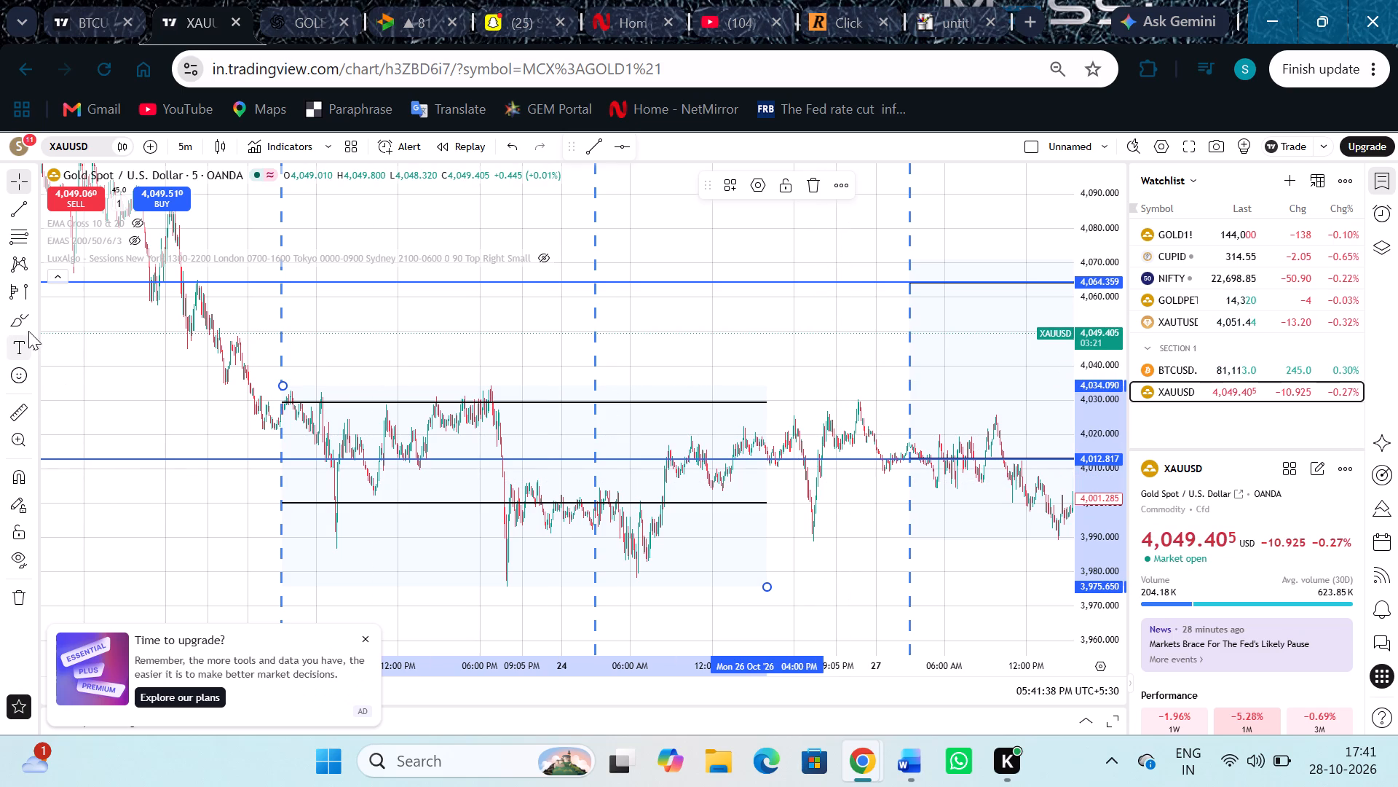
Place a long position on XAUUSD at 26 October, 07:40 PM, with its entry at about 4,002.3.
click(32, 299)
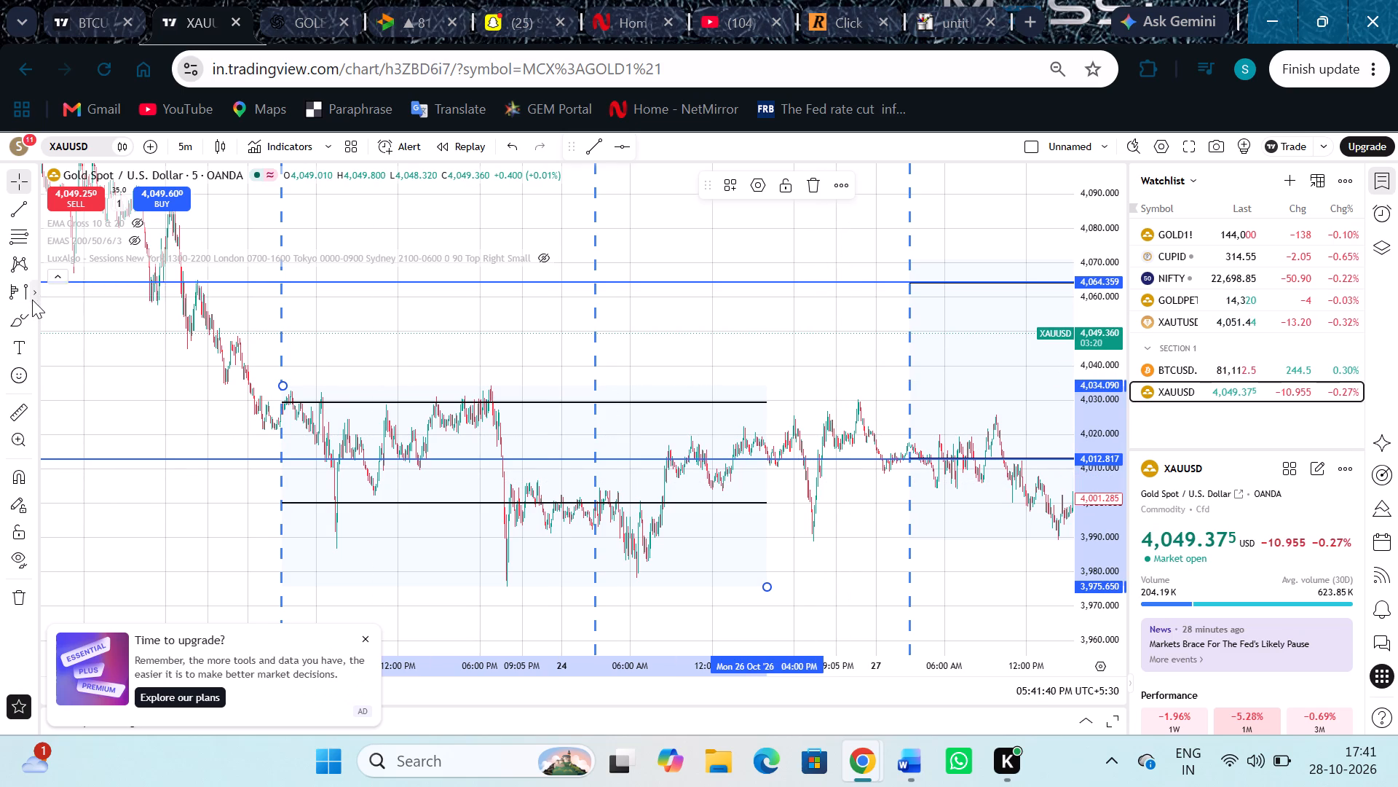
click(53, 316)
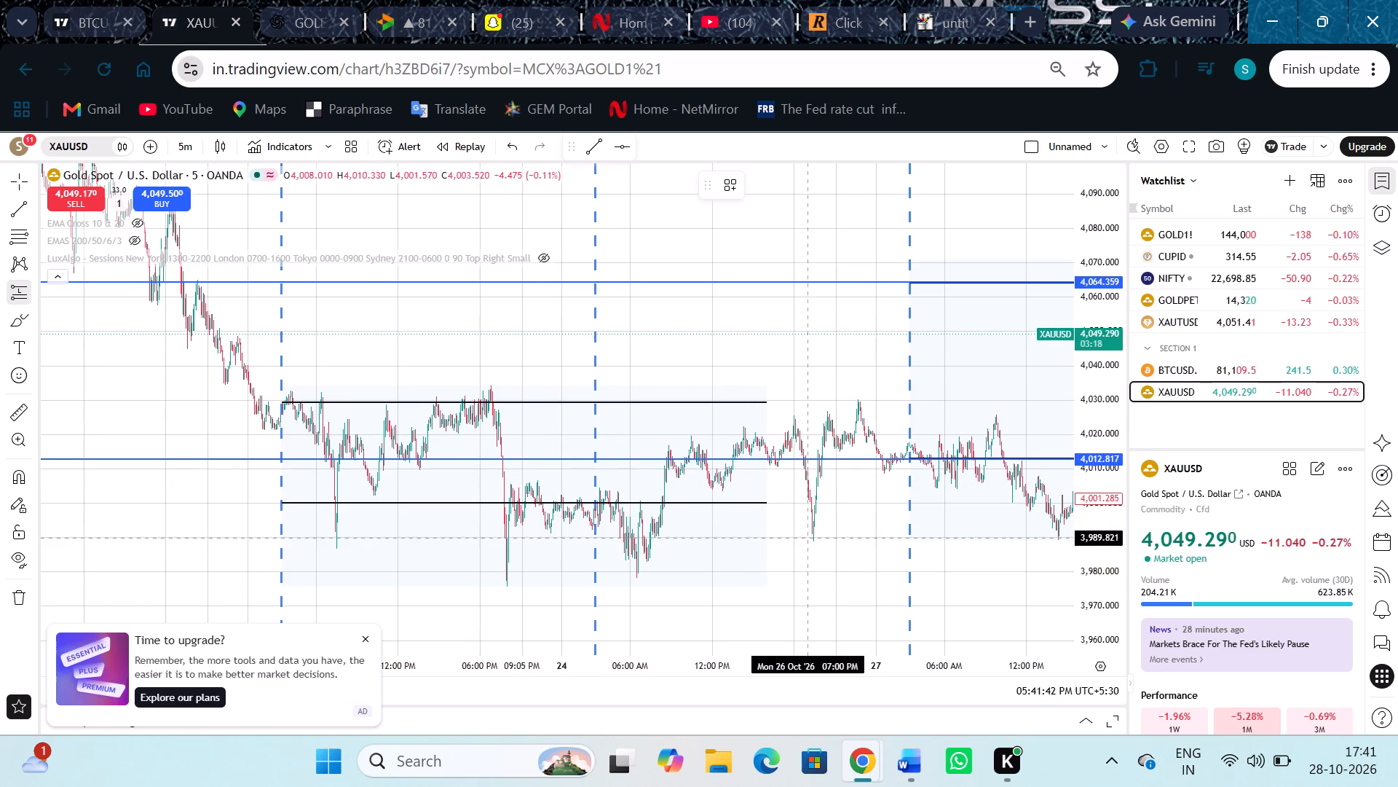
click(816, 495)
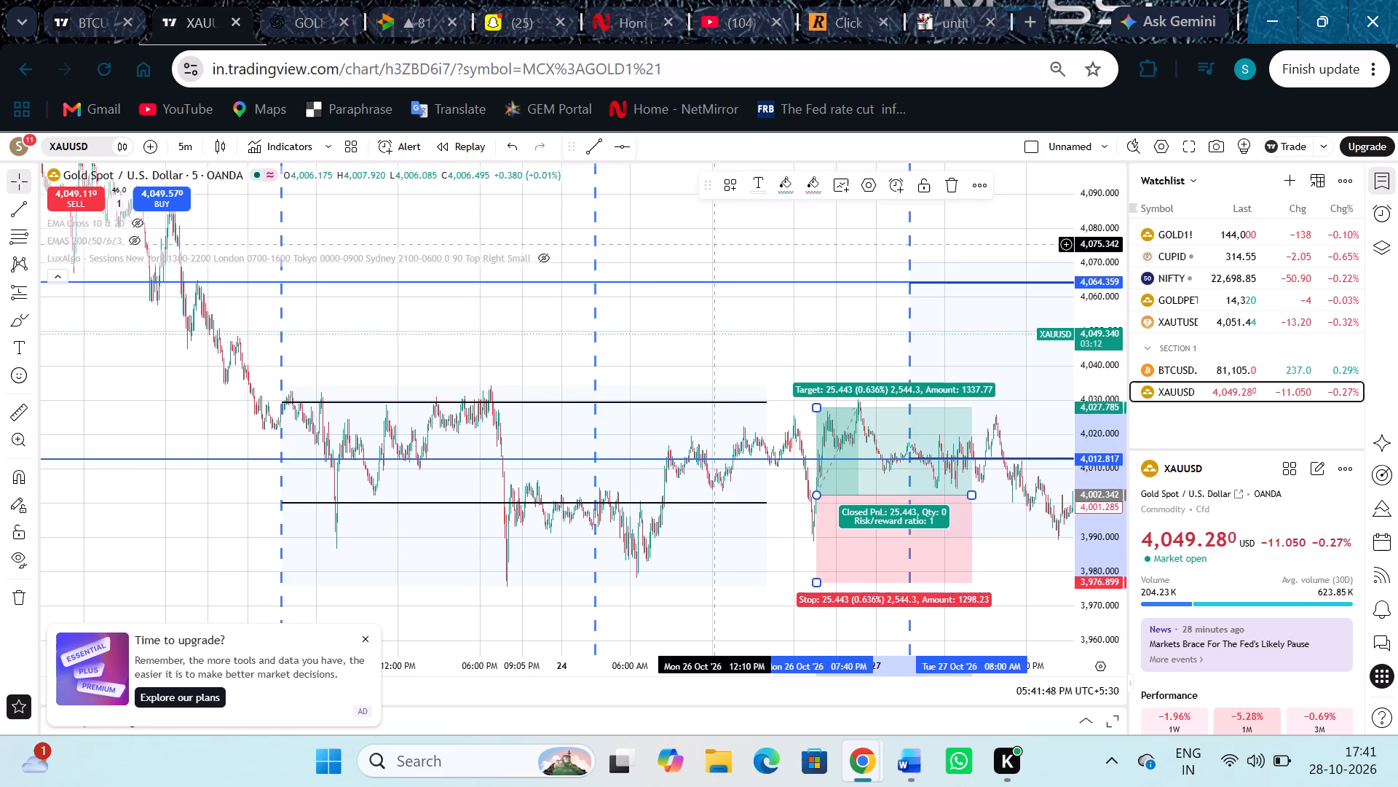
Add one win to the tally in the click counters page.
click(853, 15)
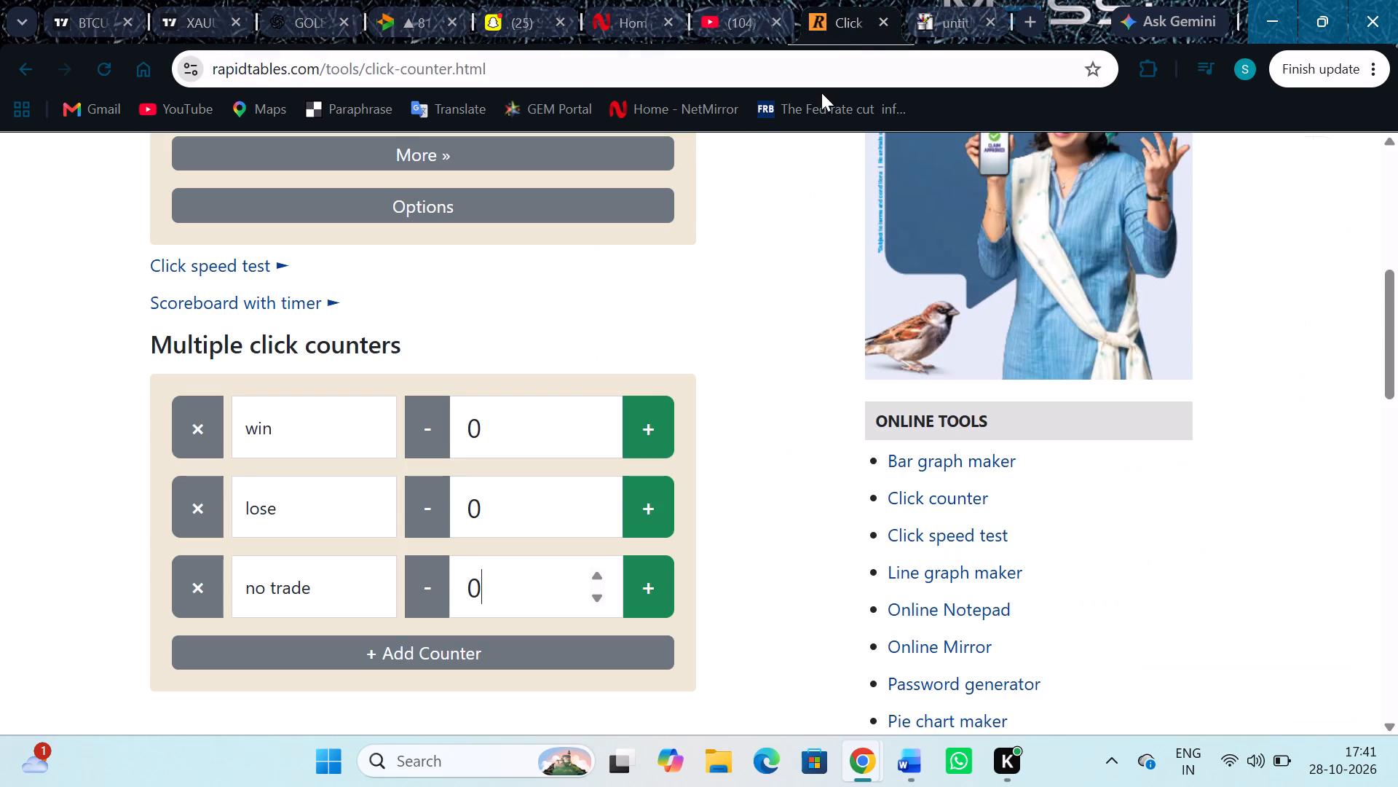
click(645, 426)
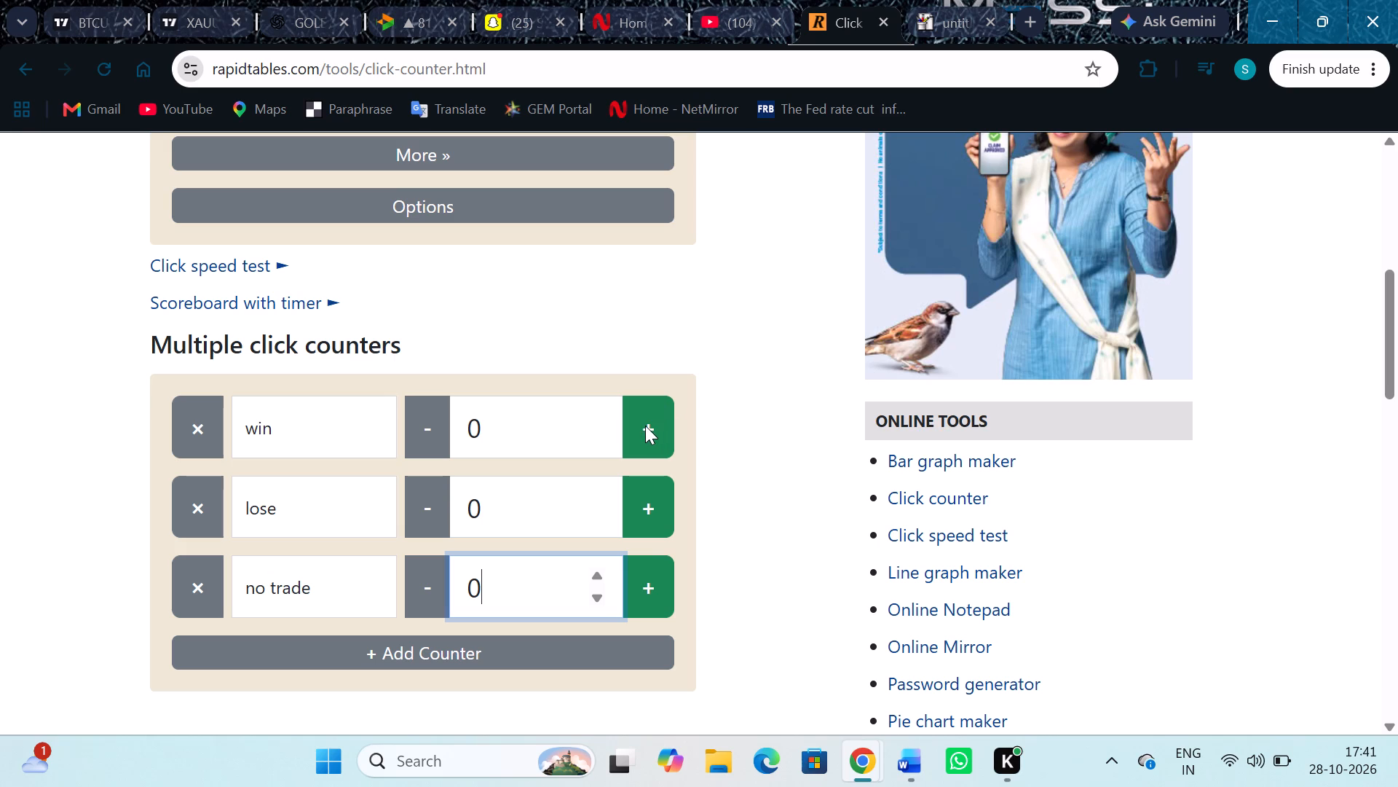
On the XAUUSD chart, delete the volume profile spanning 23 to 26 October, keeping the long position.
click(83, 0)
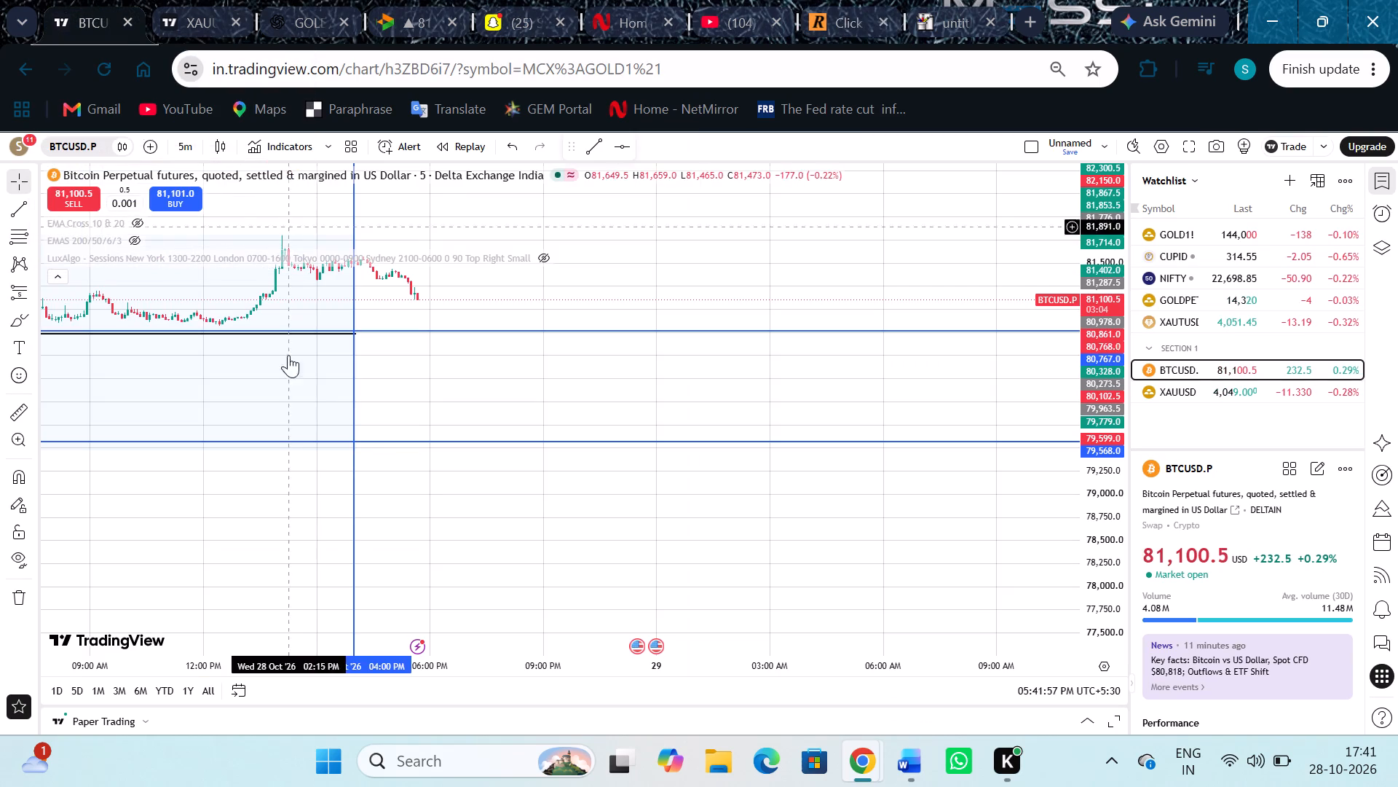
click(199, 0)
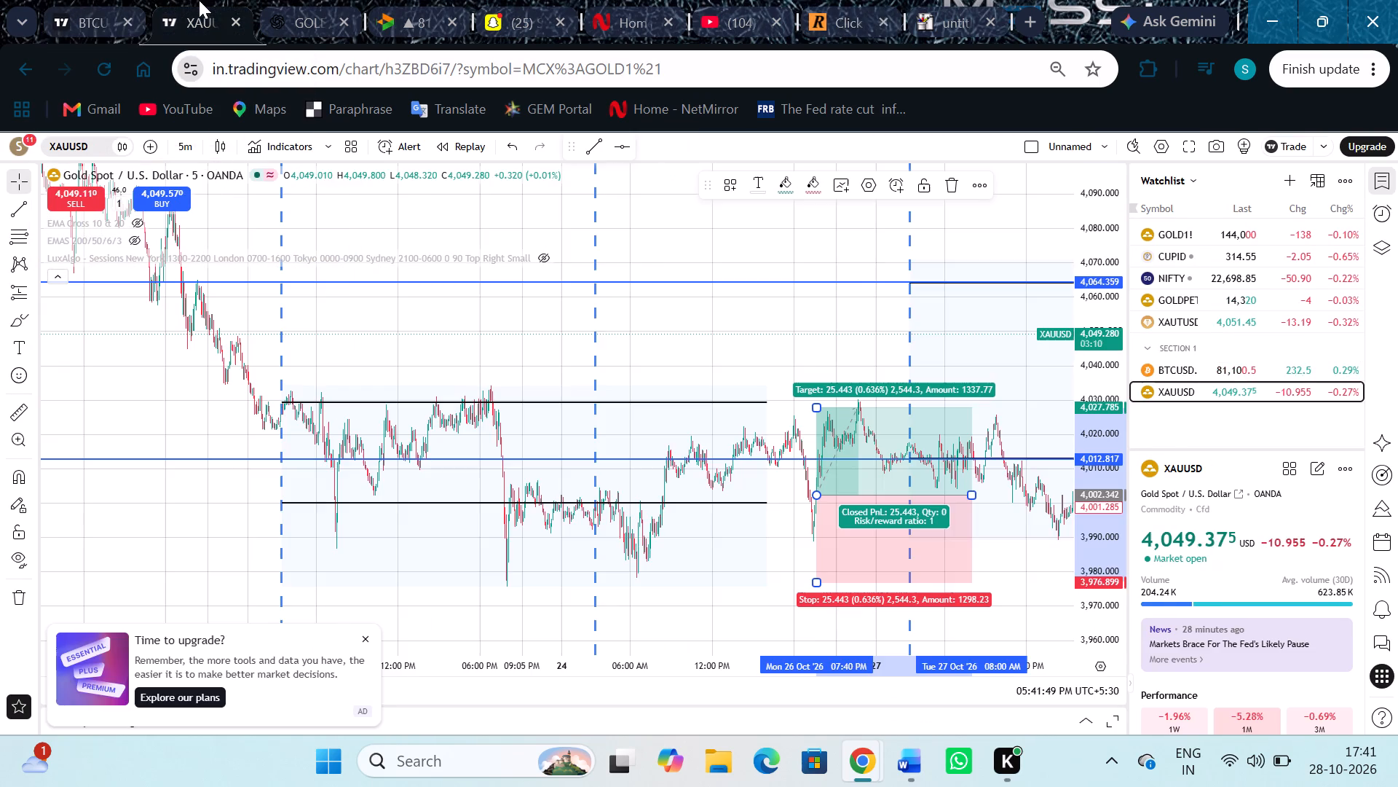
click(449, 504)
click(812, 192)
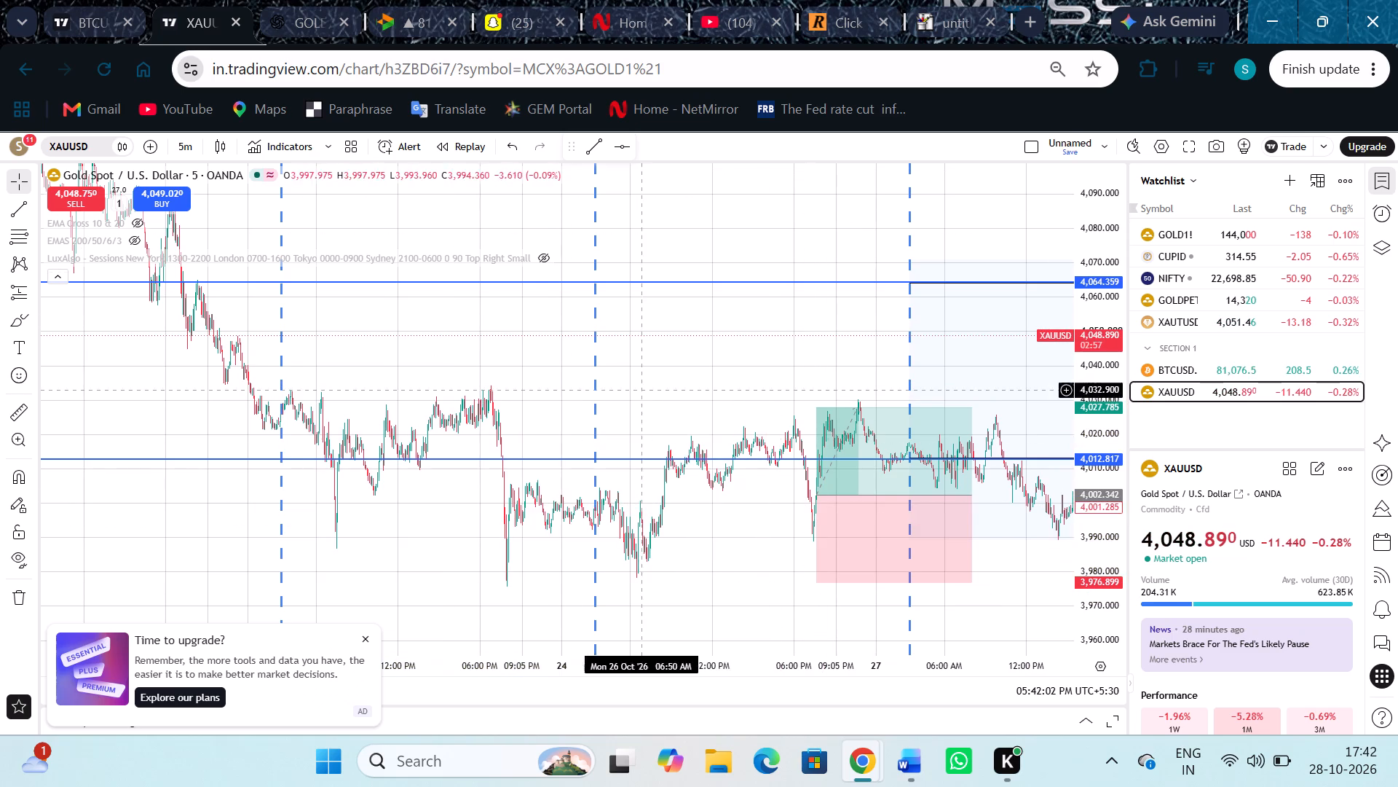
On the XAUUSD chart, draw a fixed range volume profile from the 22 October session break to 23 October, 04:00 PM.
drag(399, 493, 746, 542)
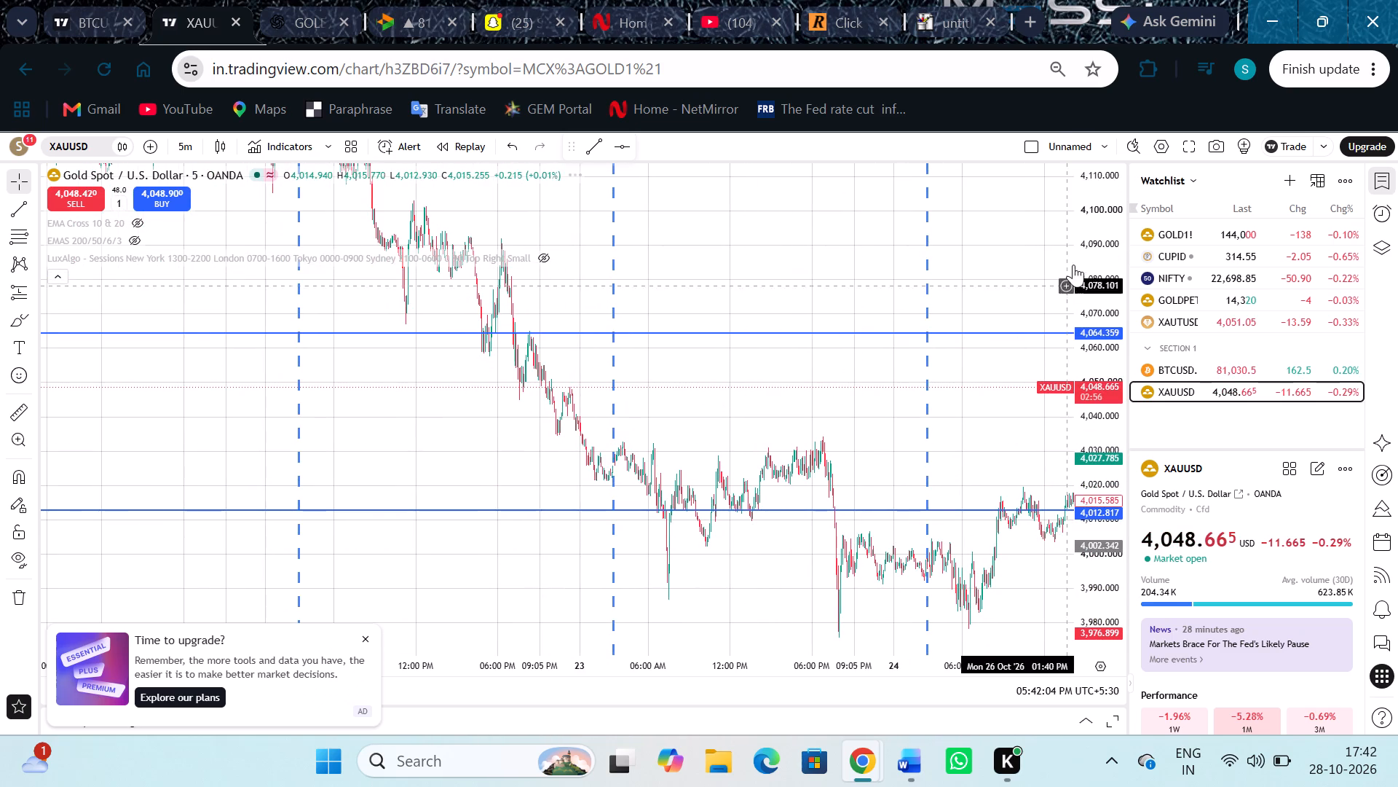
drag(1097, 254, 1111, 450)
drag(802, 330, 805, 381)
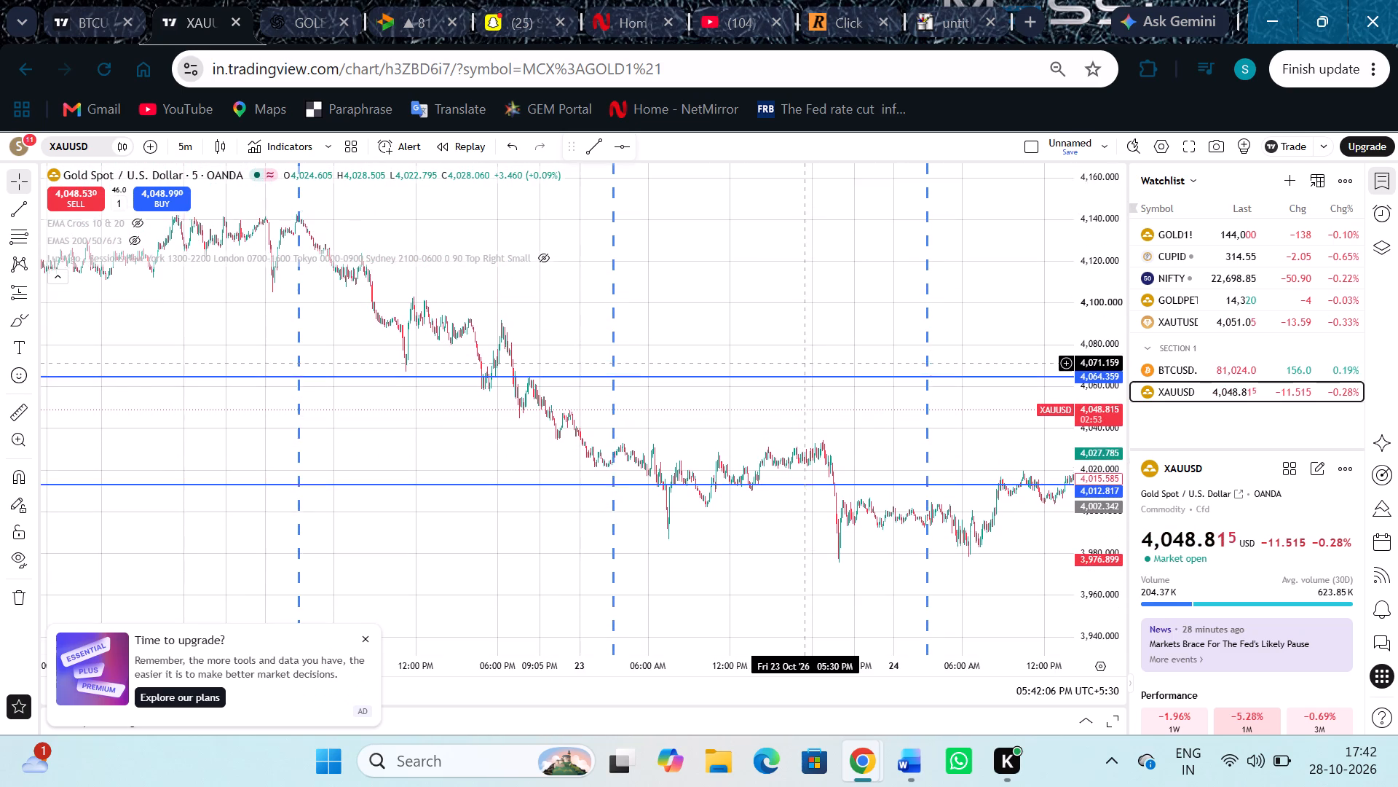
drag(805, 381, 800, 399)
drag(749, 375, 754, 372)
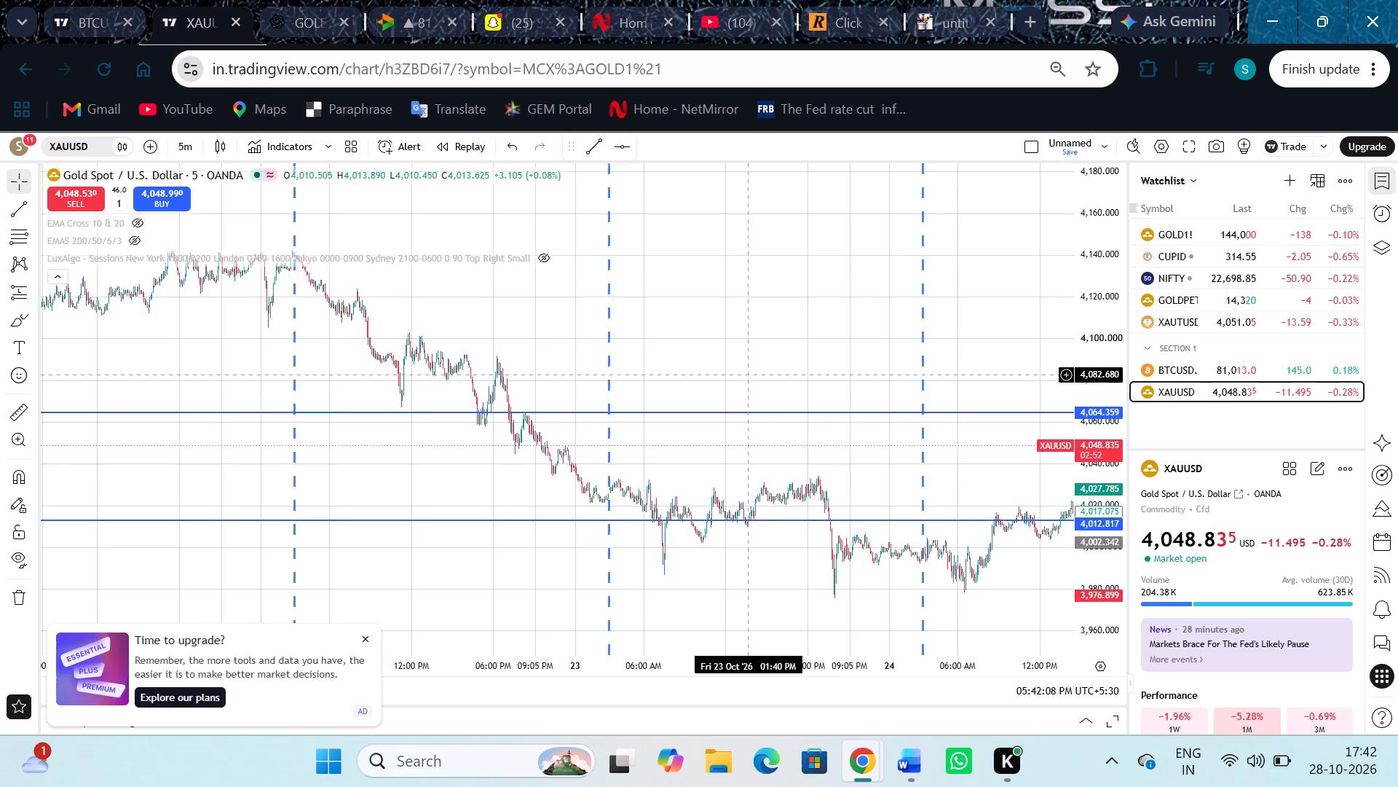
drag(754, 372, 813, 403)
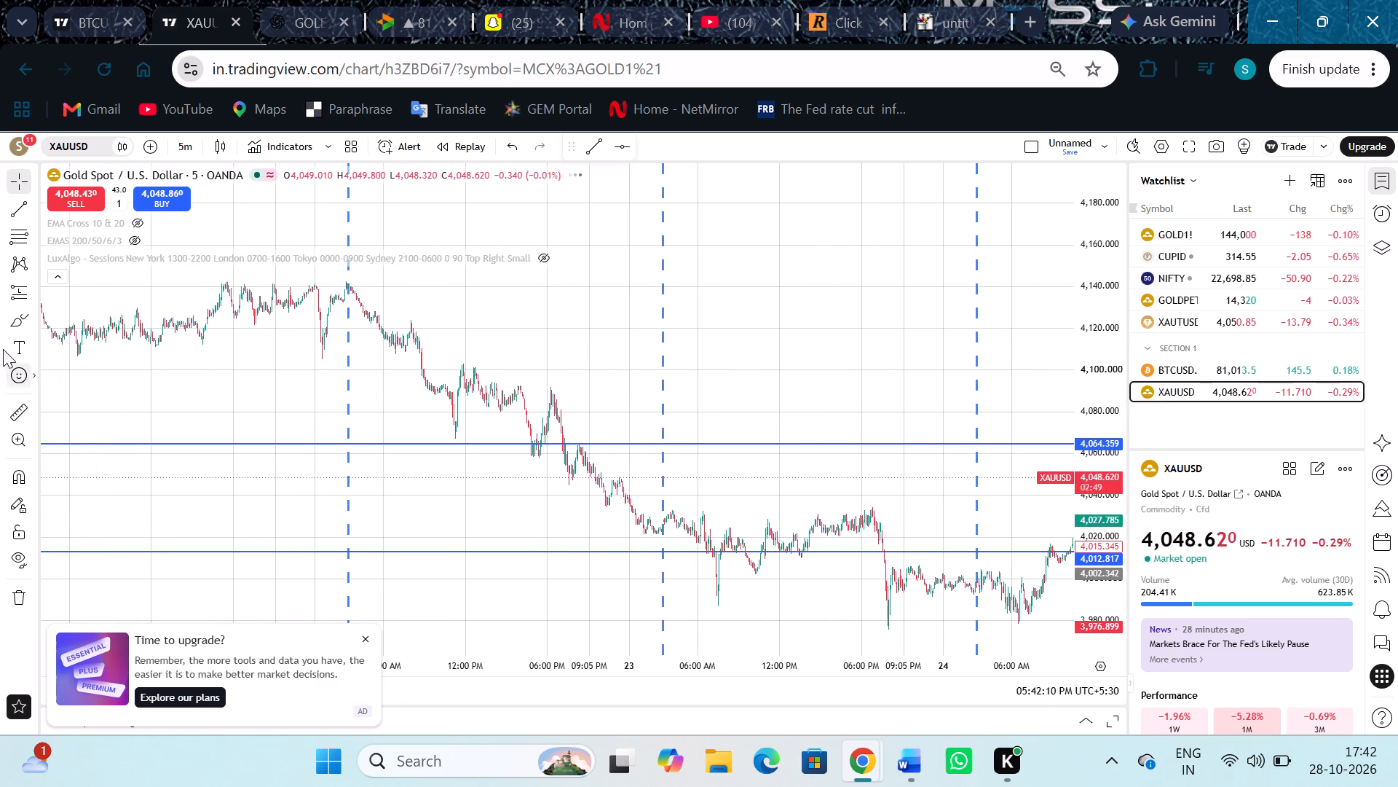
click(31, 289)
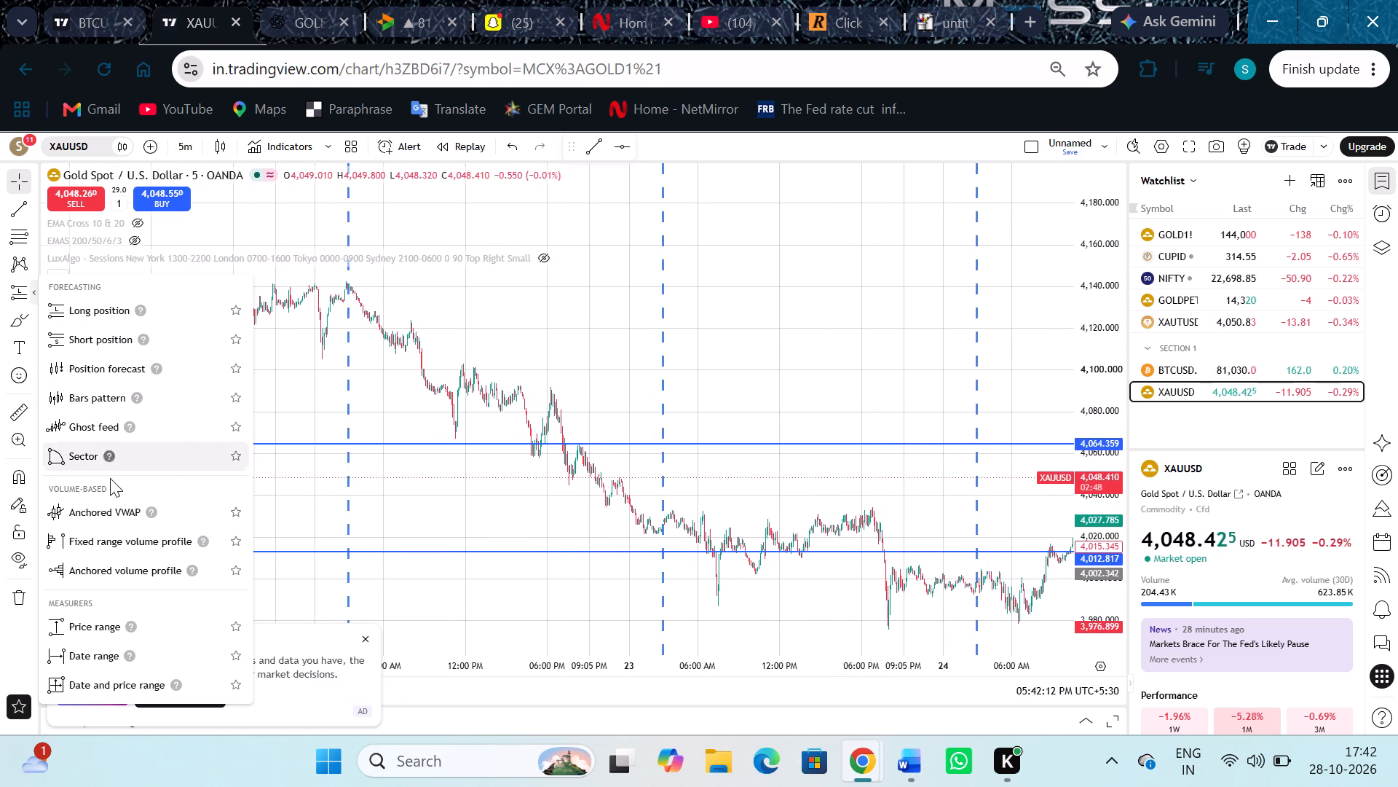
click(132, 538)
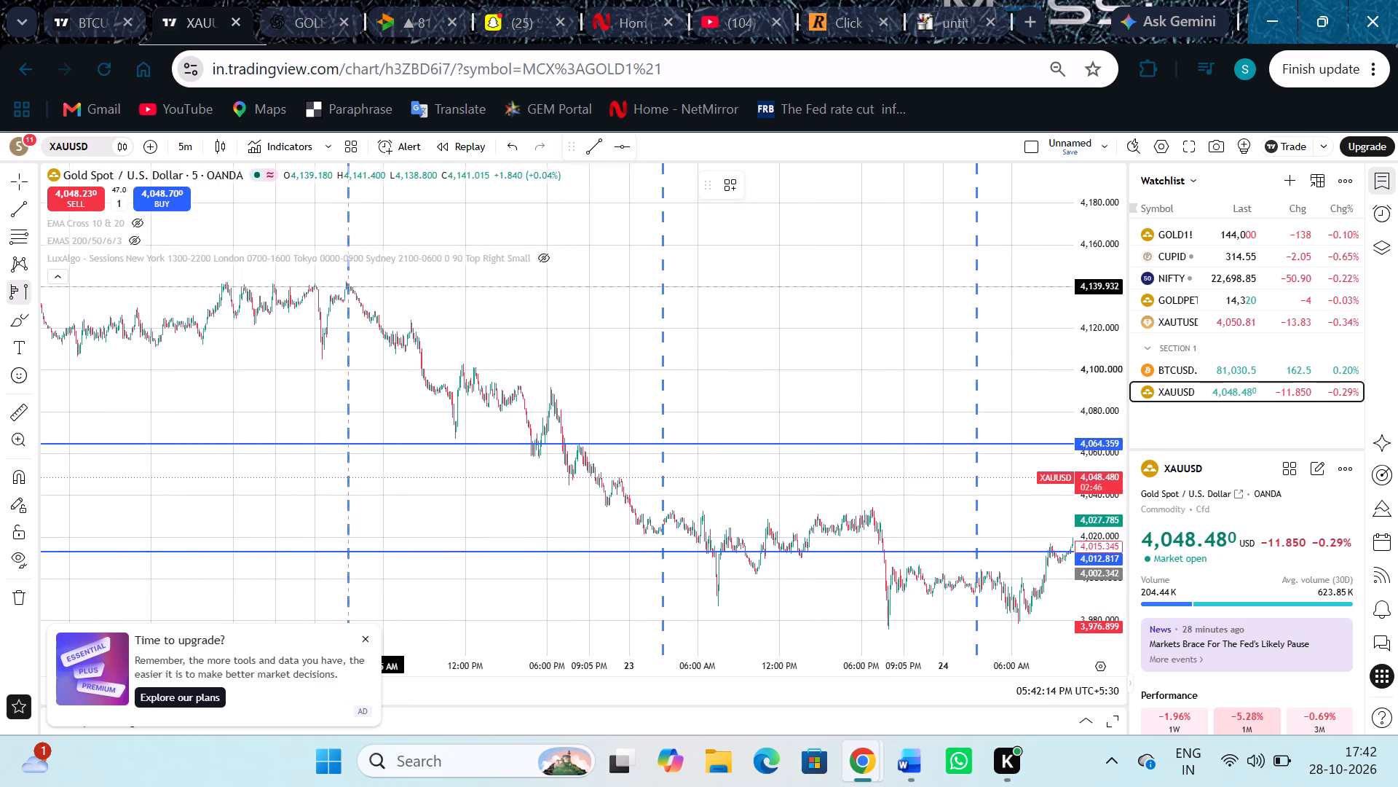
click(347, 286)
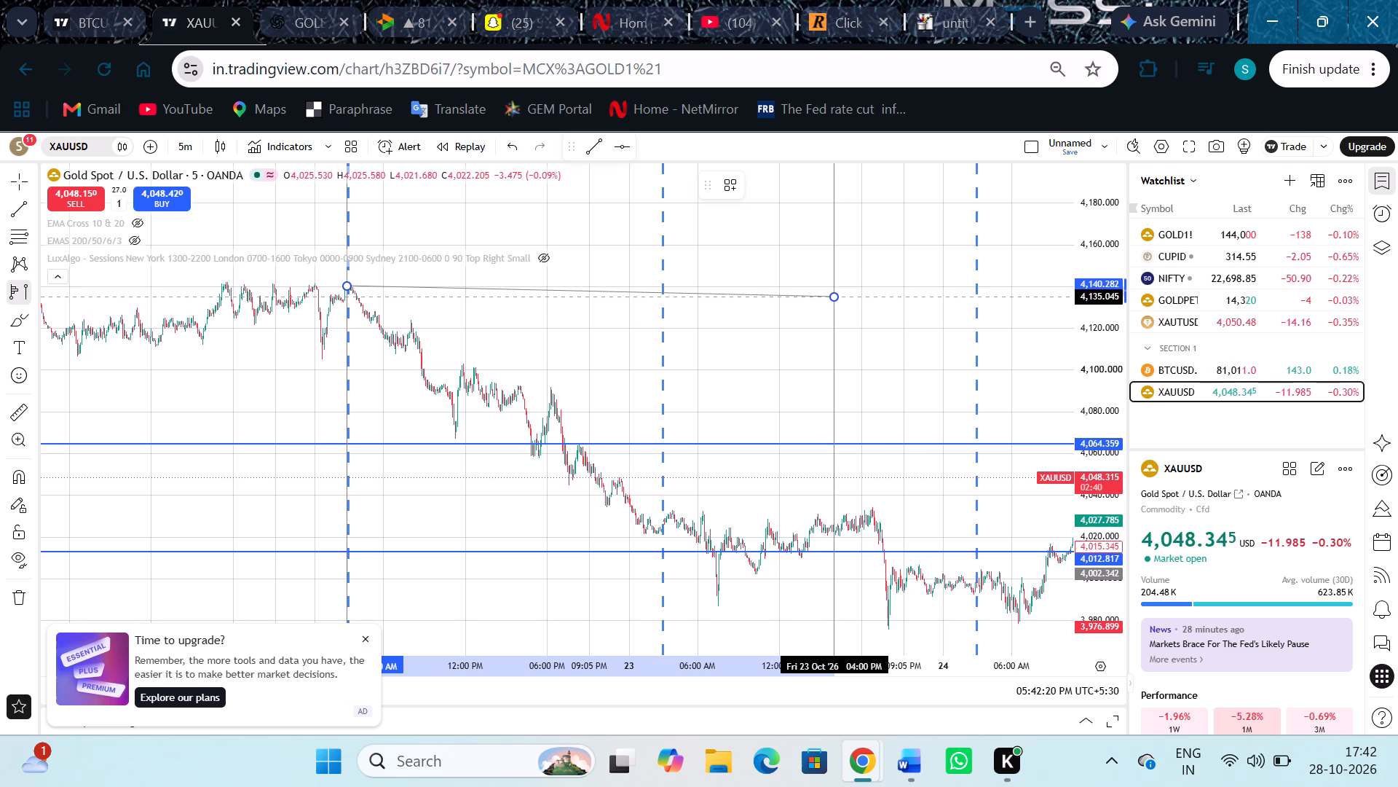
click(834, 297)
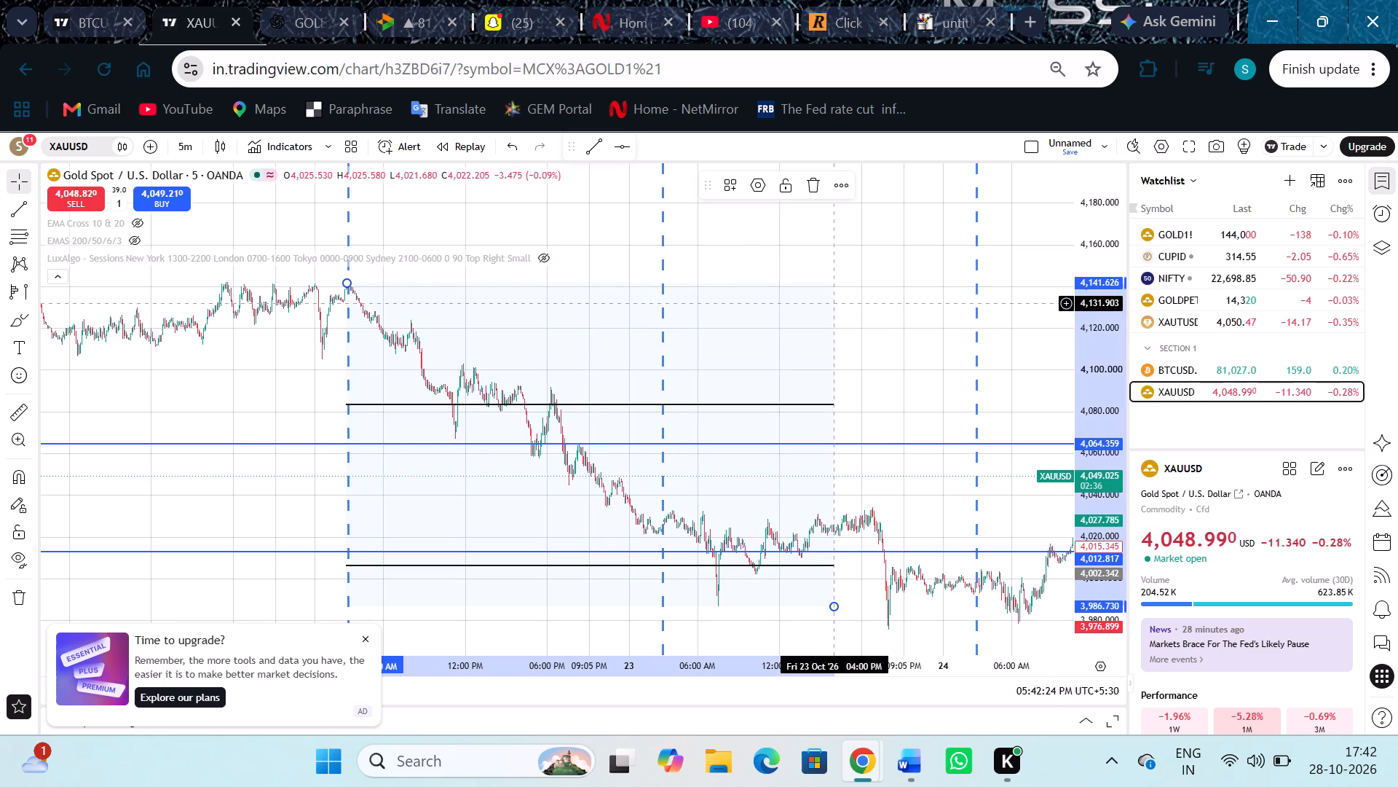
Check the price action after the 23 October profile and add one no-trade to the tally in the click counters page.
drag(880, 374, 714, 345)
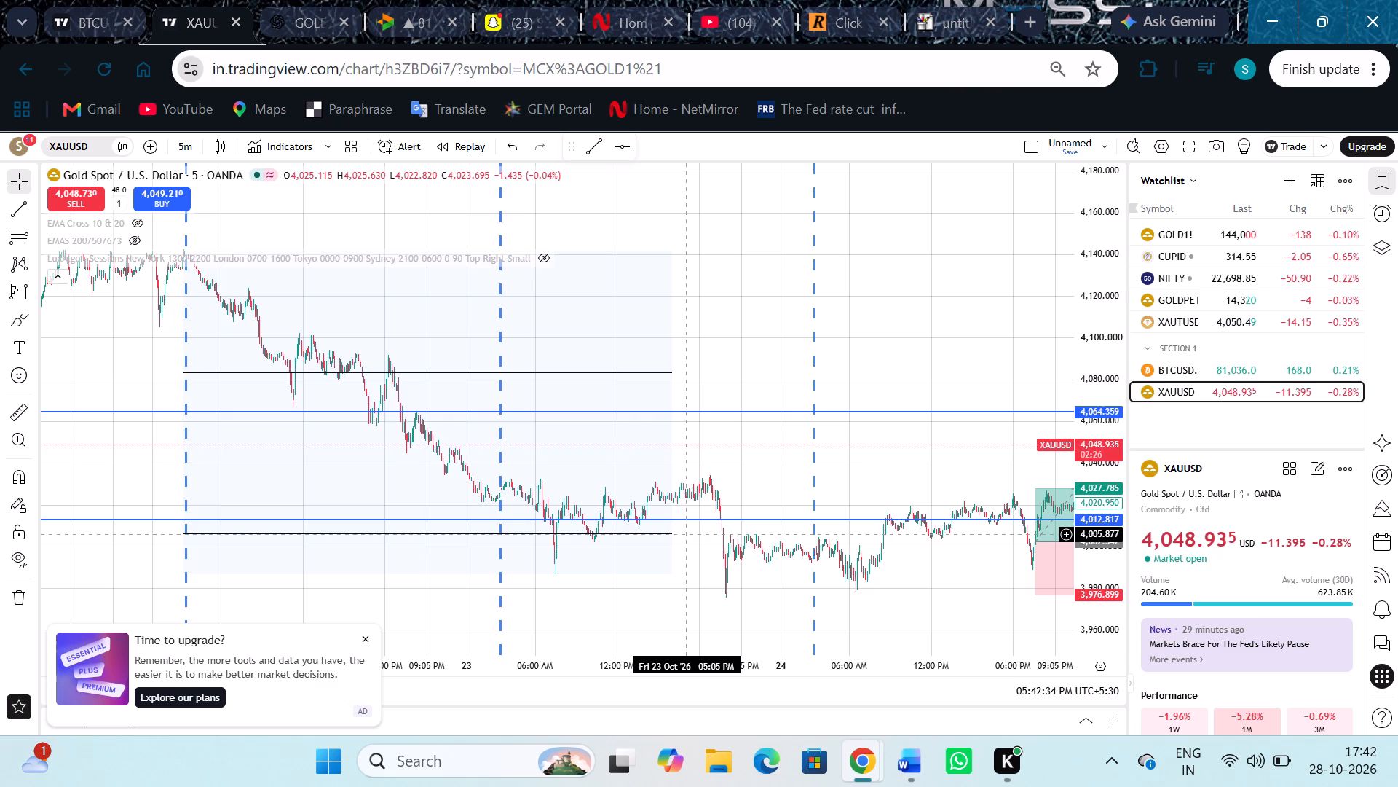
click(850, 0)
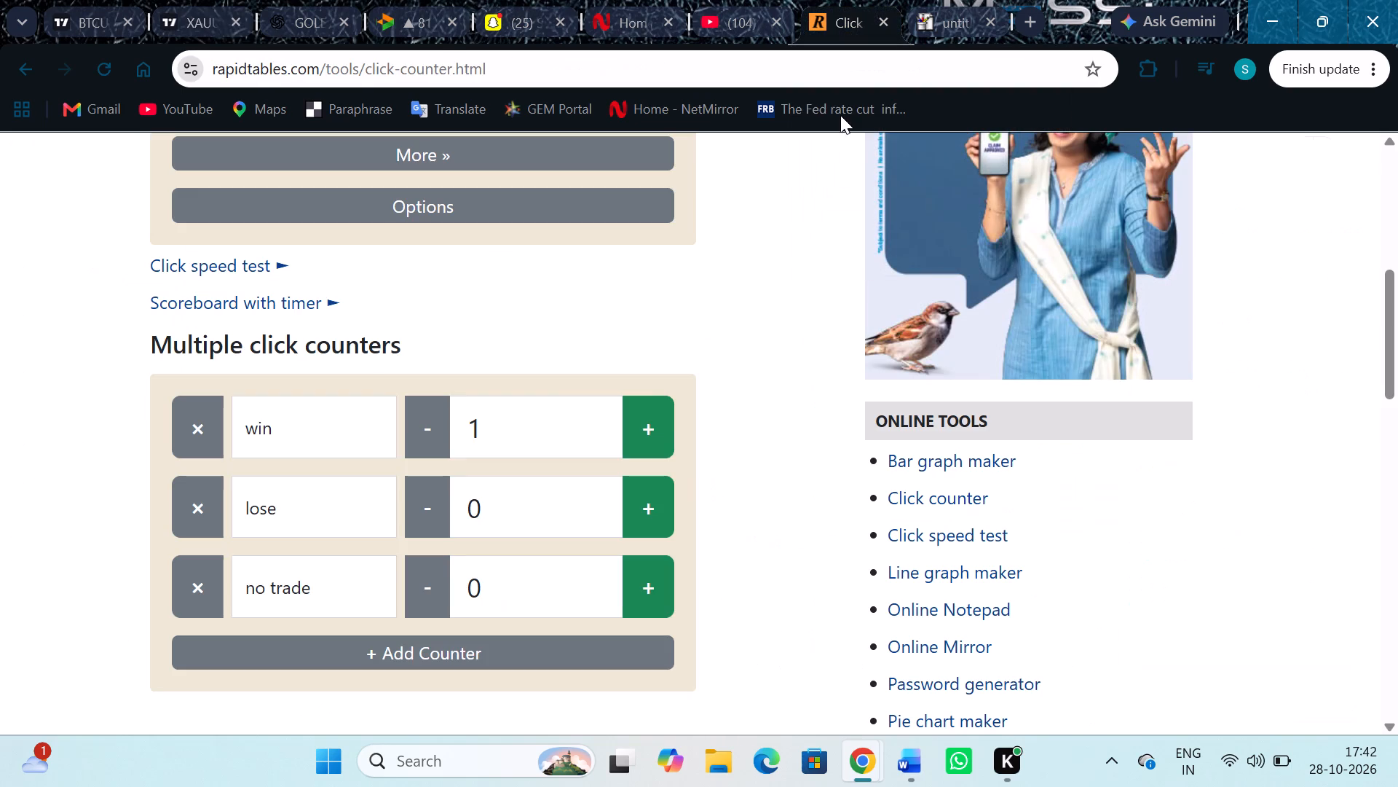
click(649, 589)
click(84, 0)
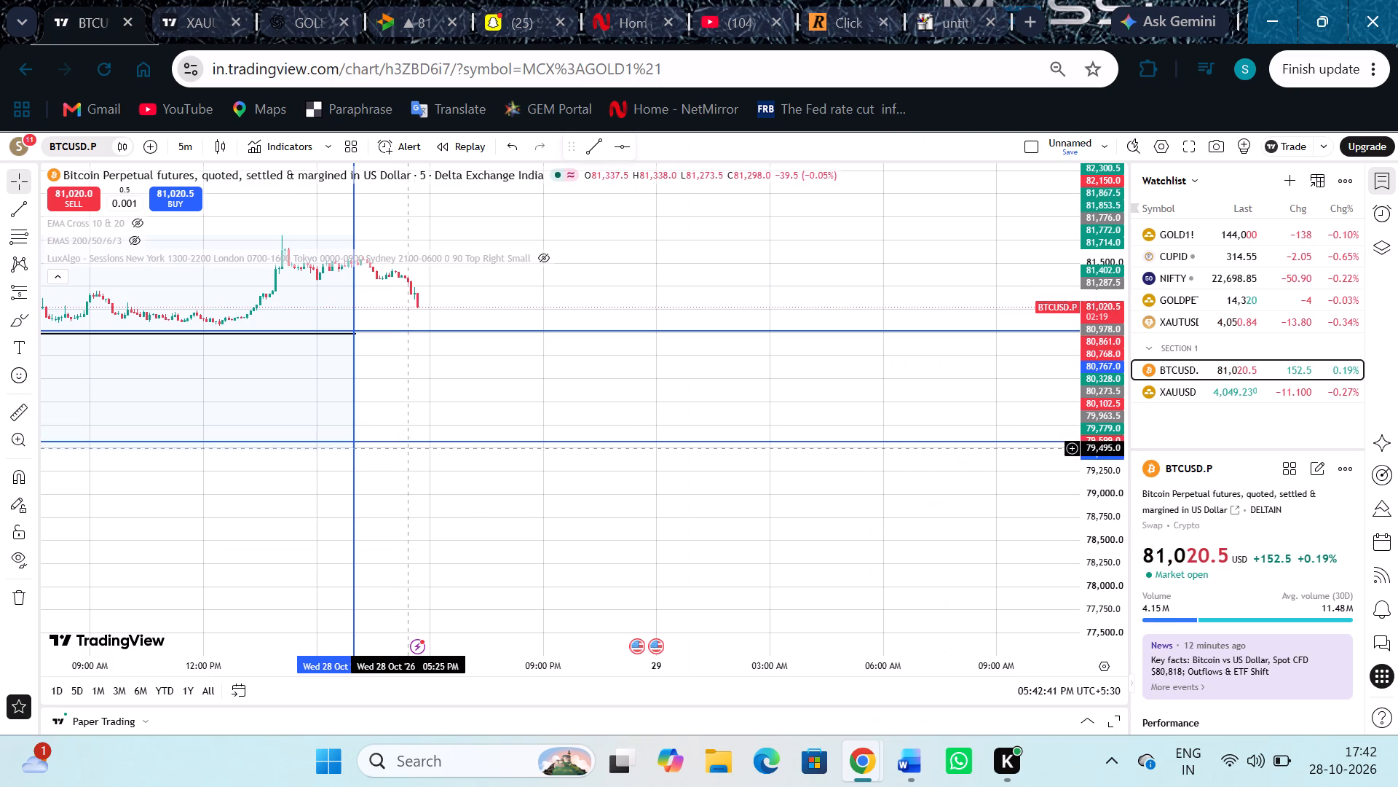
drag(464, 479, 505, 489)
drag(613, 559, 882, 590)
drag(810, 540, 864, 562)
On the XAUUSD chart, delete the volume profile spanning 22 to 23 October.
click(196, 0)
drag(441, 589, 449, 590)
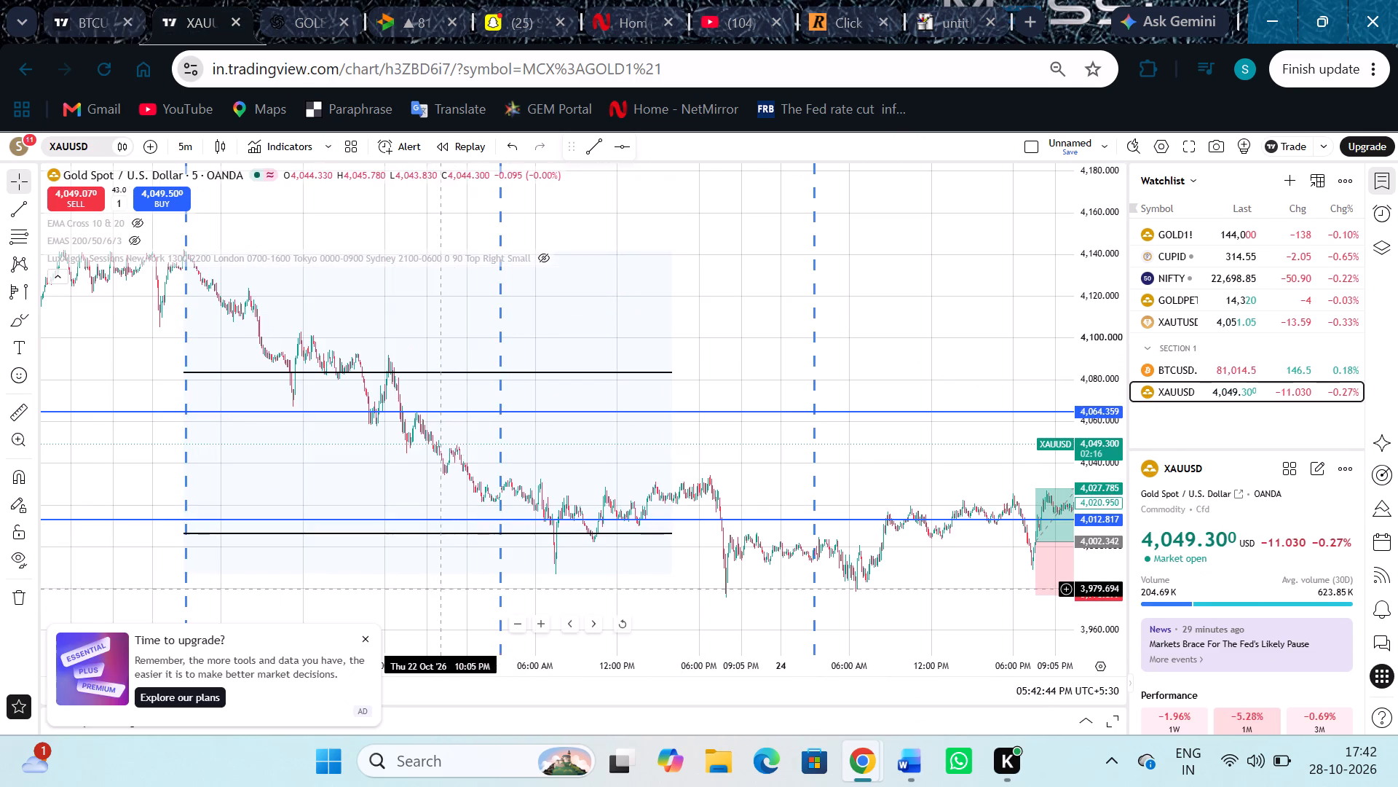
drag(449, 590, 864, 610)
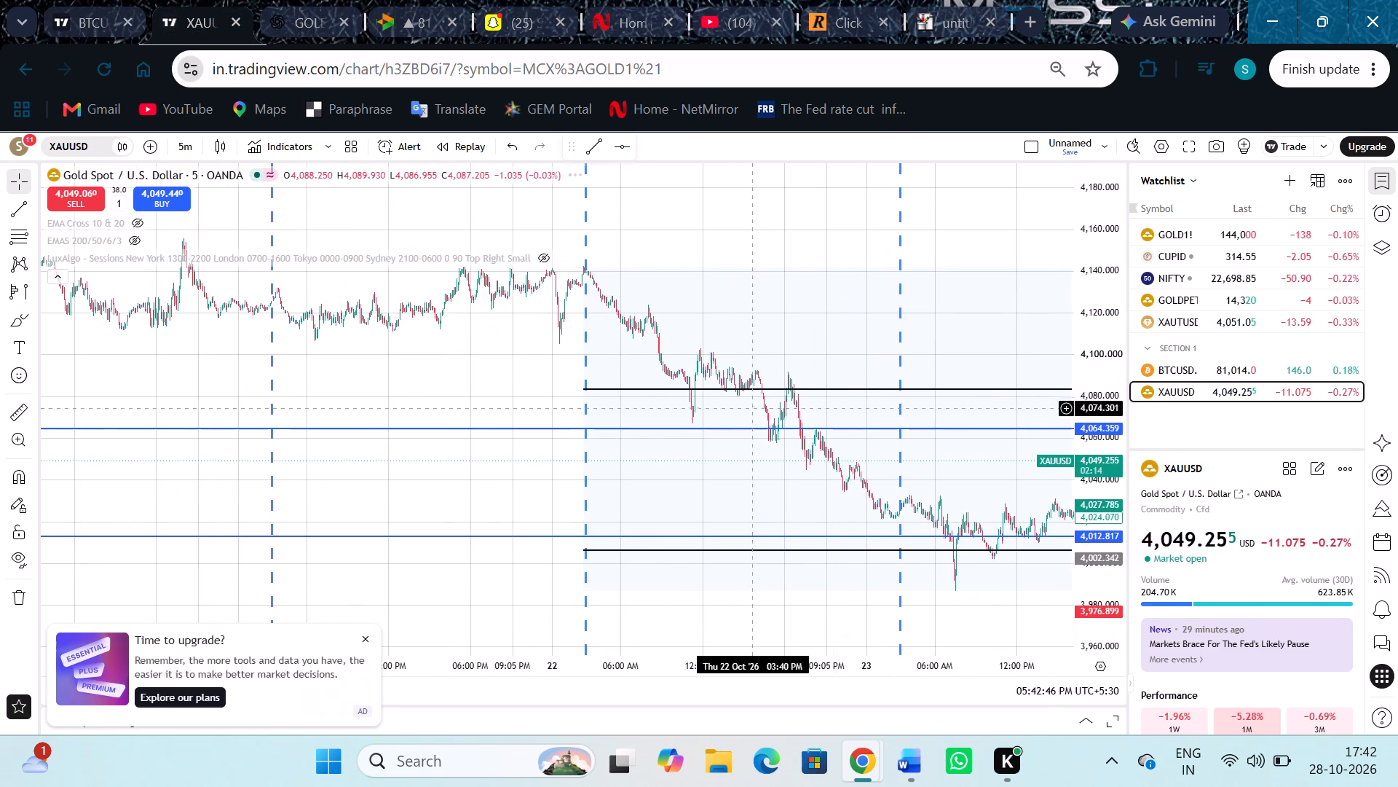
click(812, 388)
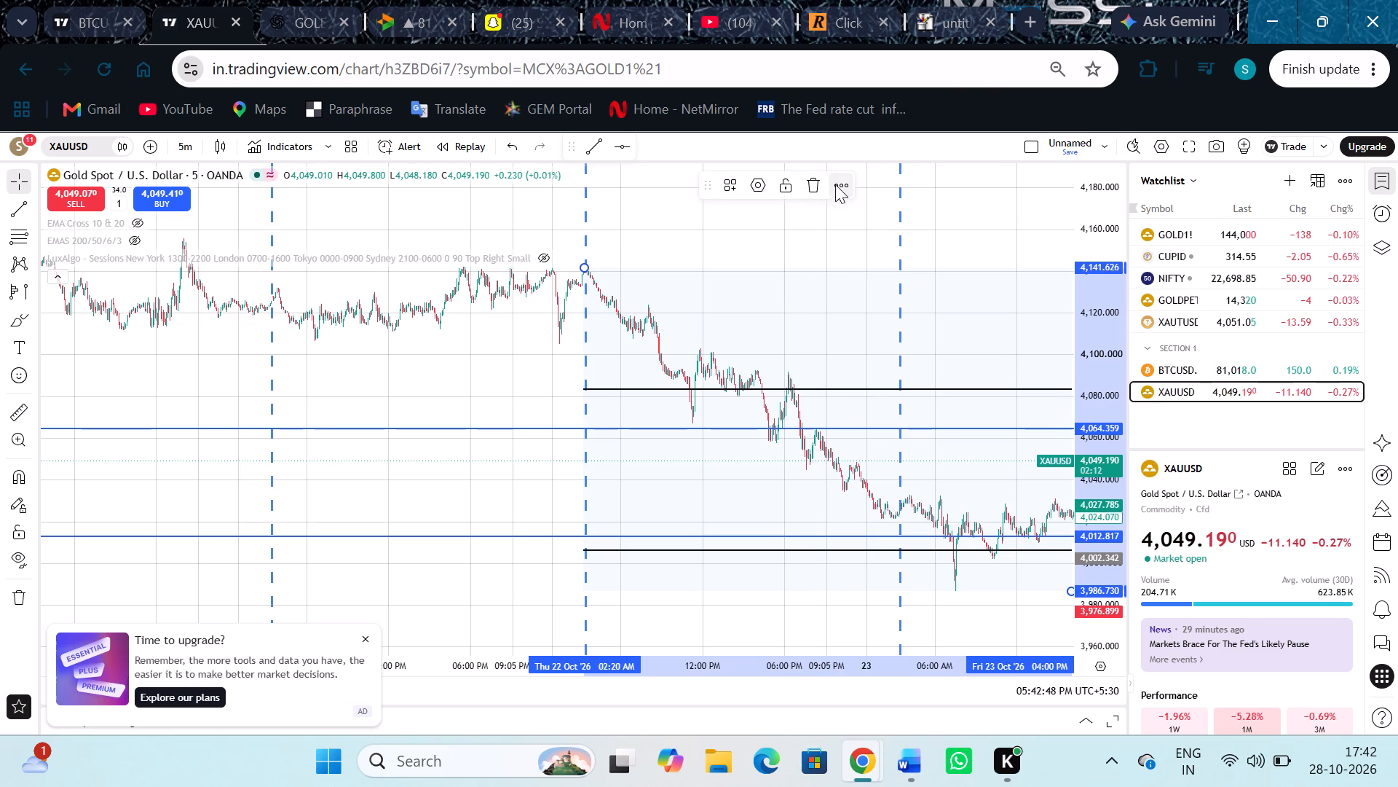
click(816, 180)
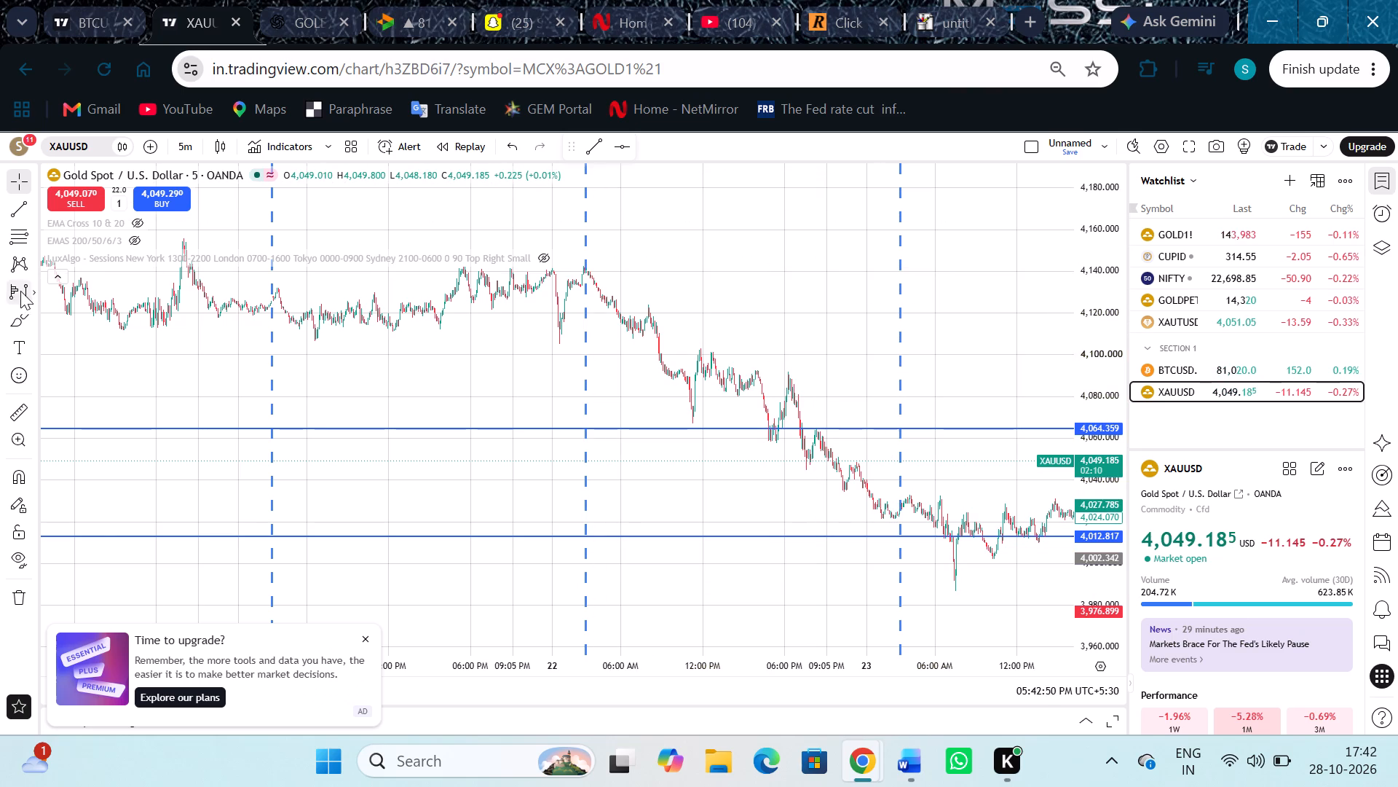
Draw a fixed range volume profile on XAUUSD from the 21 October session break to 22 October, 04:00 PM.
click(20, 291)
click(272, 302)
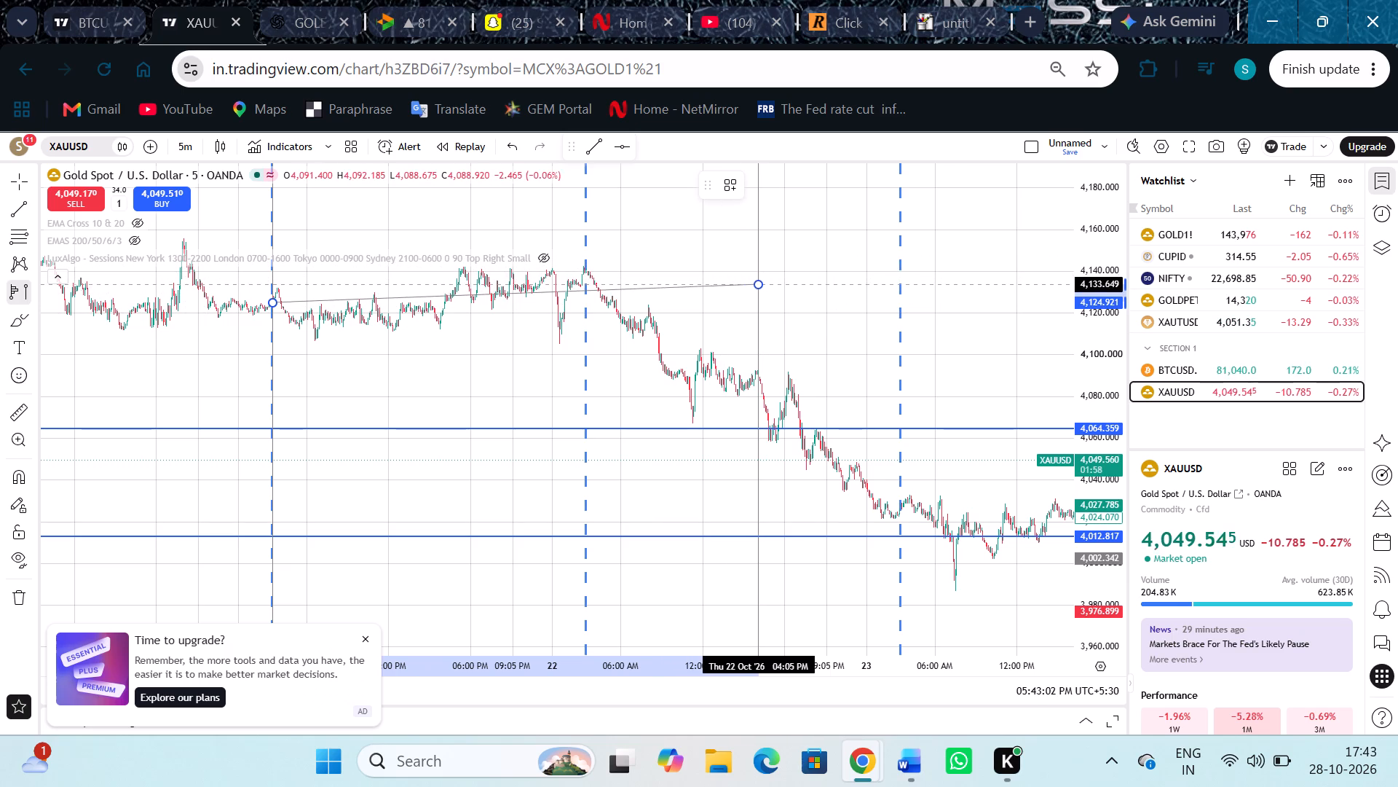
click(757, 291)
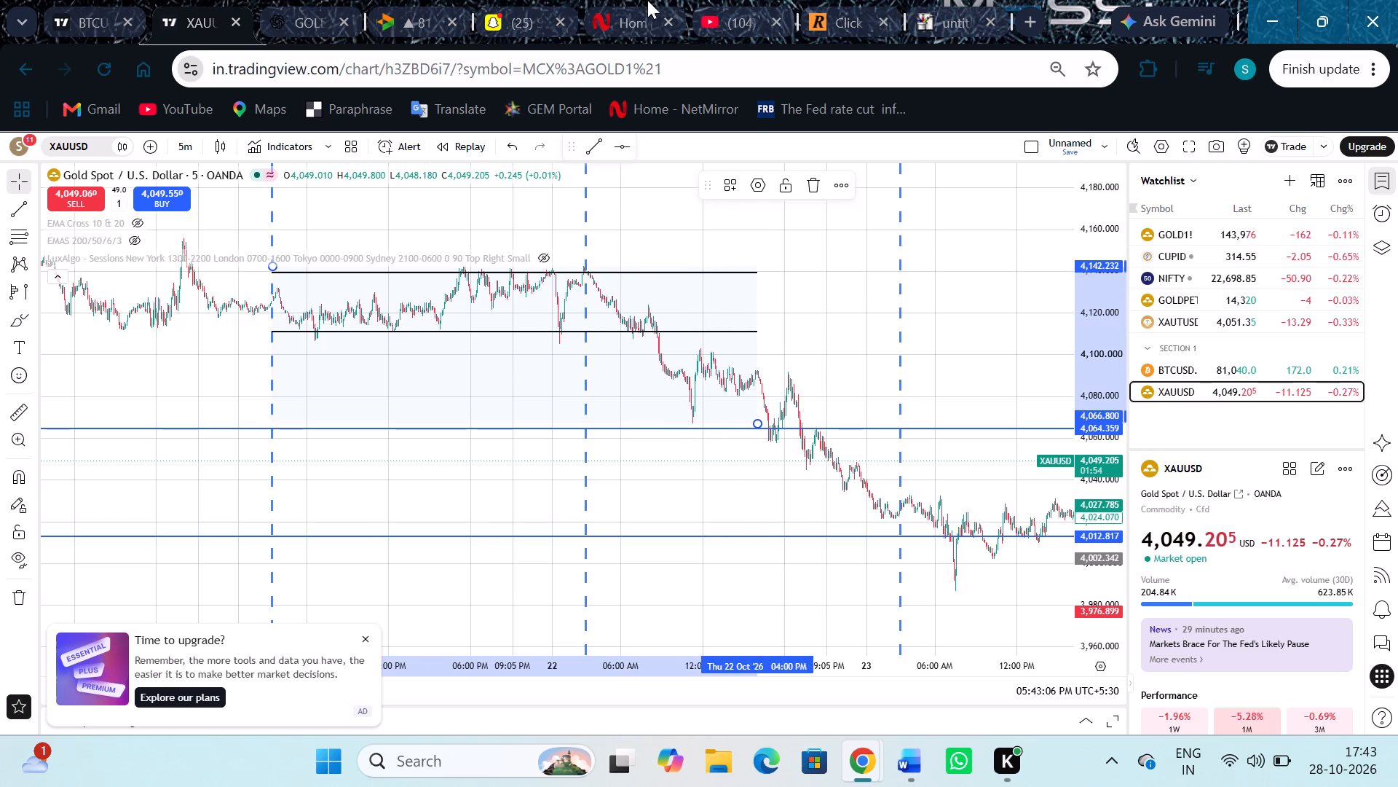
Add one more no-trade to the tally in the click counters page.
click(819, 0)
click(652, 584)
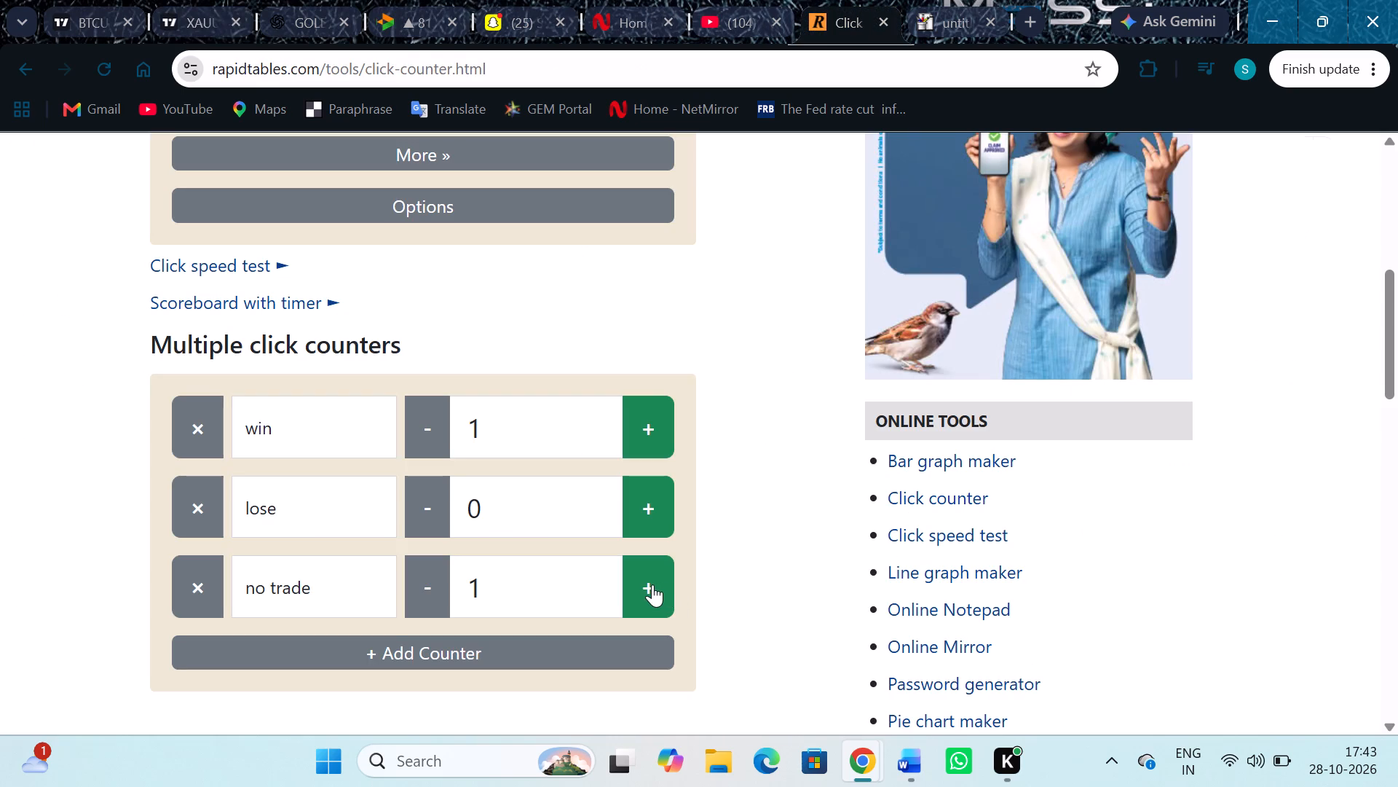
On the XAUUSD chart, delete the volume profile spanning 21 to 22 October.
click(95, 0)
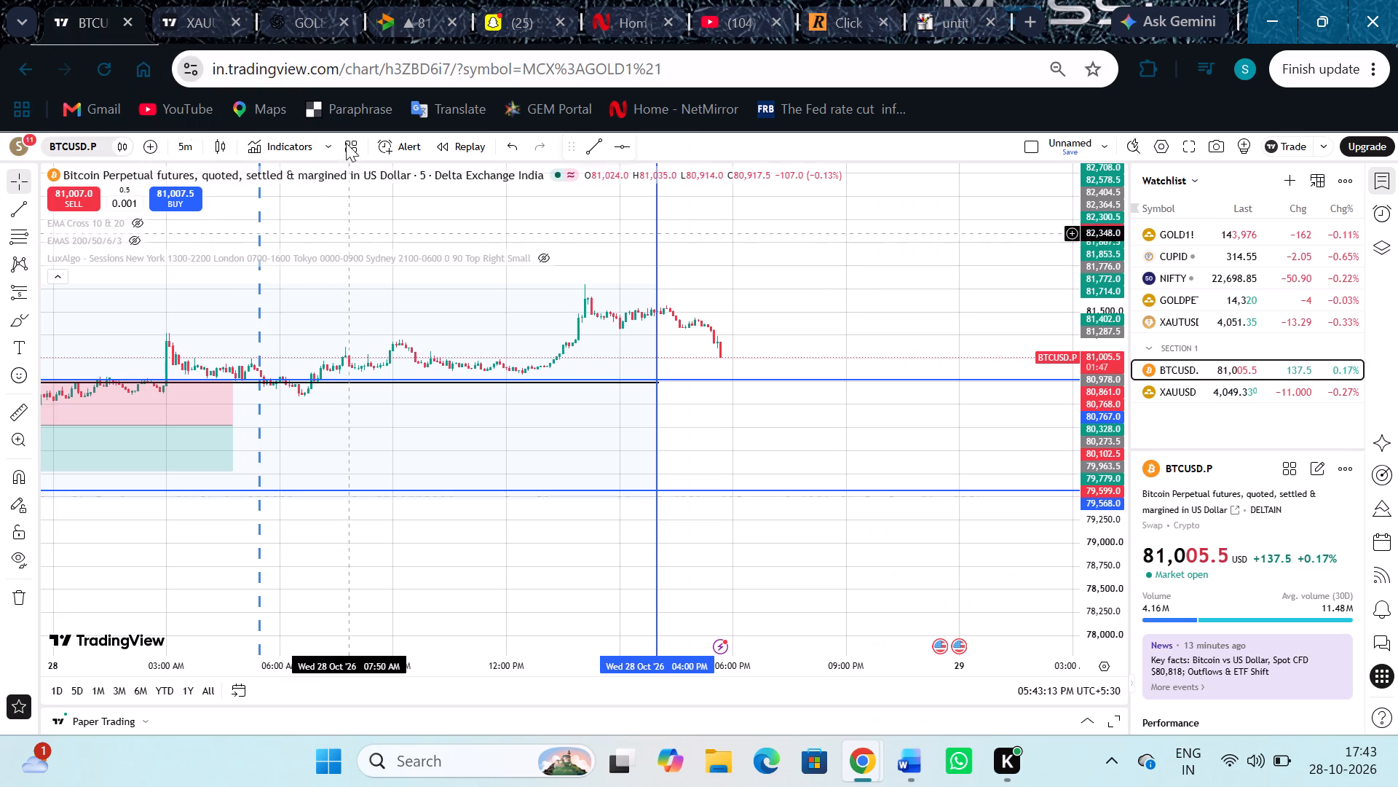
click(185, 0)
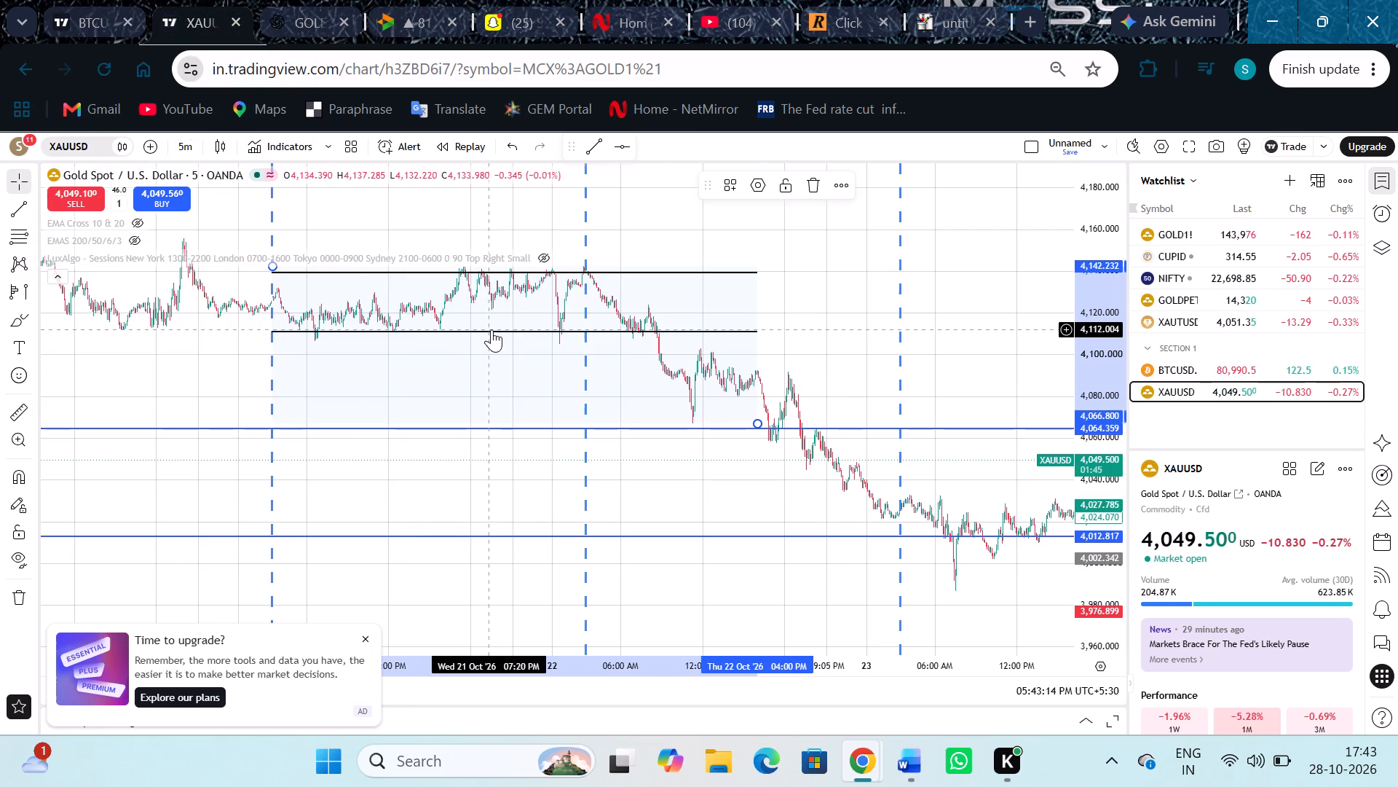
click(491, 329)
click(813, 195)
Draw a fixed range volume profile on XAUUSD from the 20 October session break to about 03:55 PM on 21 October.
drag(408, 406, 448, 421)
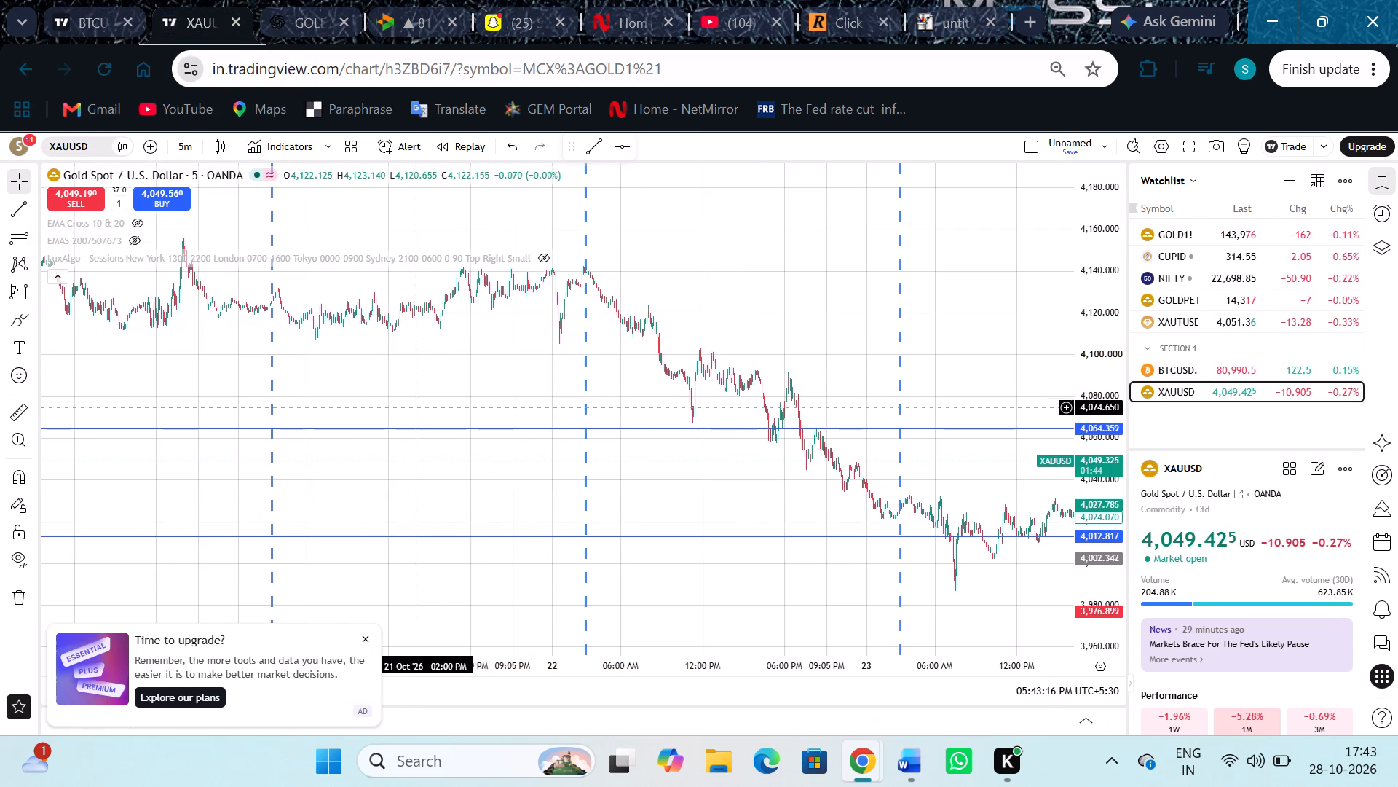
drag(448, 421, 746, 464)
drag(532, 420, 610, 458)
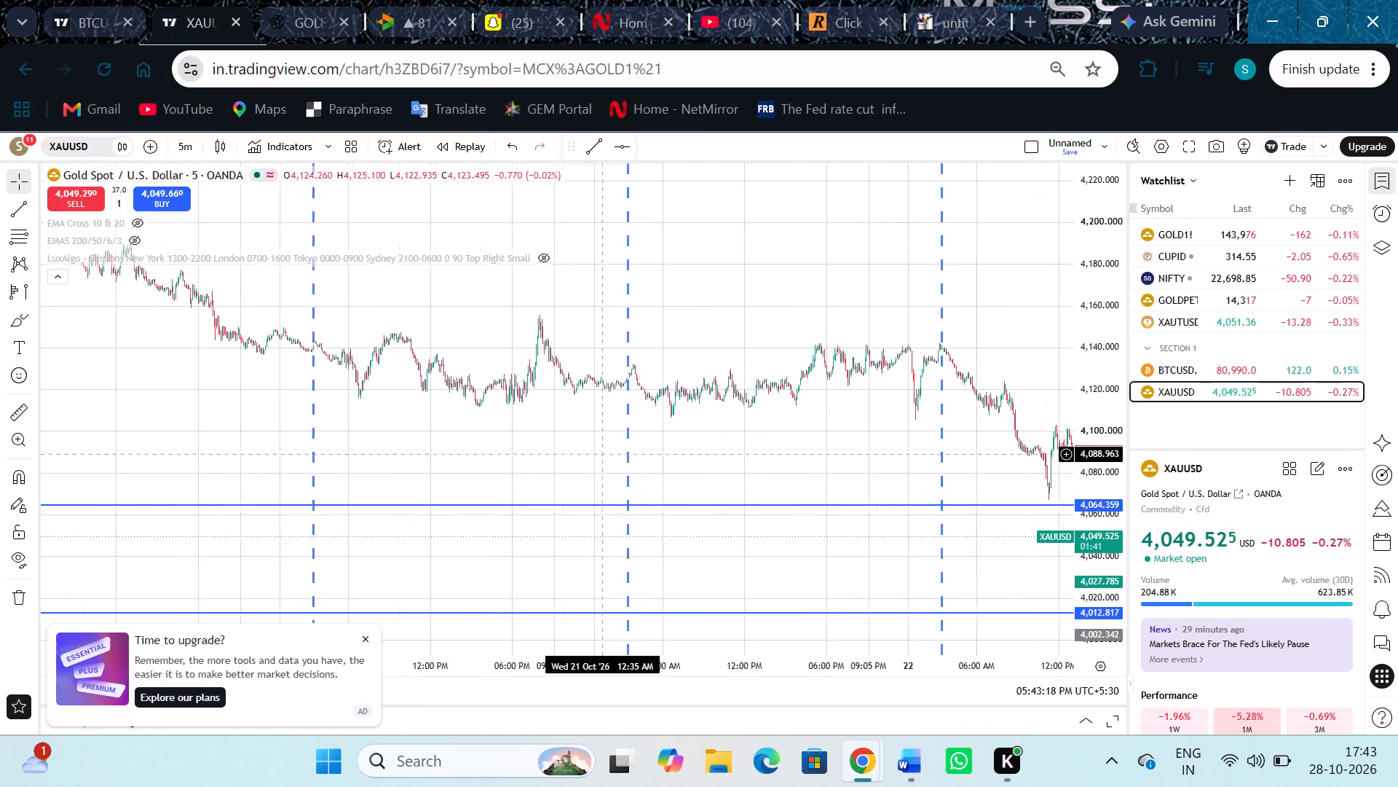
drag(610, 458, 617, 460)
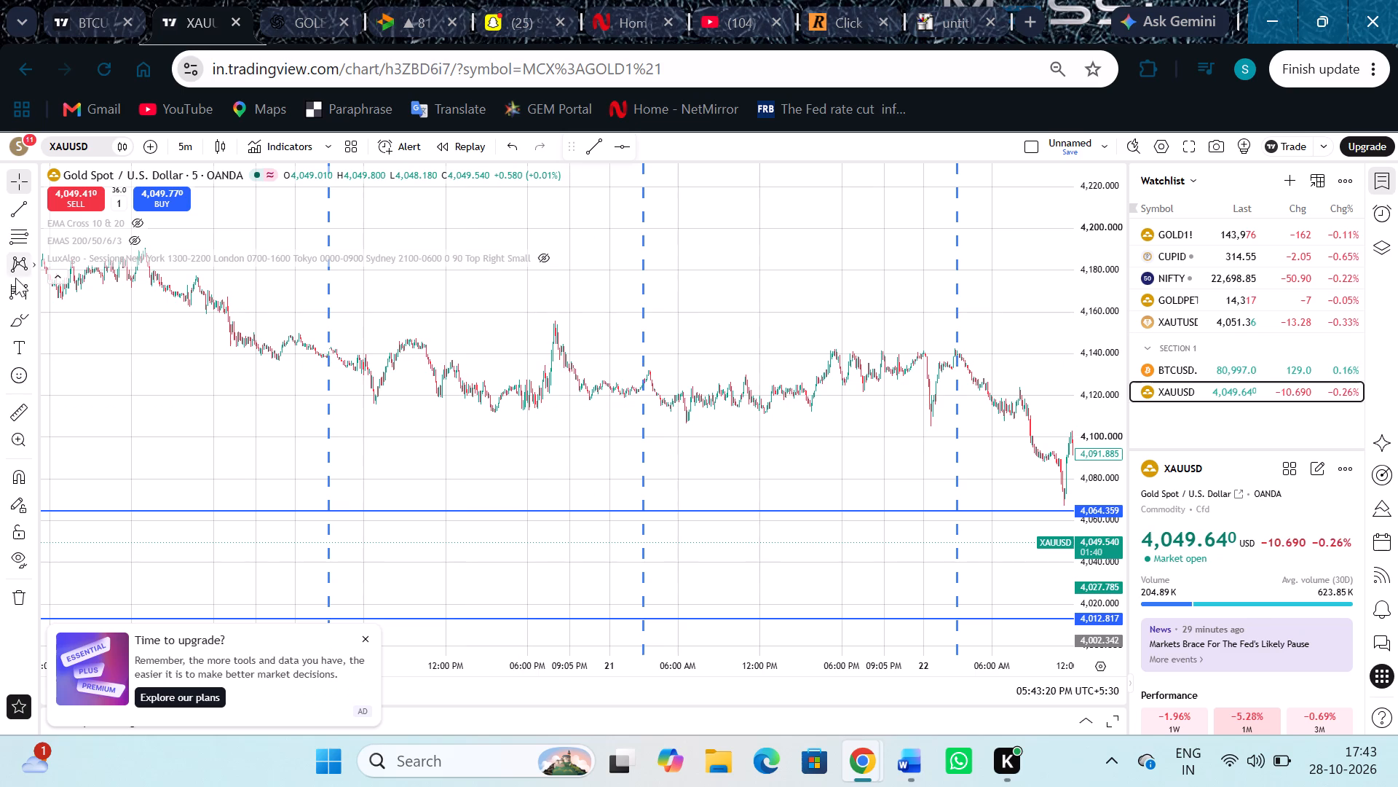
click(7, 286)
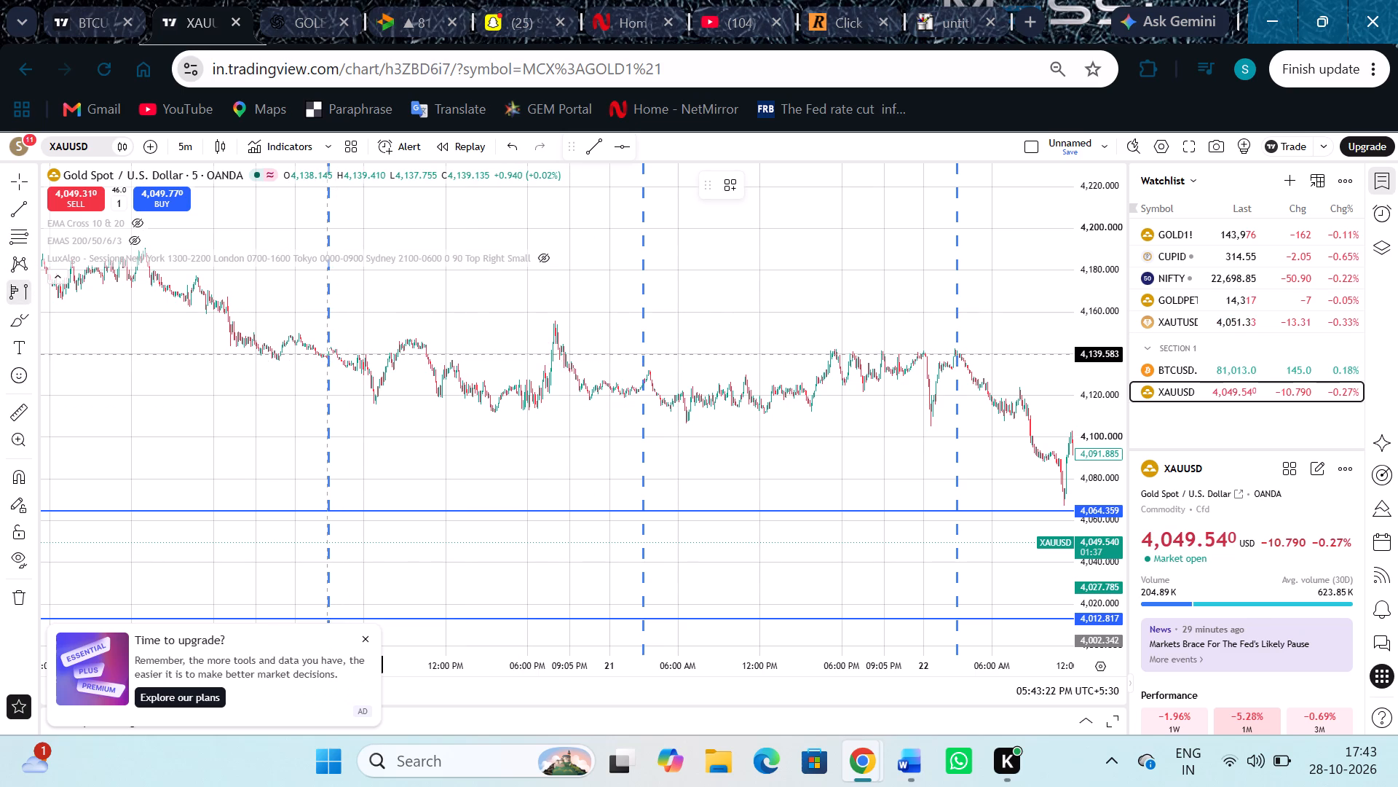
click(329, 353)
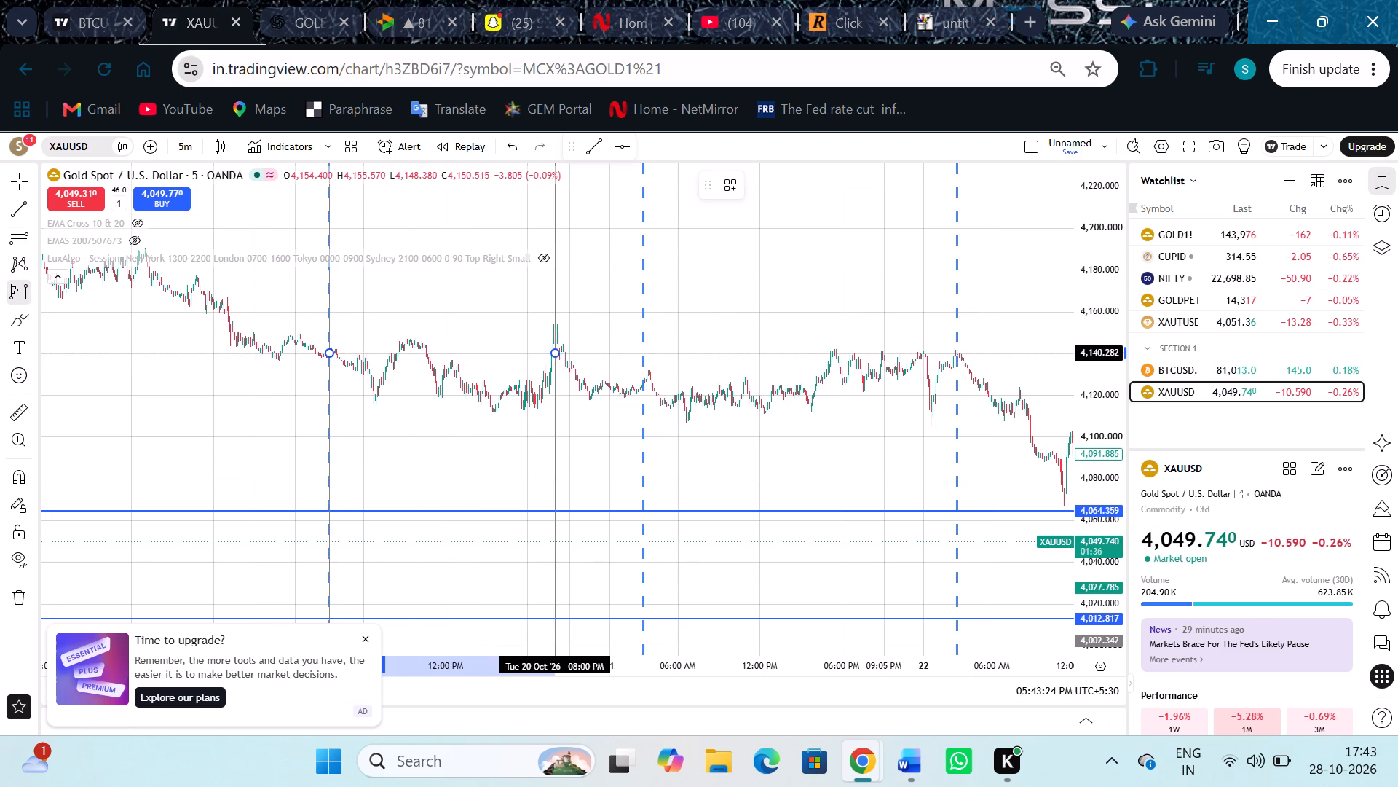
click(814, 380)
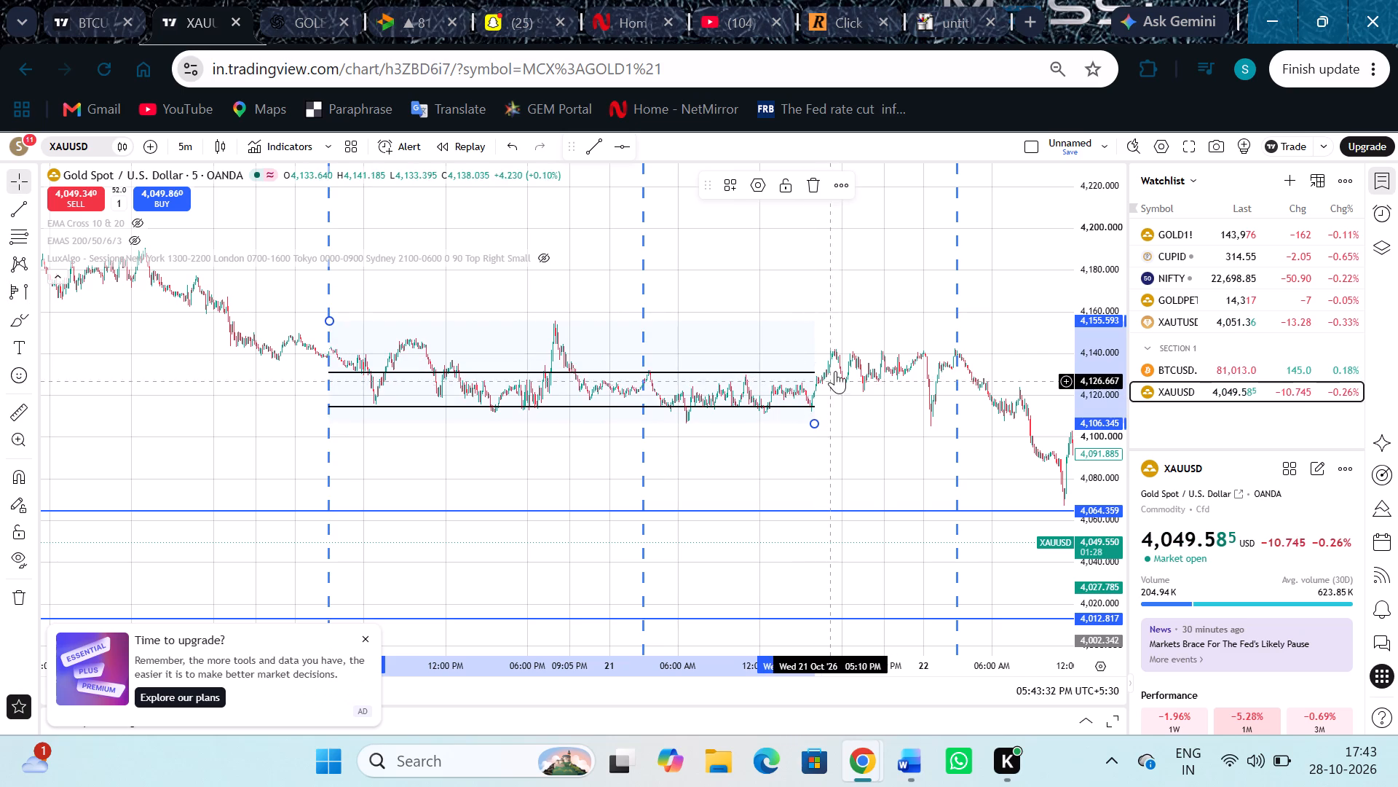
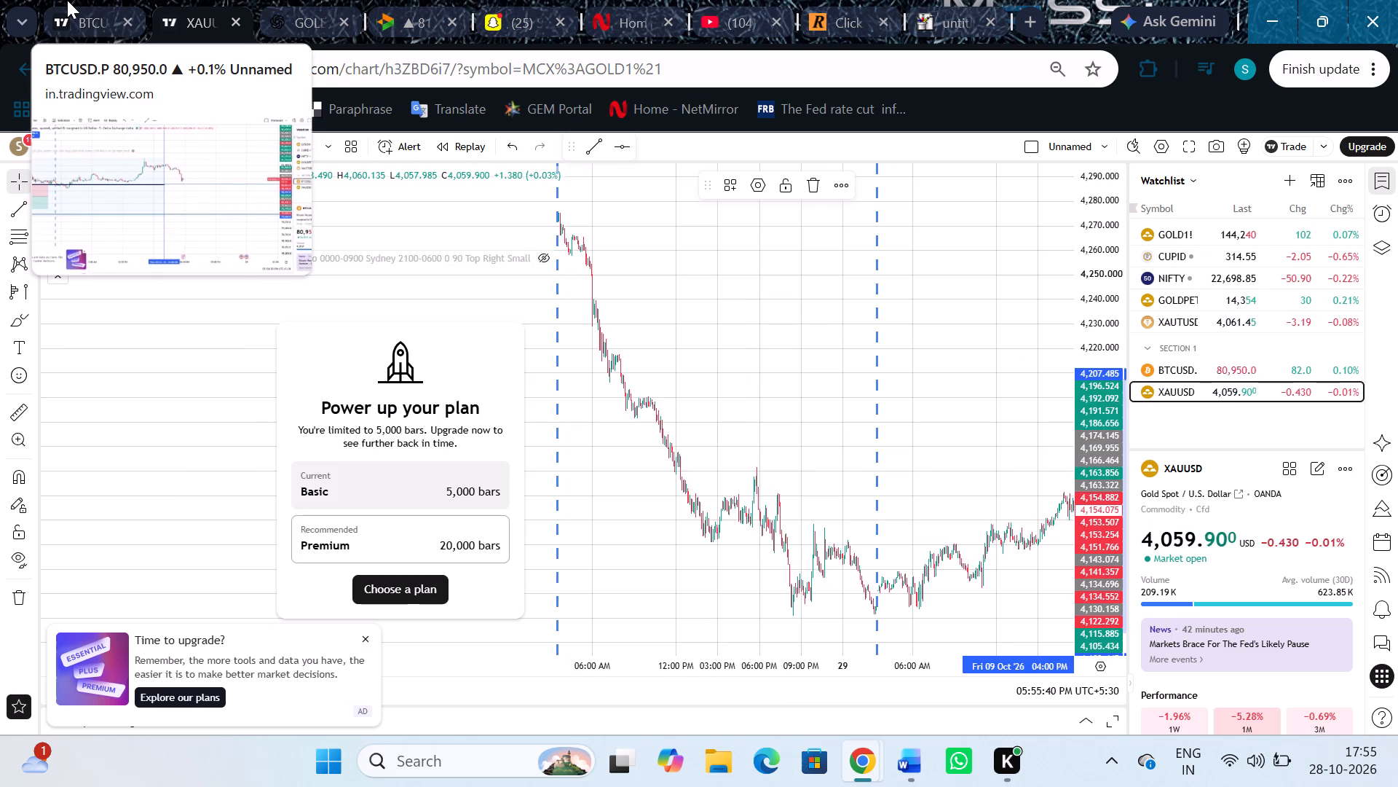
Bring the XAUUSD chart to the current session by going to the date 28 October 2026.
click(67, 0)
click(179, 0)
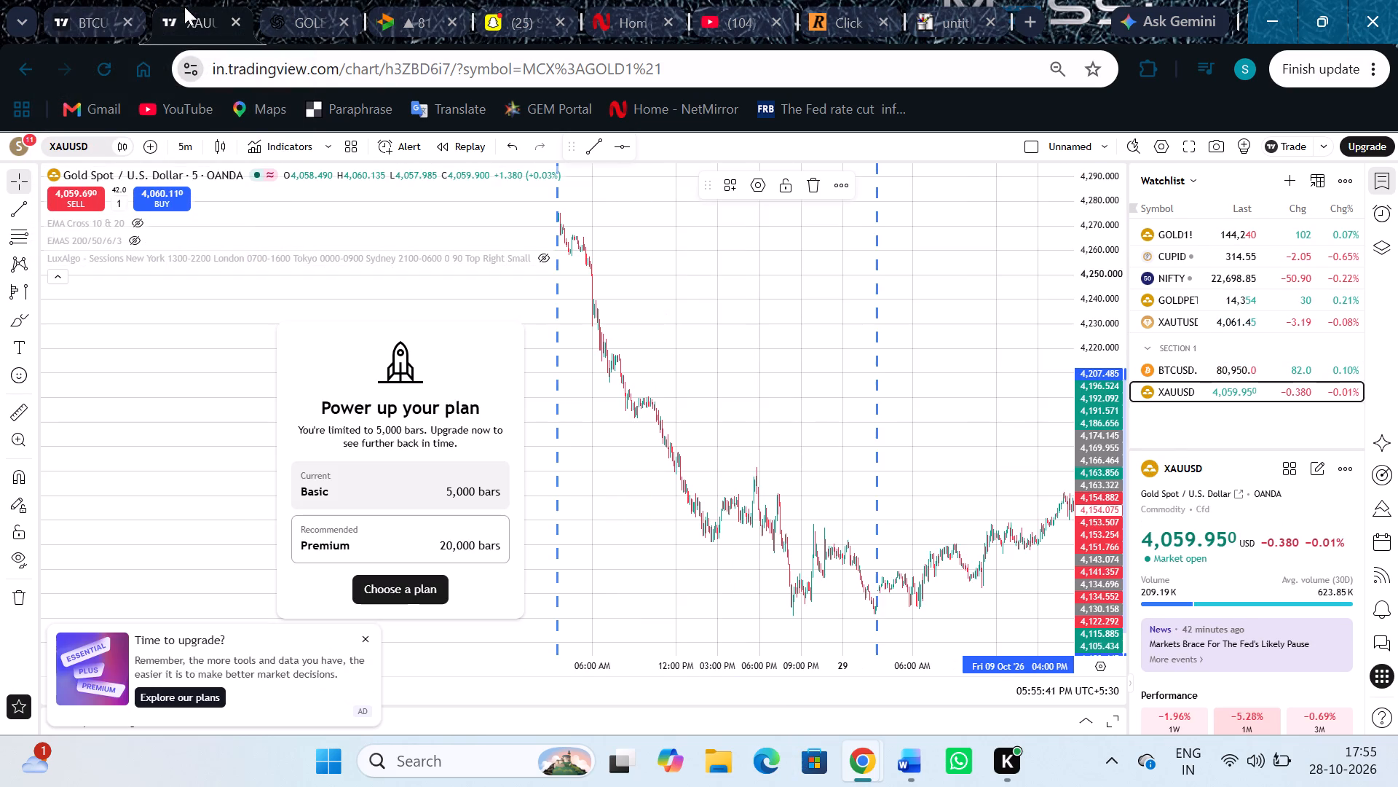
key(alt+g)
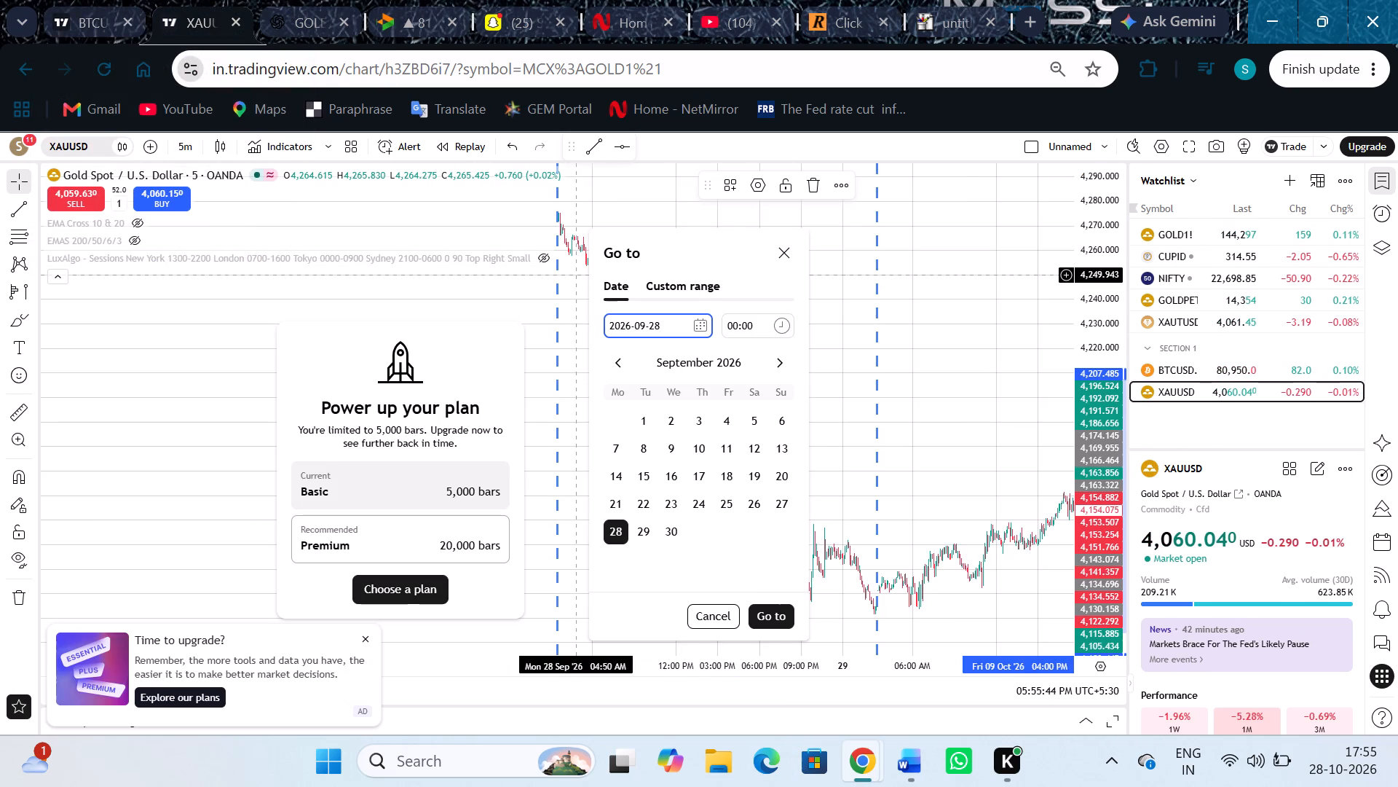
click(776, 360)
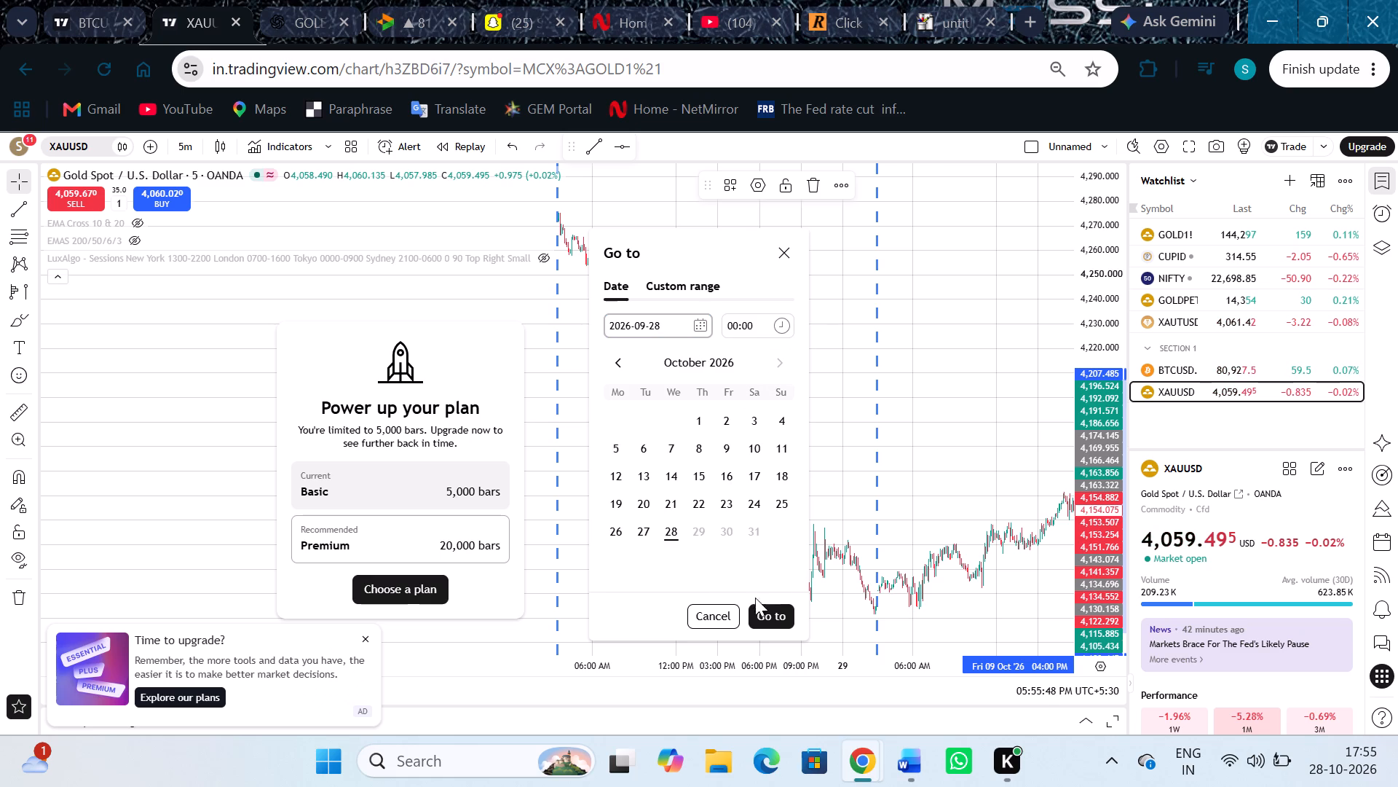
click(676, 528)
click(778, 613)
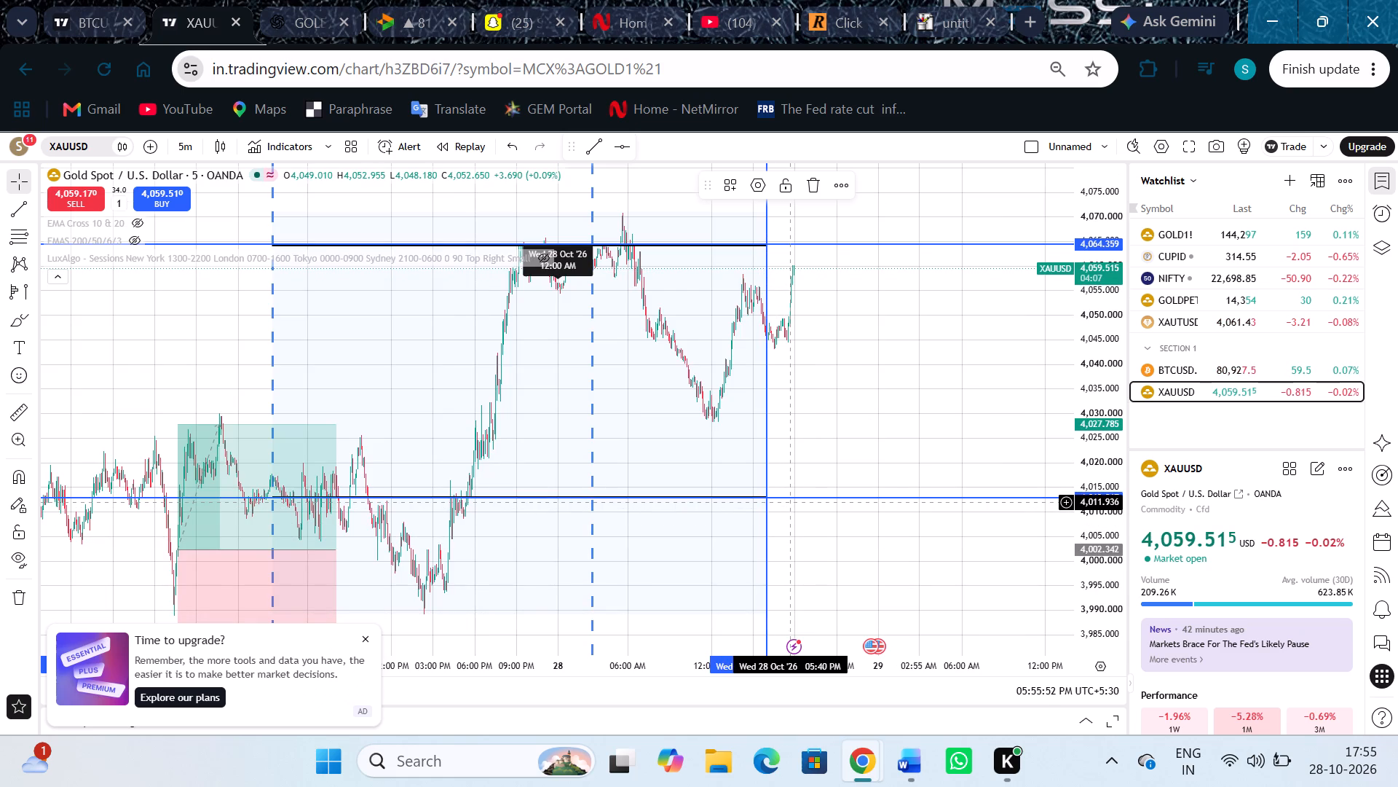
Check the BTCUSD.P chart briefly and minimise the Chrome window to return to the Word document.
click(117, 0)
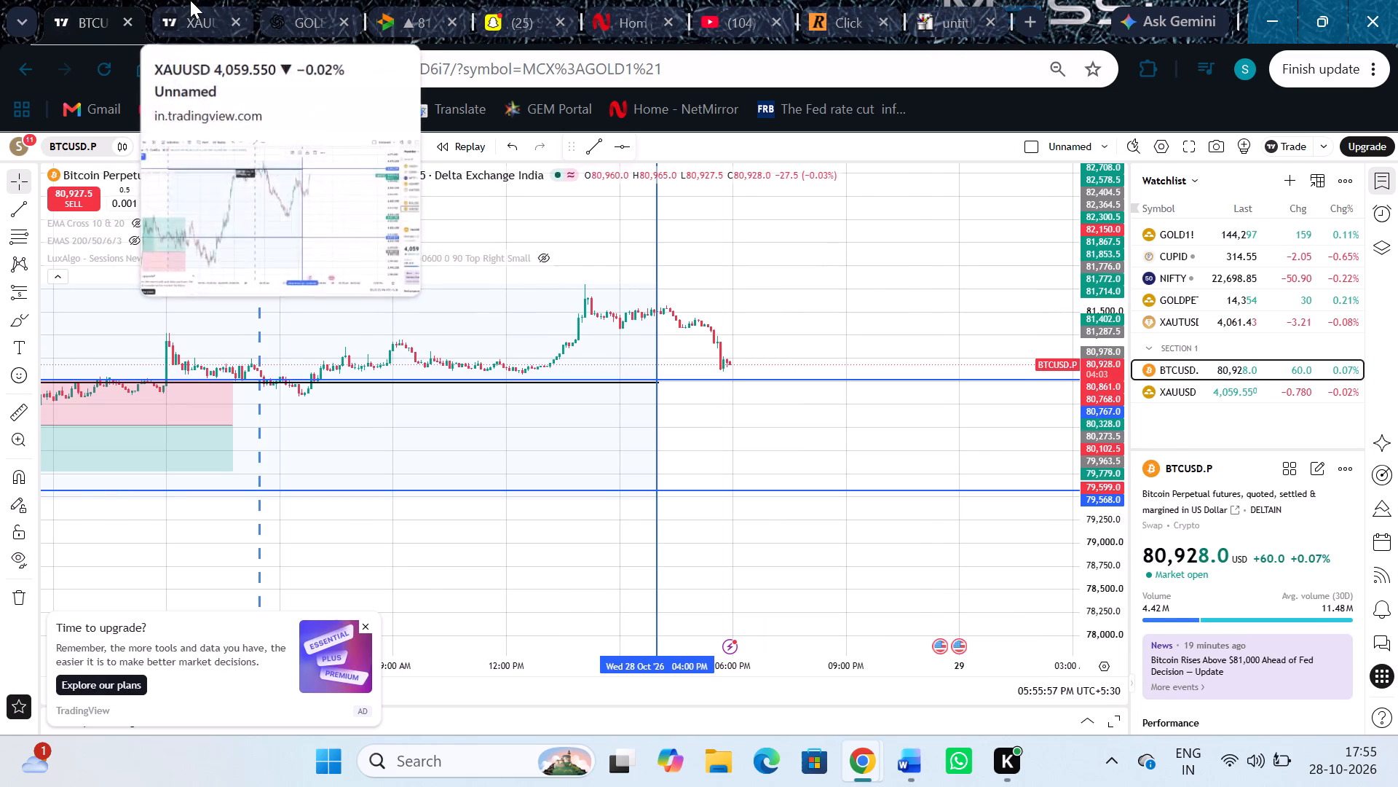
click(190, 0)
click(338, 0)
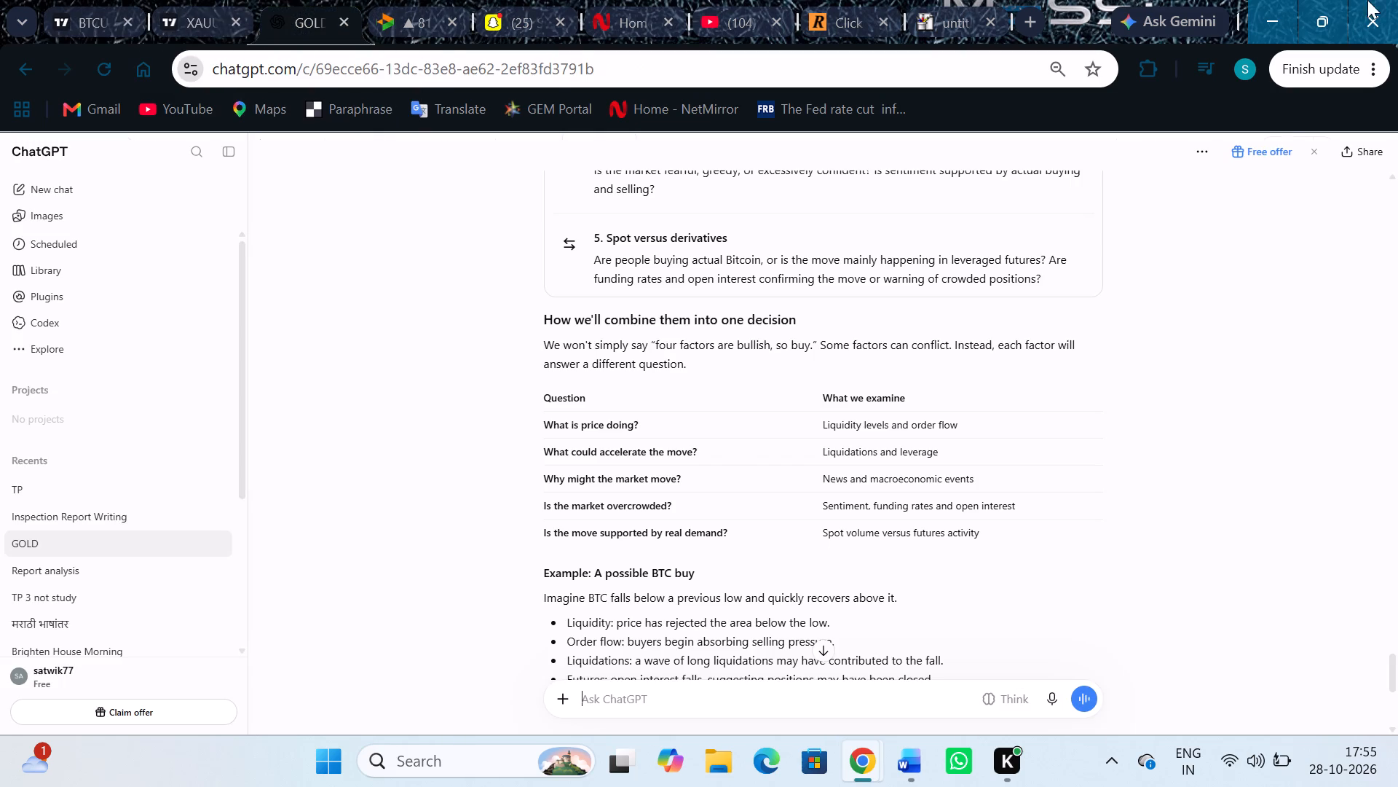
click(1246, 0)
click(1272, 4)
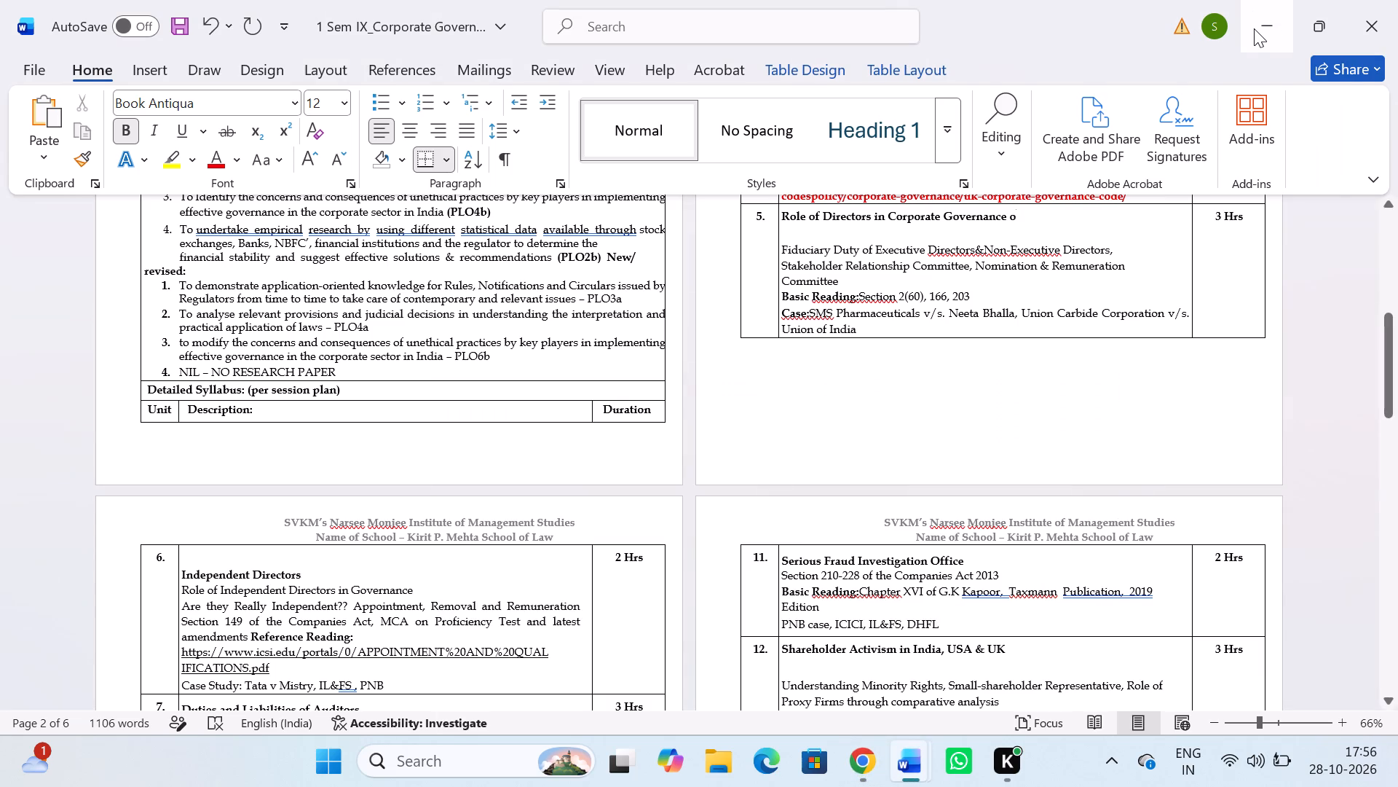
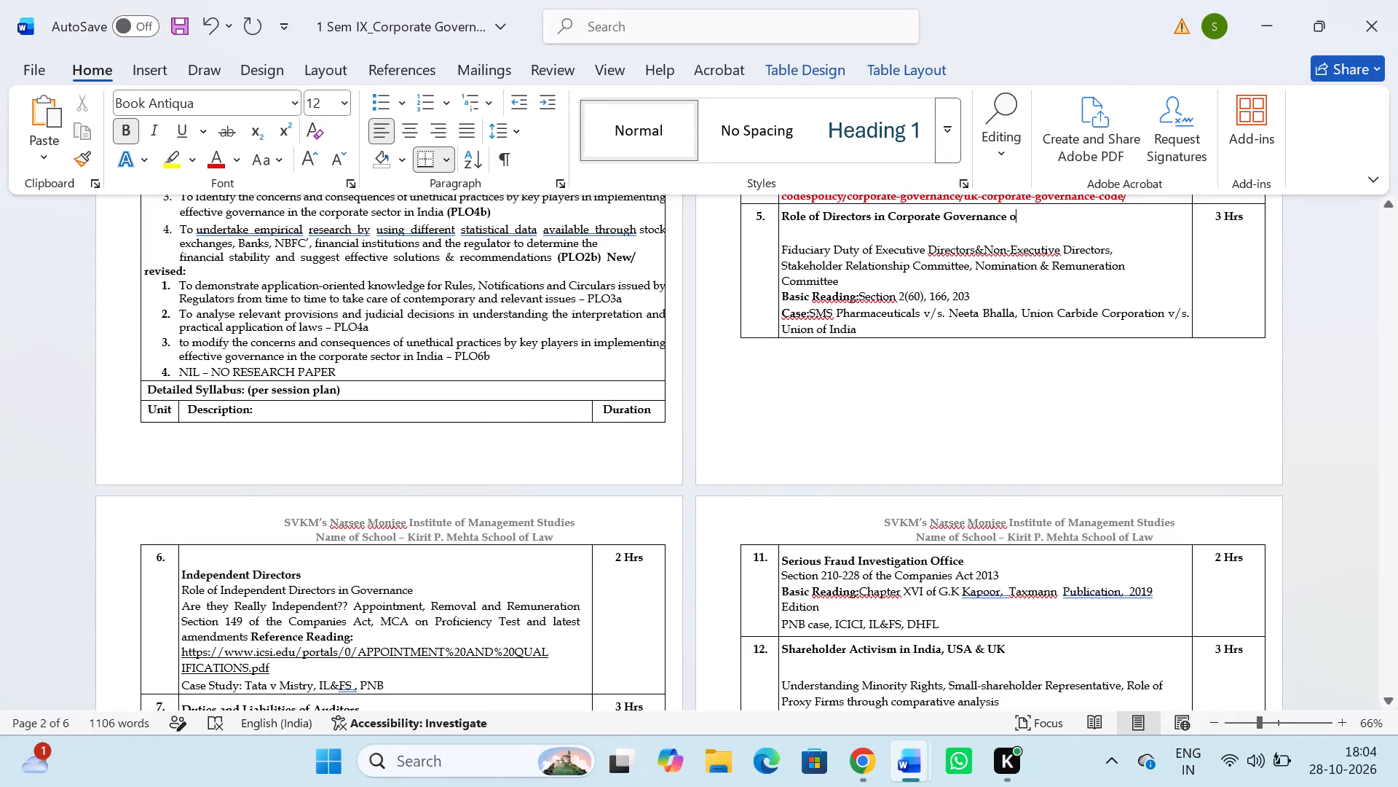
Switch from the Word document to the BTCUSD.P chart in the Chrome window containing the GOLD conversation.
click(836, 624)
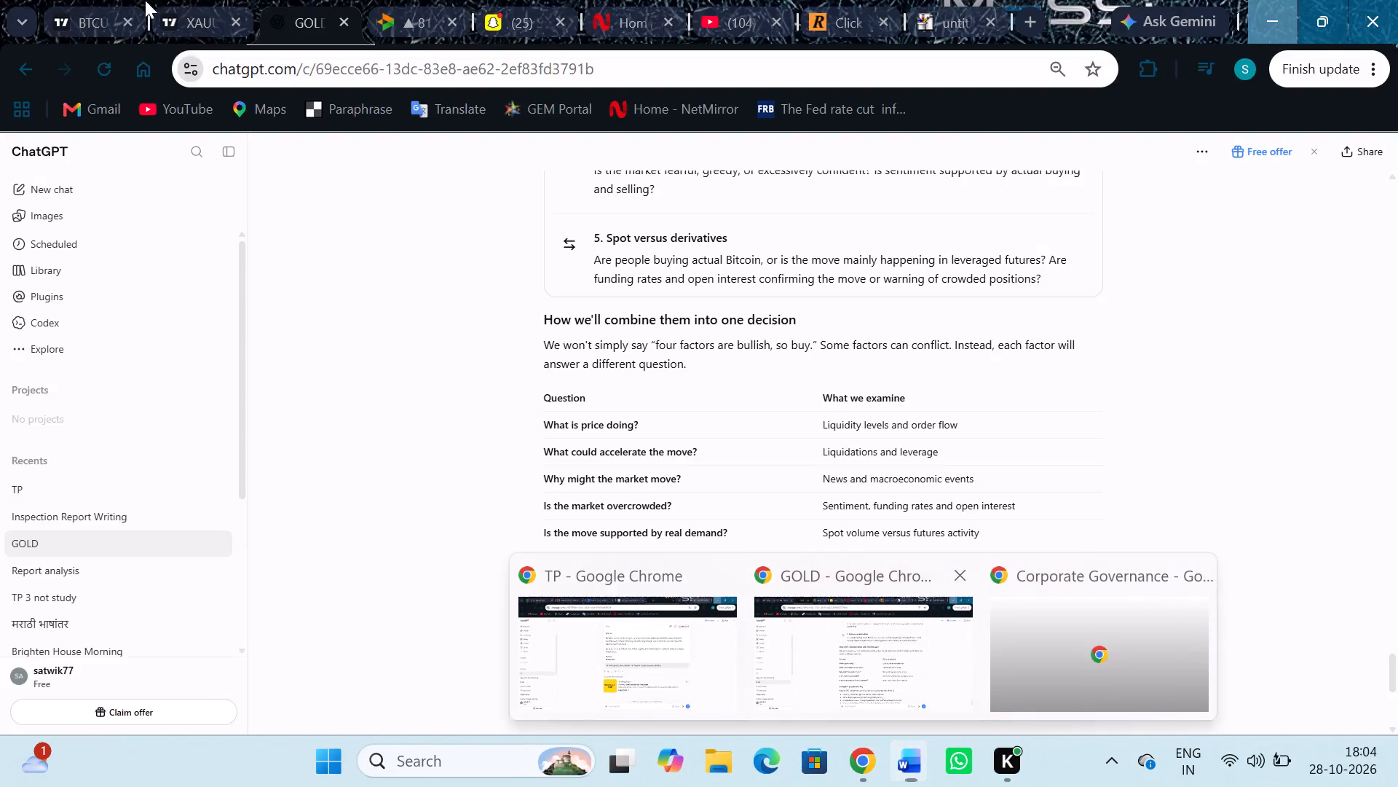
click(176, 0)
click(96, 0)
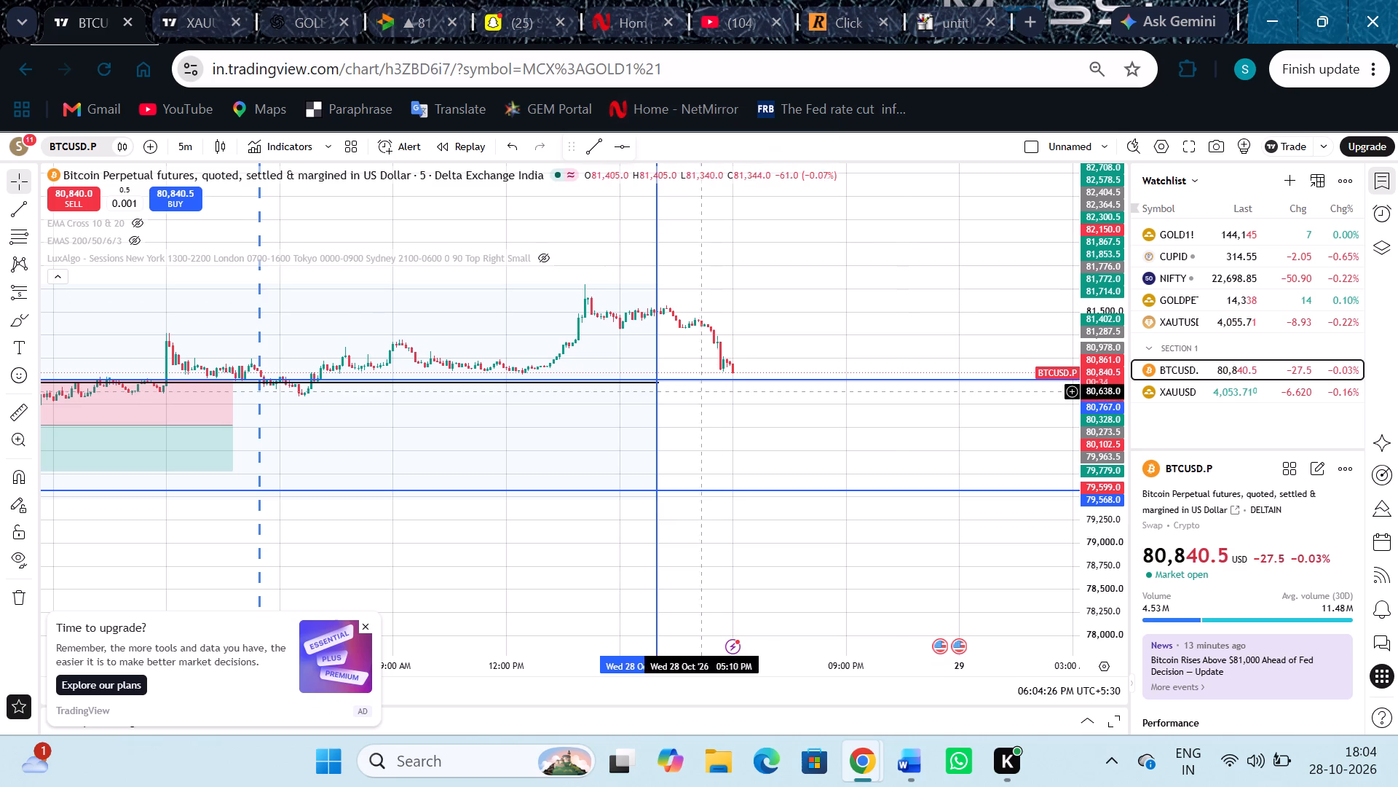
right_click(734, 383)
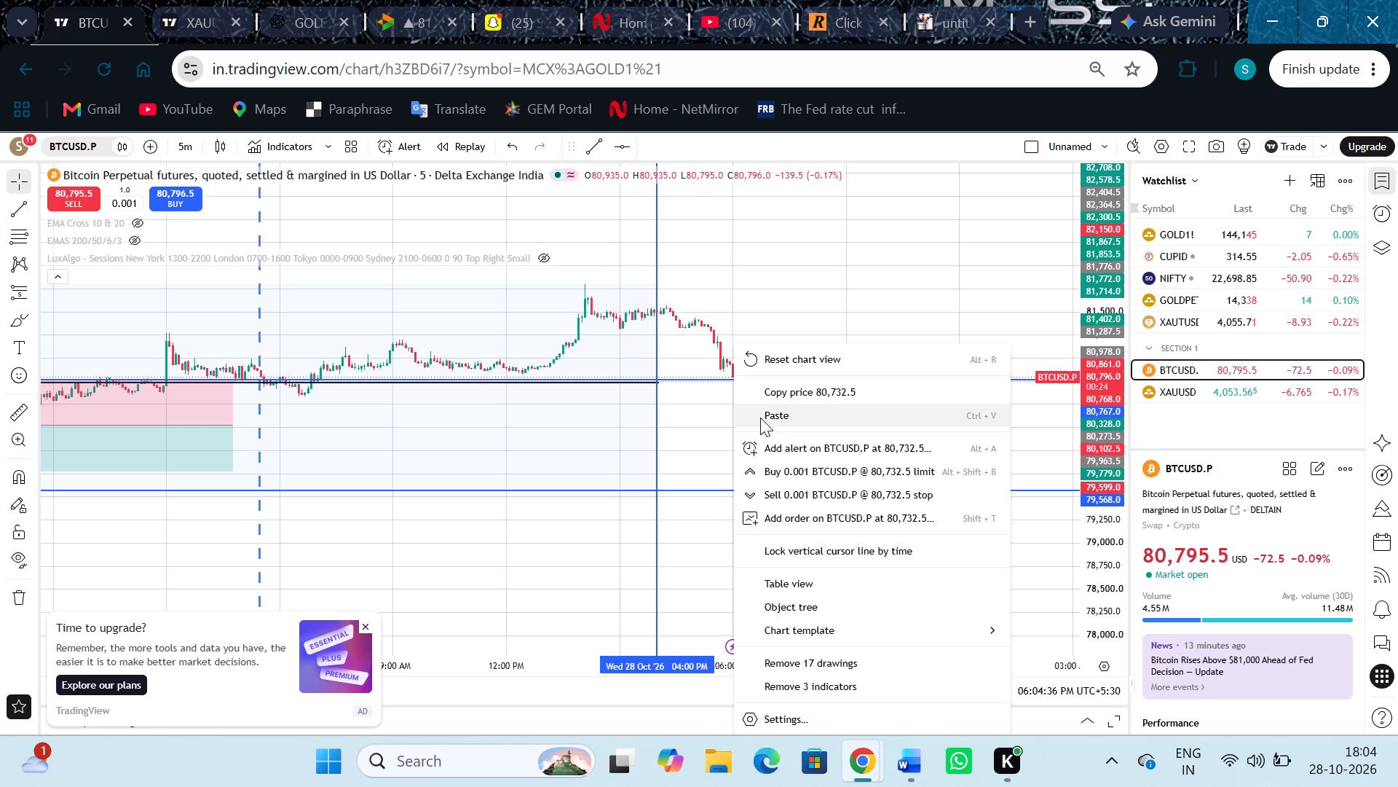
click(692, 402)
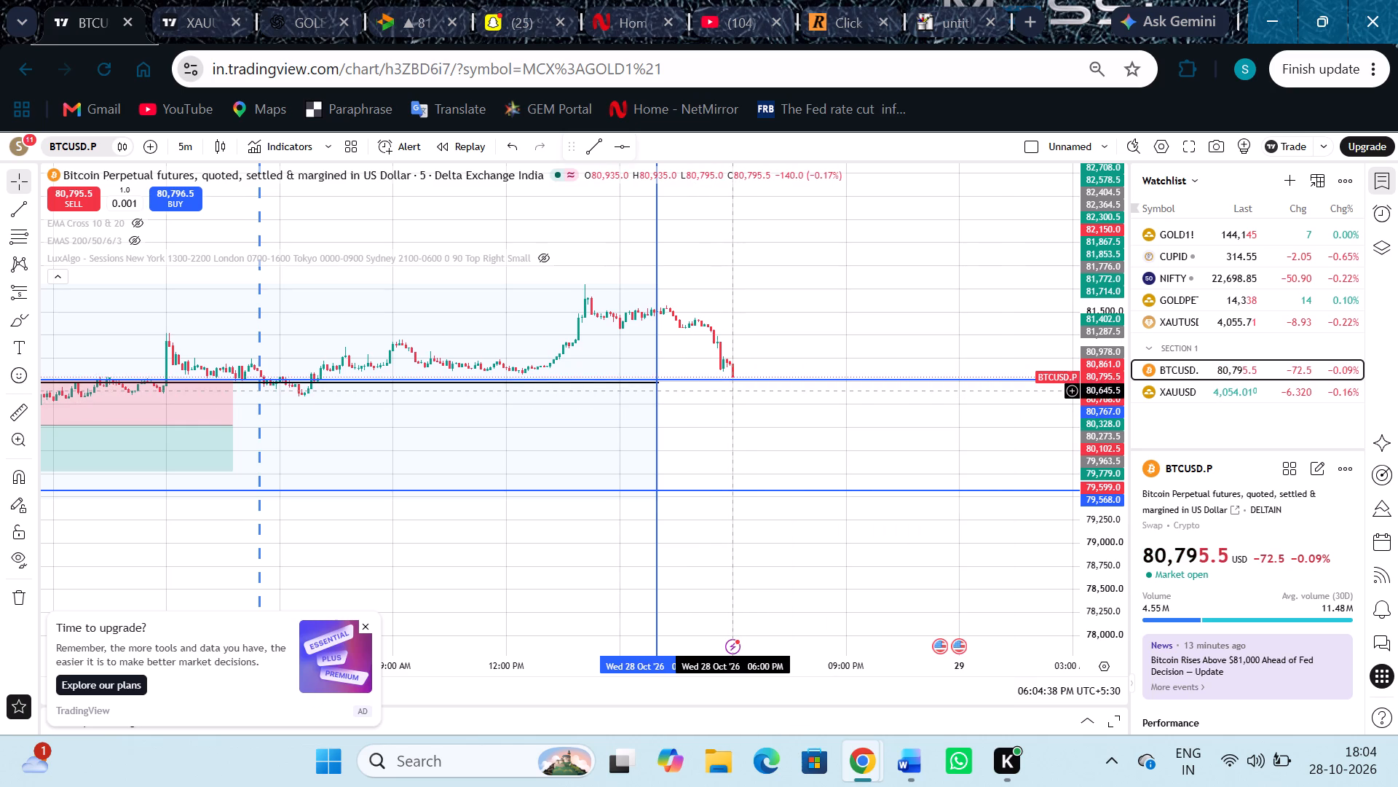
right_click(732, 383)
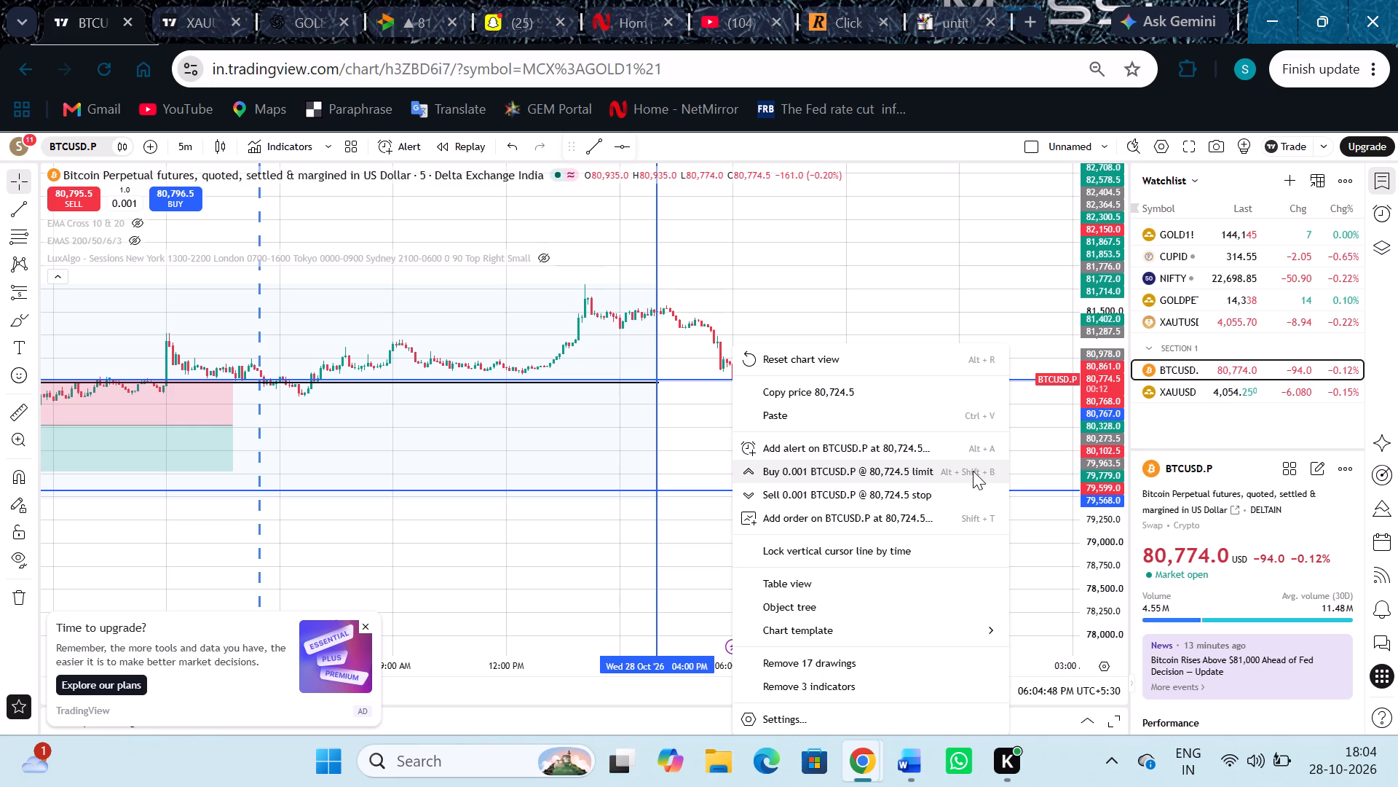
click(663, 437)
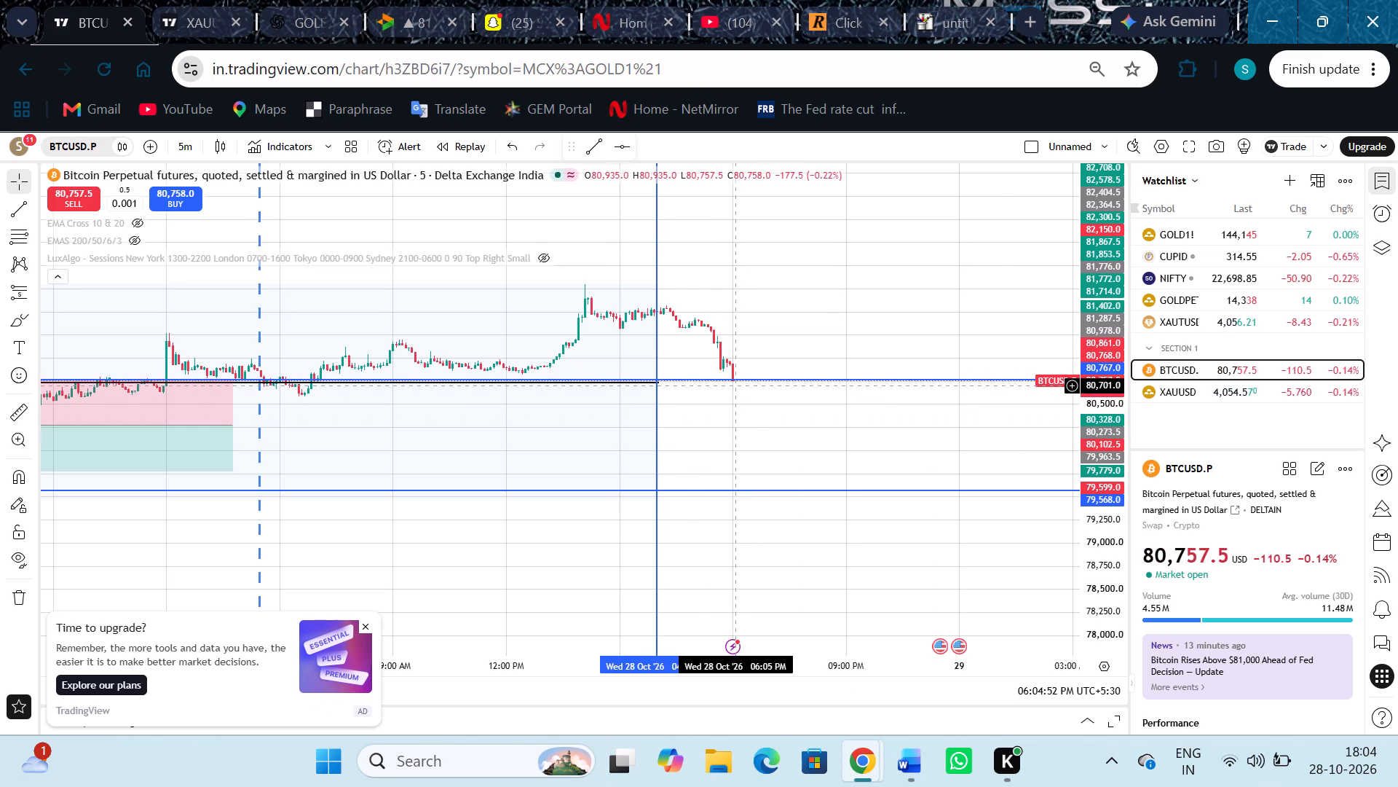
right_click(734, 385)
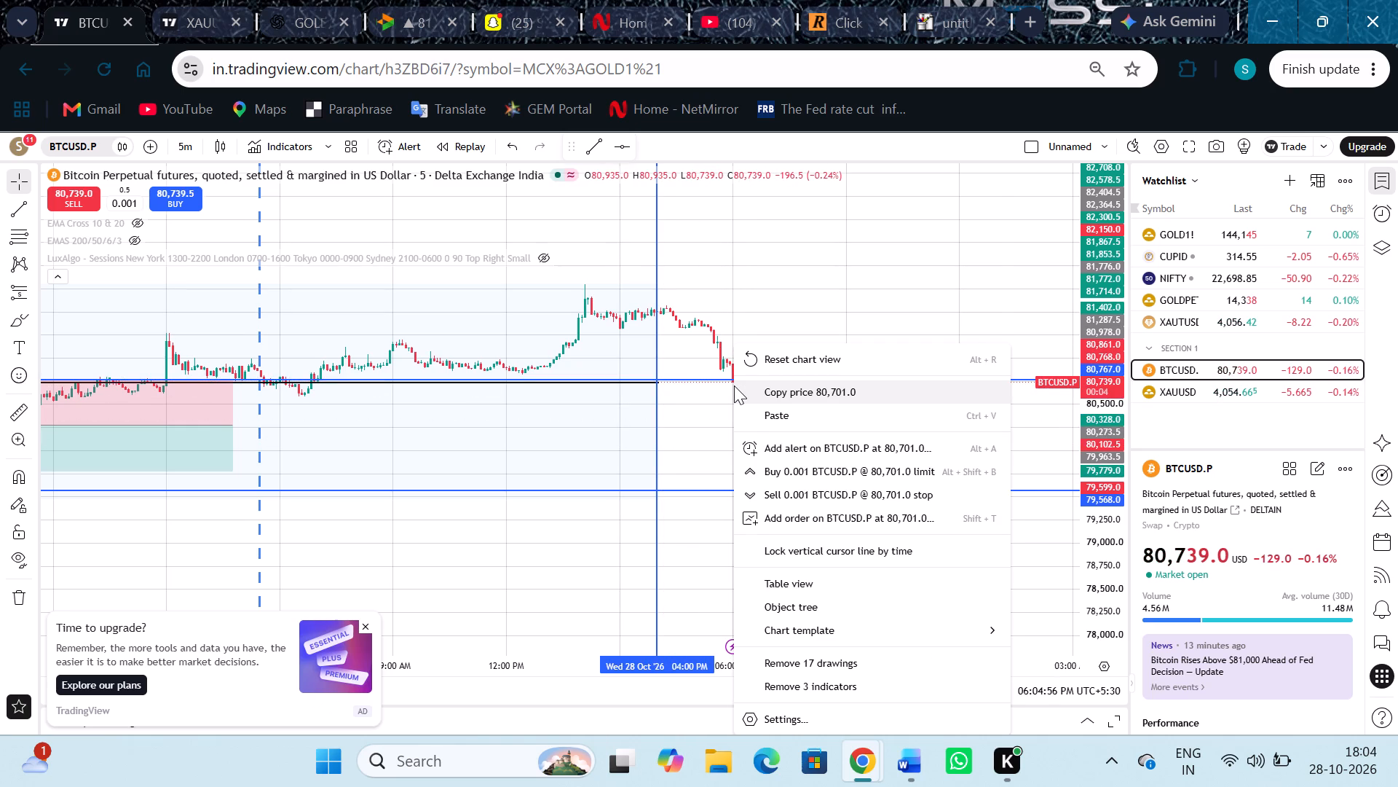